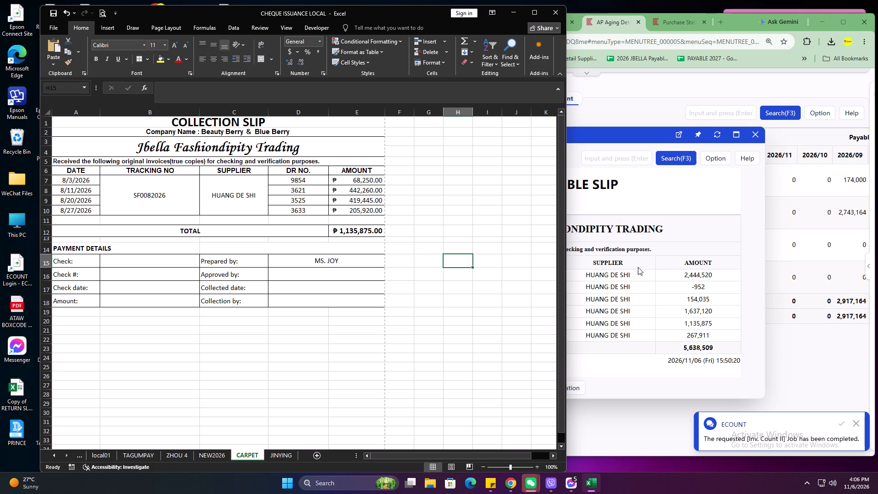
Close the CHEQUE ISSUANCE LOCAL workbook, saving its changes.
left_click(550, 14)
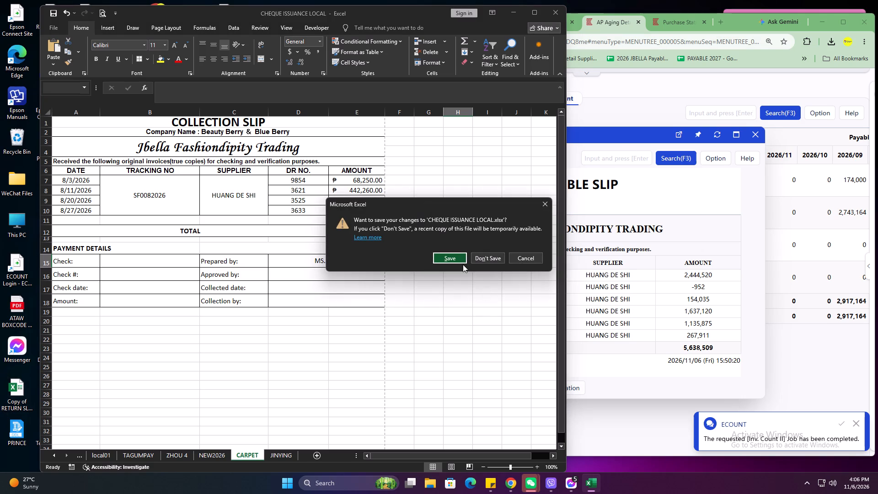
left_click(457, 258)
In the maximized ECOUNT browser window, close the payable slip, open the Inv. I Sales List and widen its navigation pane.
left_click(756, 137)
left_click(842, 22)
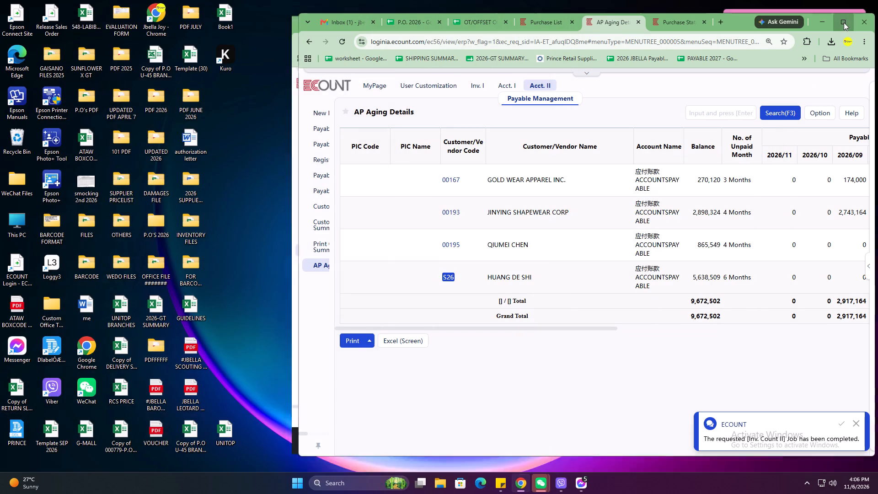
left_click(203, 70)
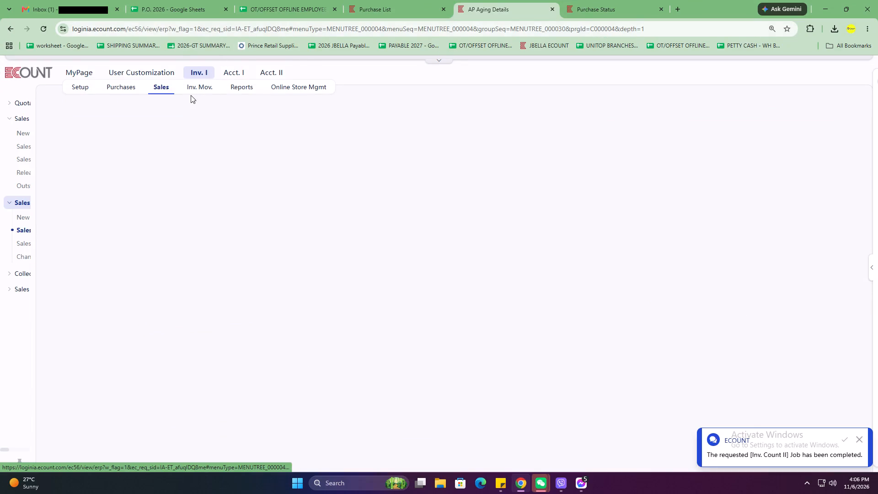
left_click(143, 92)
left_click(176, 92)
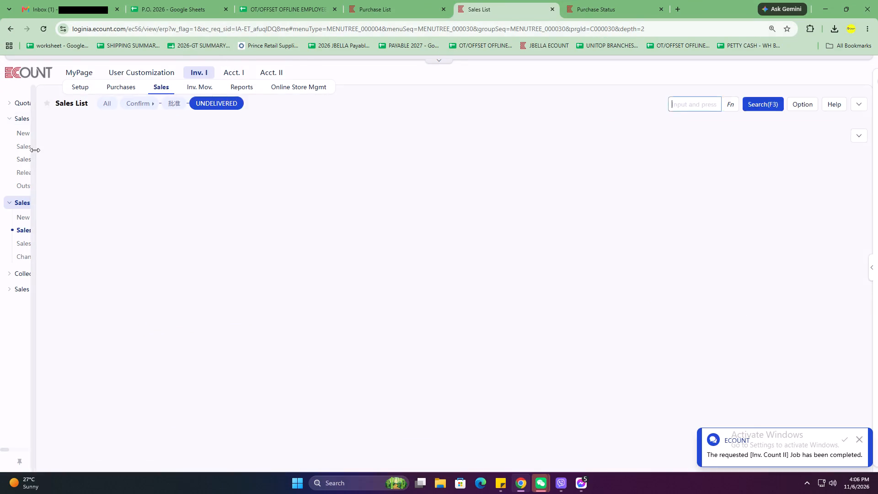
left_click_drag(35, 150, 77, 146)
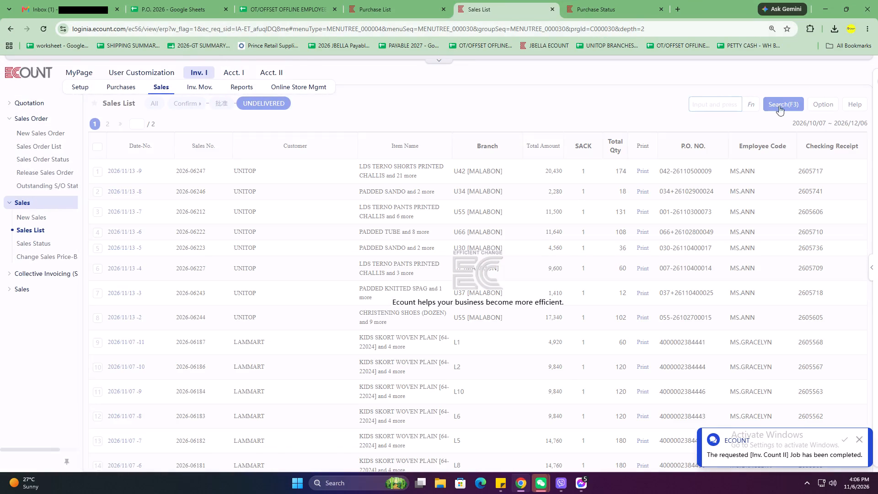
Search the undelivered sales dated from May 07, 2026 to December 06, 2026.
left_click(768, 107)
left_click(277, 137)
left_click(286, 141)
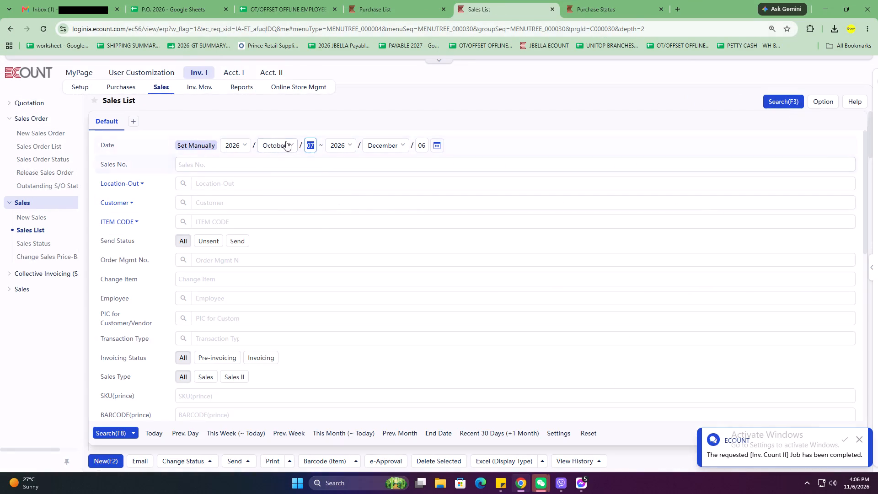
scroll(289, 171, "up", 1)
left_click(292, 209)
left_click(372, 145)
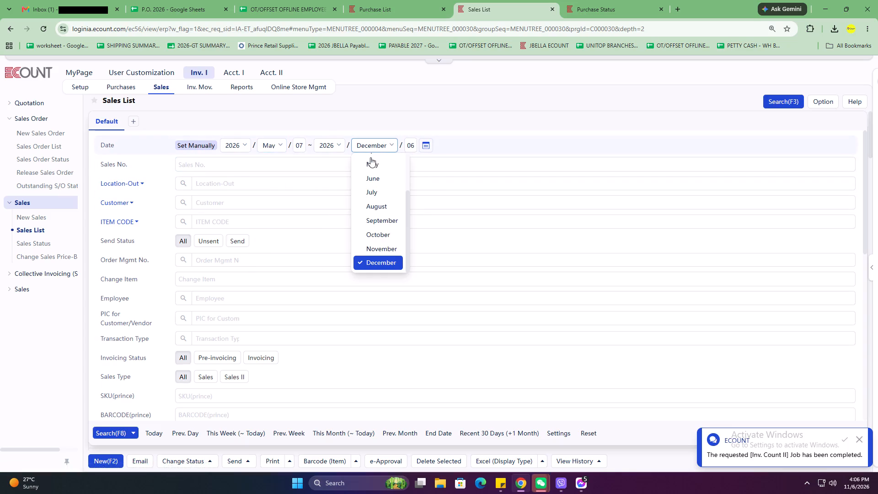
scroll(391, 223, "down", 1)
left_click(384, 263)
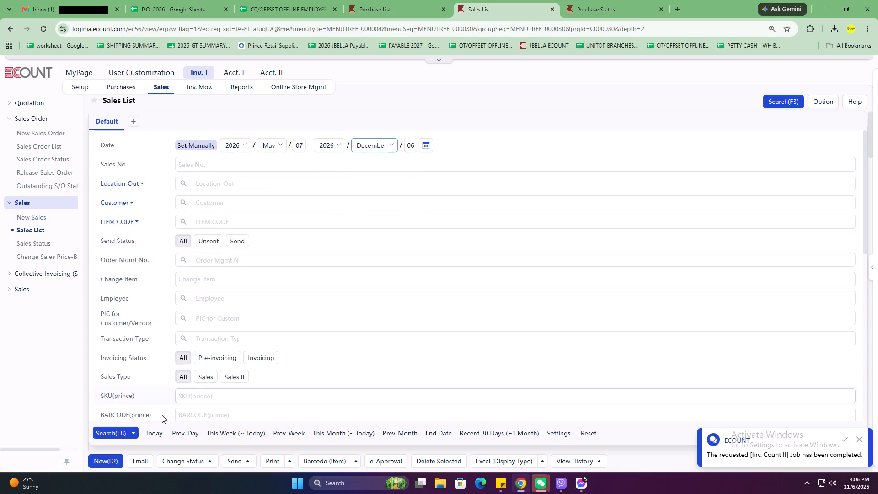
left_click(110, 431)
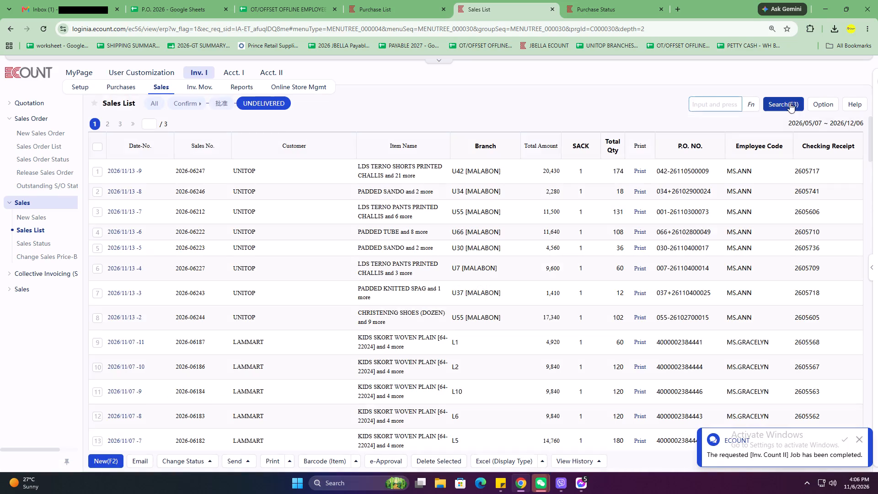
Filter the Sales List by the item codes gg2026, 81129 and 81119.
left_click(789, 103)
left_click(204, 221)
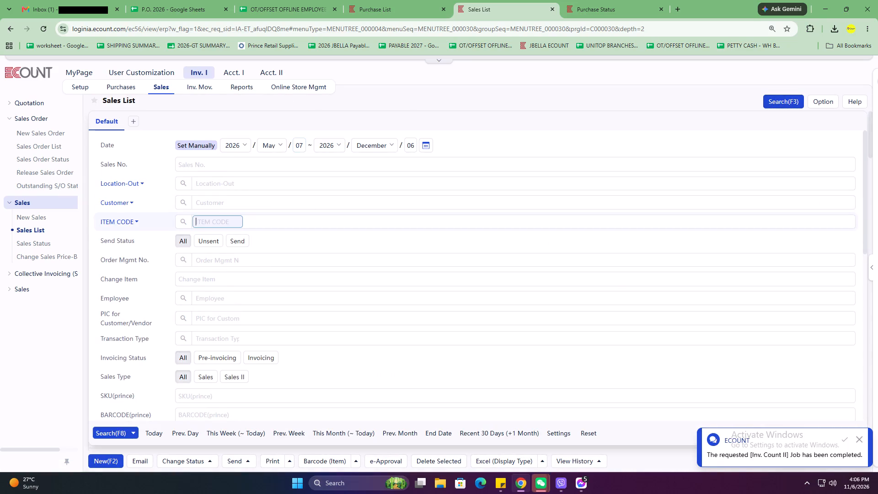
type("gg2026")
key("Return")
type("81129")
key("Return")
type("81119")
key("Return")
left_click(103, 439)
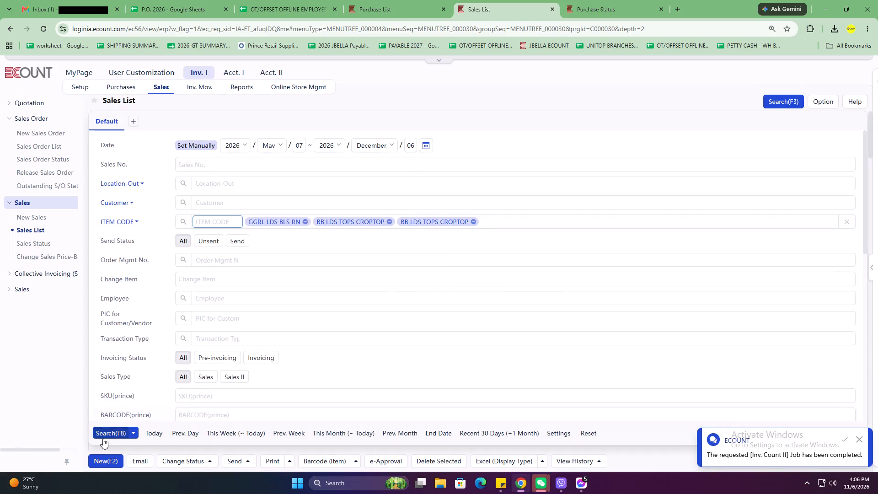
Narrow the Sales List to the customer GAISANO GRAND by searching for "grand".
left_click(796, 99)
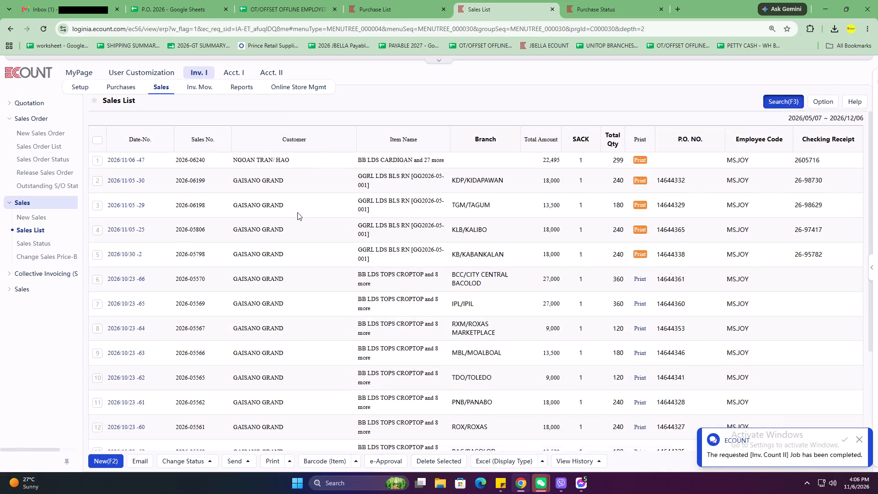
left_click(212, 201)
type("grand")
key("Return")
key("Return")
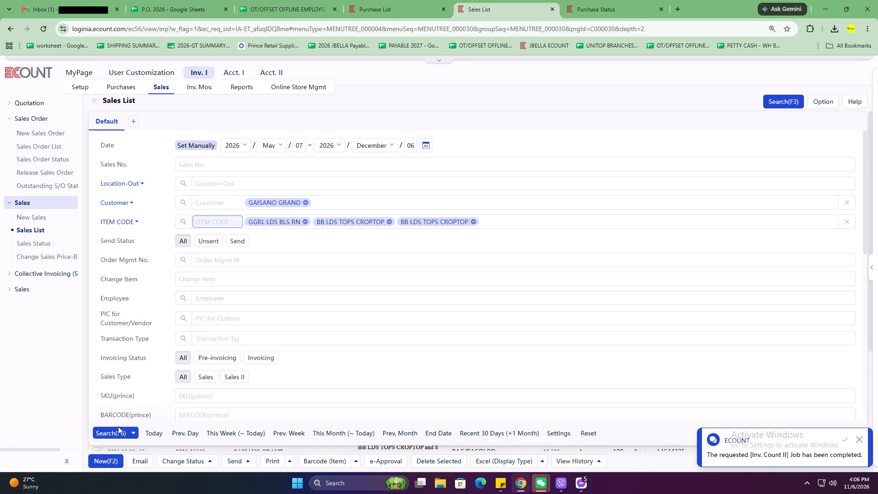
left_click(117, 428)
scroll(259, 353, "up", 6)
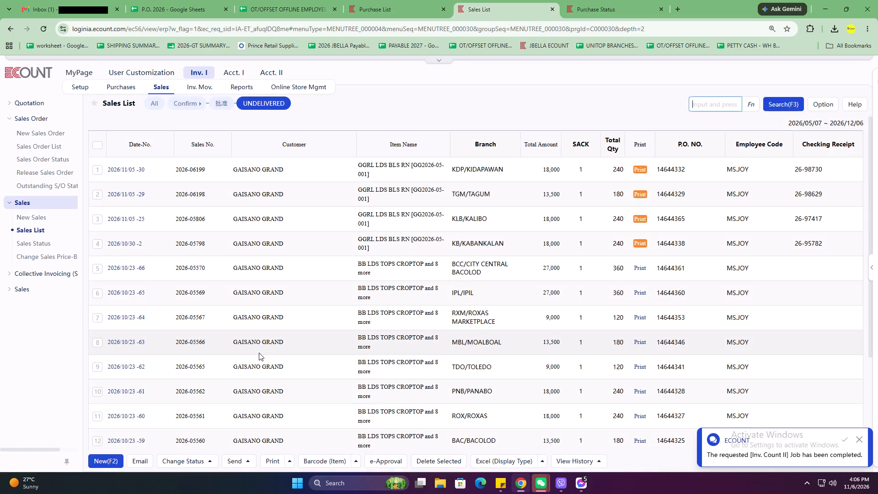
Select all listed GAISANO GRAND sales and open their sales slips for printing.
left_click(97, 267)
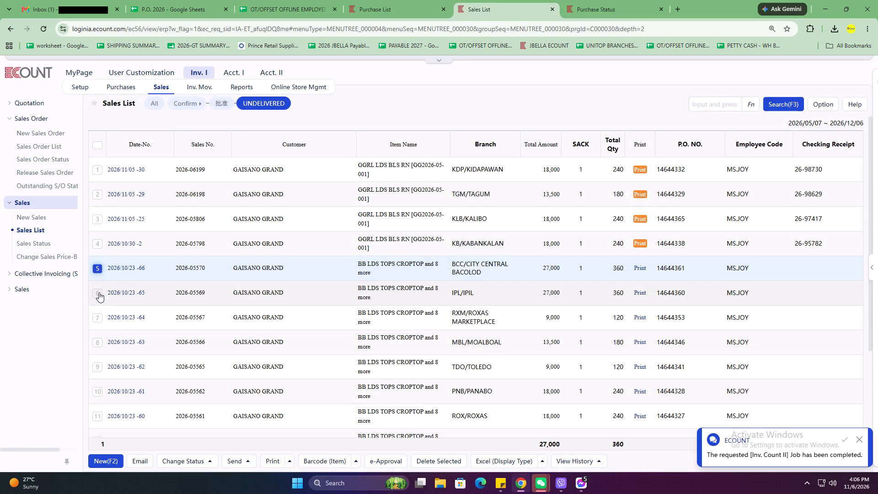
left_click(99, 292)
left_click(96, 319)
left_click(100, 146)
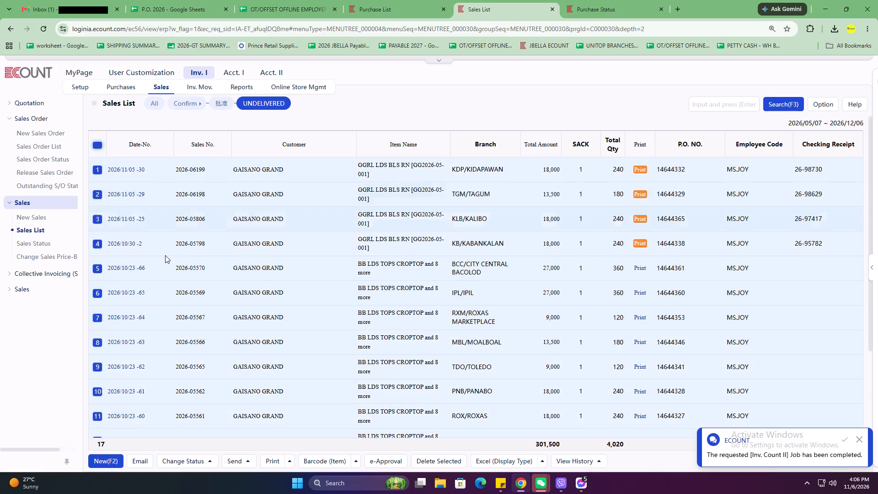
scroll(166, 257, "down", 7)
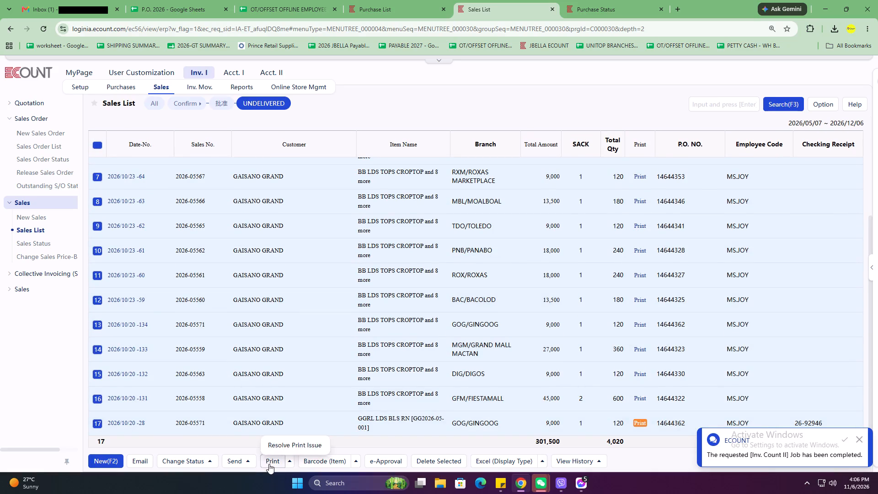
left_click(269, 464)
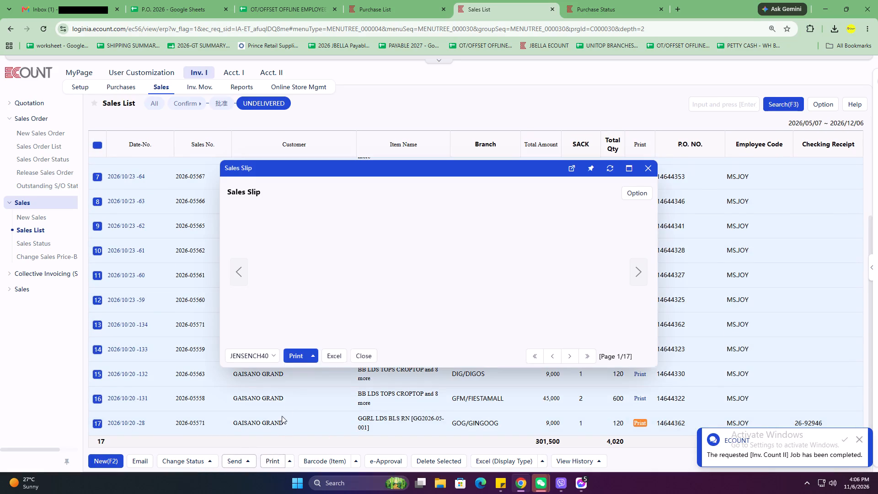
Start printing the sales slips, cancel the print dialog and close the Sales Slip window.
left_click(302, 417)
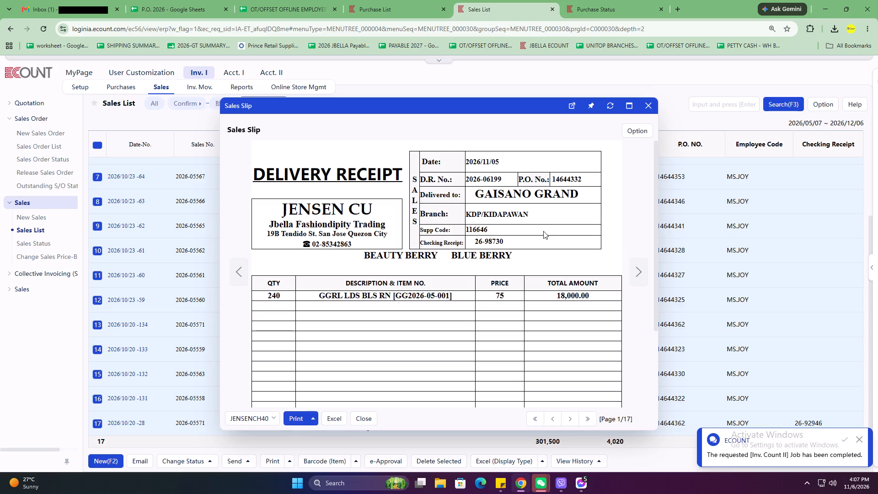
scroll(154, 260, "up", 13)
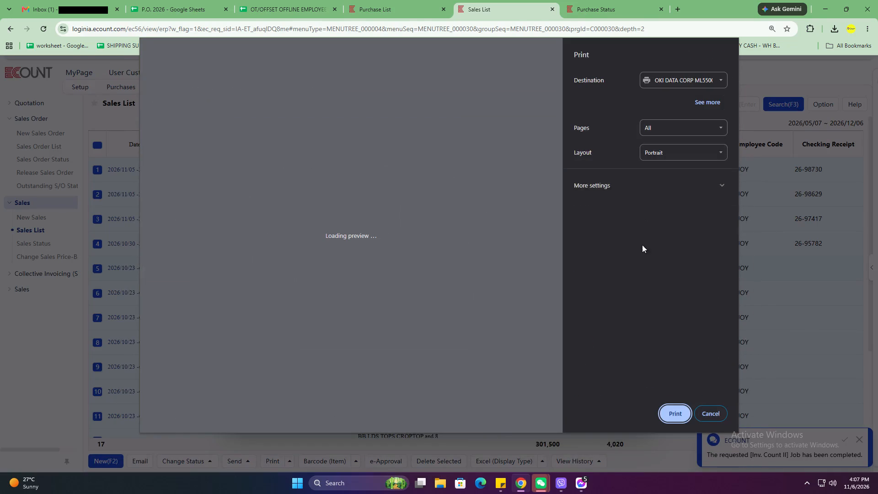
left_click(707, 418)
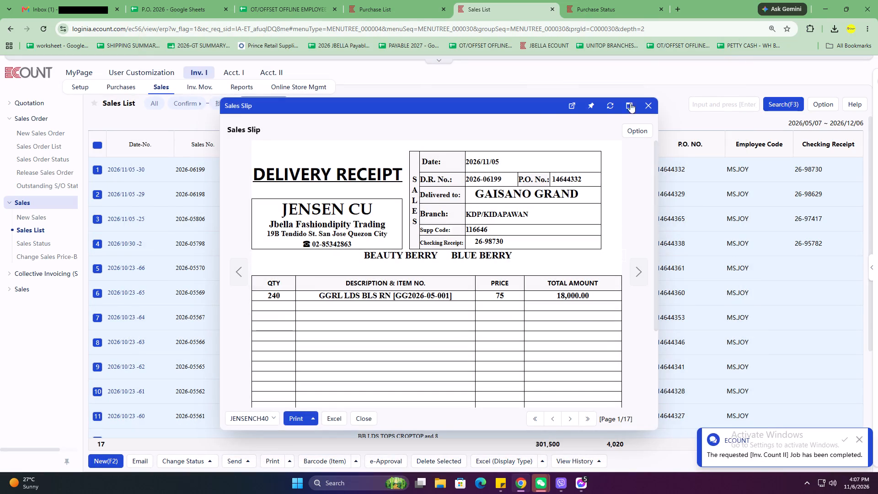
left_click(530, 110)
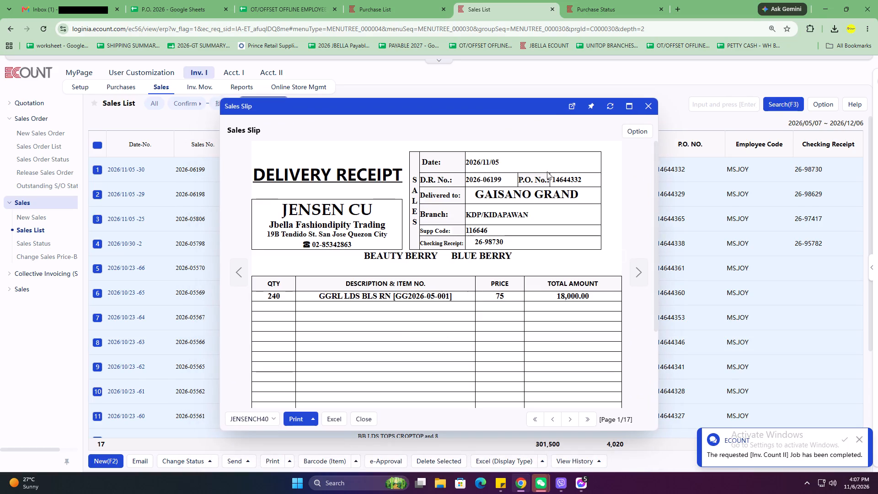
left_click(641, 108)
Change the status of all listed BB LDS TOPS CROPTOP sales, leaving out the five GGRL LDS BLS RN entries.
scroll(154, 205, "up", 6)
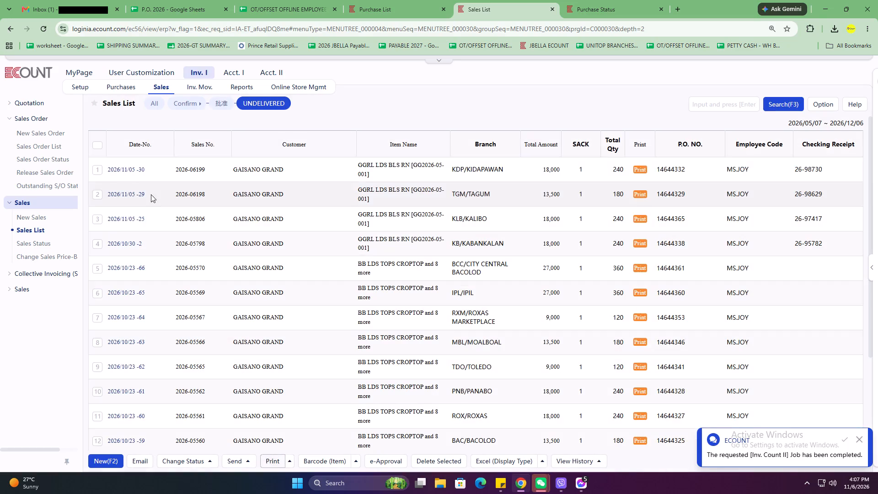
left_click(98, 143)
left_click(99, 172)
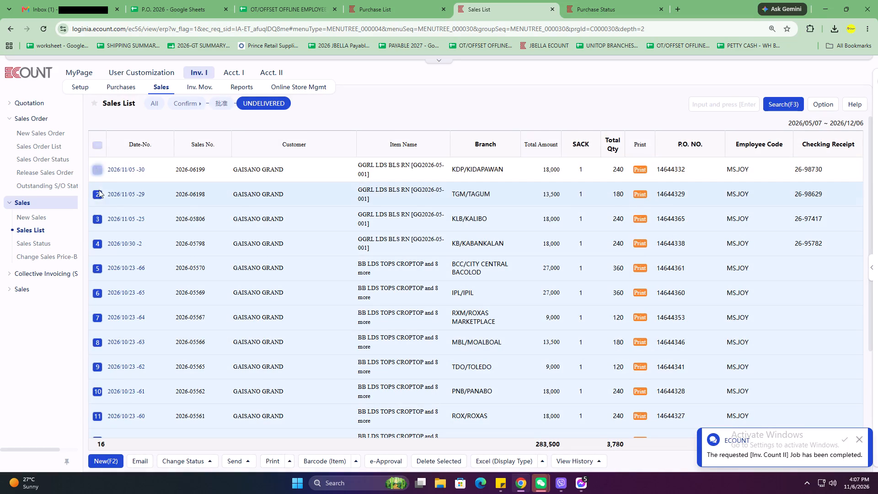
left_click(98, 193)
left_click(100, 218)
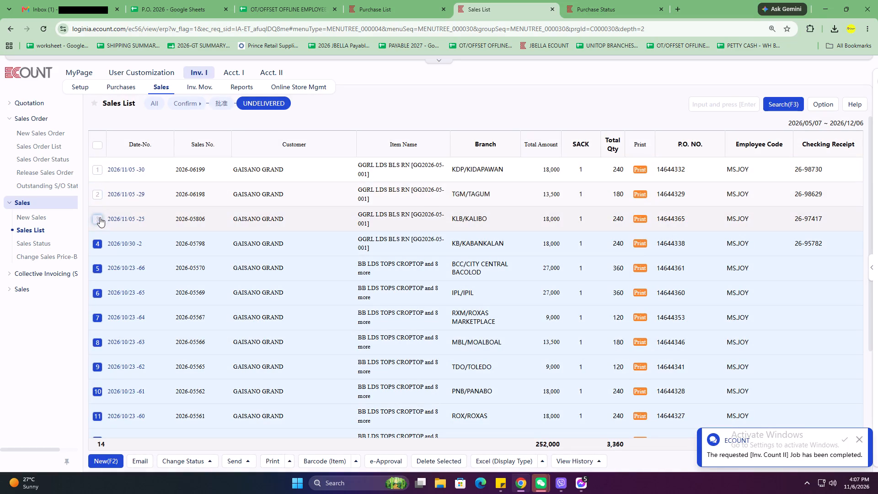
left_click(97, 243)
scroll(97, 243, "down", 11)
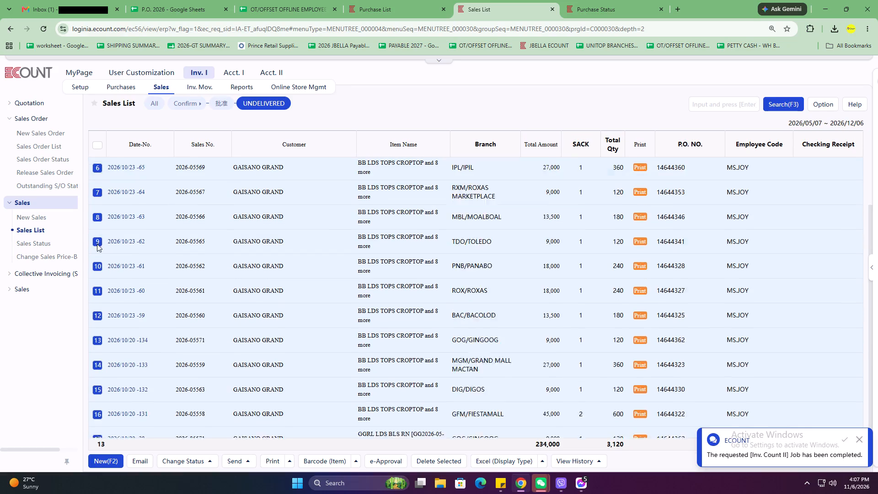
left_click(96, 424)
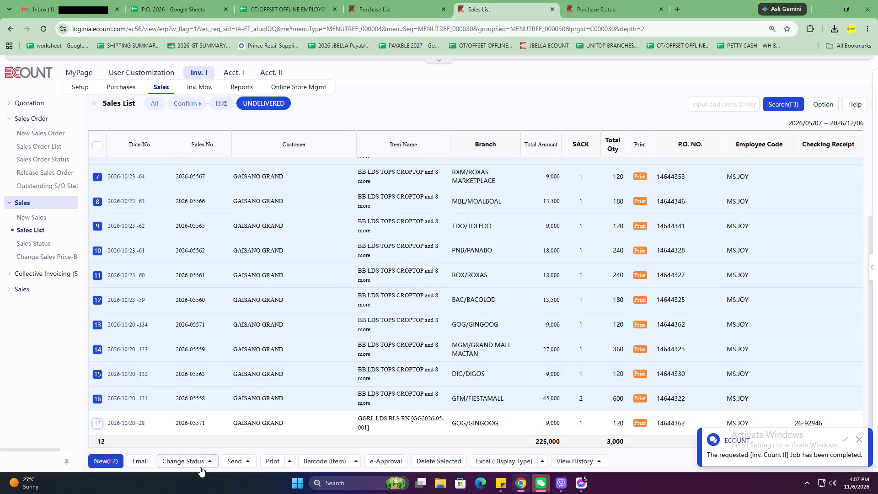
left_click(200, 463)
left_click(199, 434)
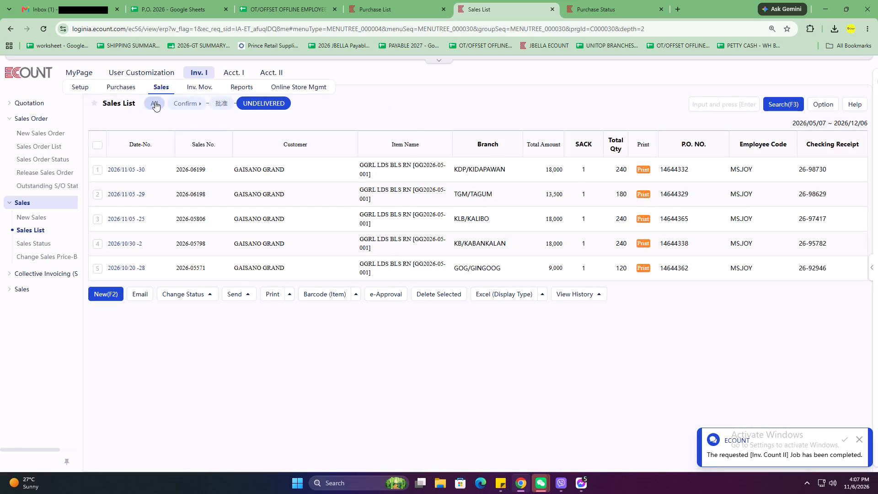
Search sales of every status for the same customer and items, with the start date set to January 07, 2026.
left_click(155, 102)
left_click(788, 106)
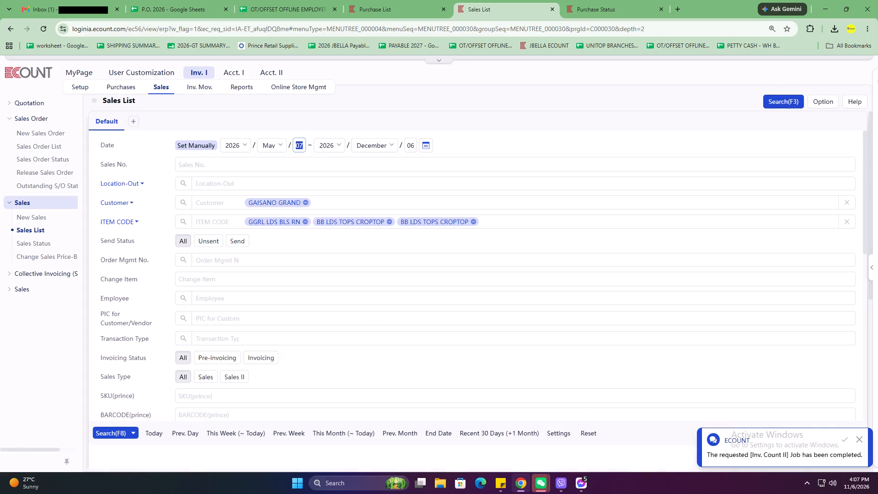
scroll(347, 157, "up", 5)
left_click(263, 147)
scroll(274, 164, "up", 2)
left_click(274, 164)
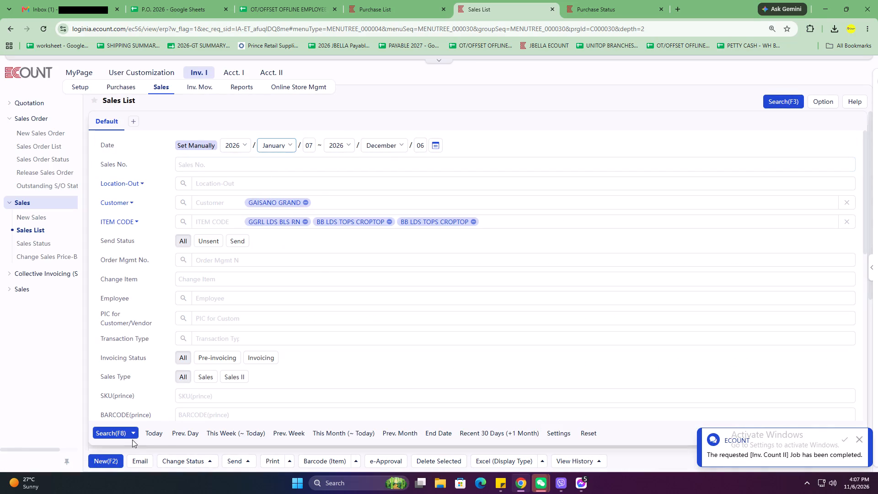
left_click(120, 435)
scroll(402, 304, "up", 6)
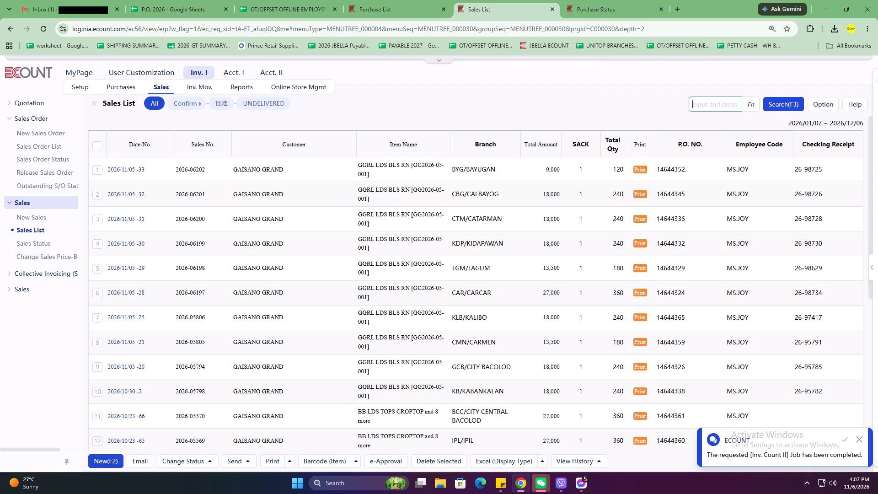
Shrink the browser window to uncover the desktop and open the system search.
left_click(846, 10)
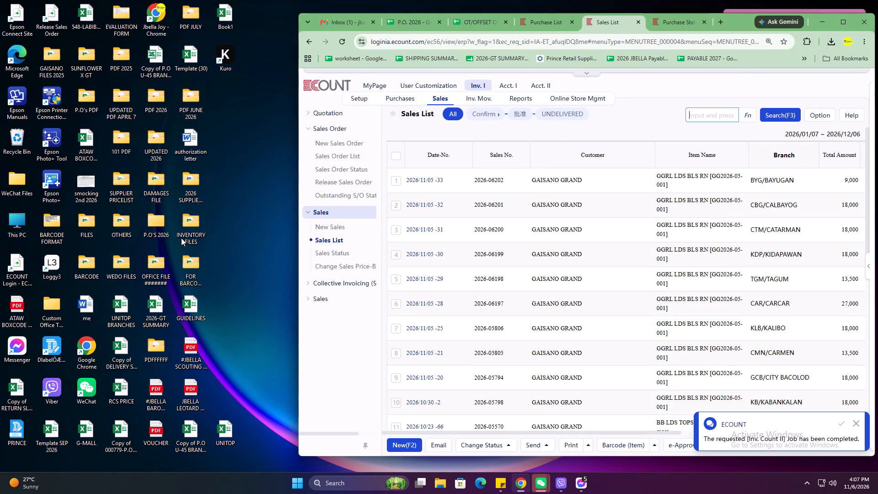
left_click(348, 485)
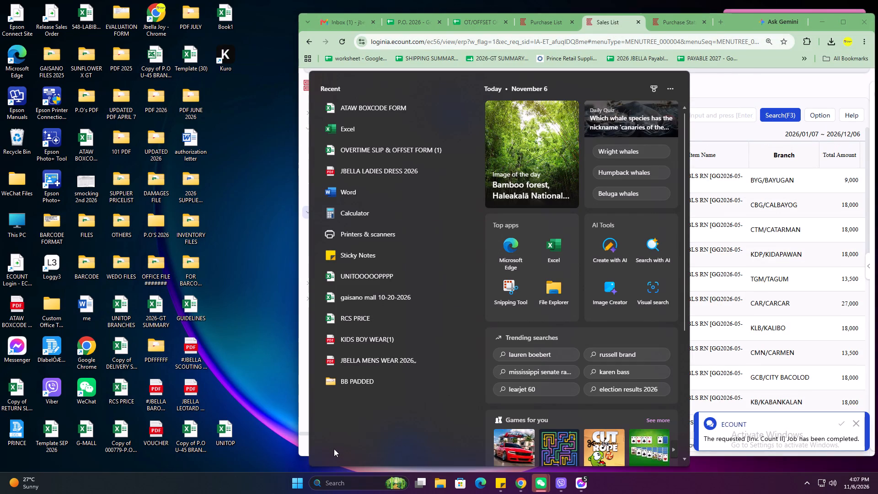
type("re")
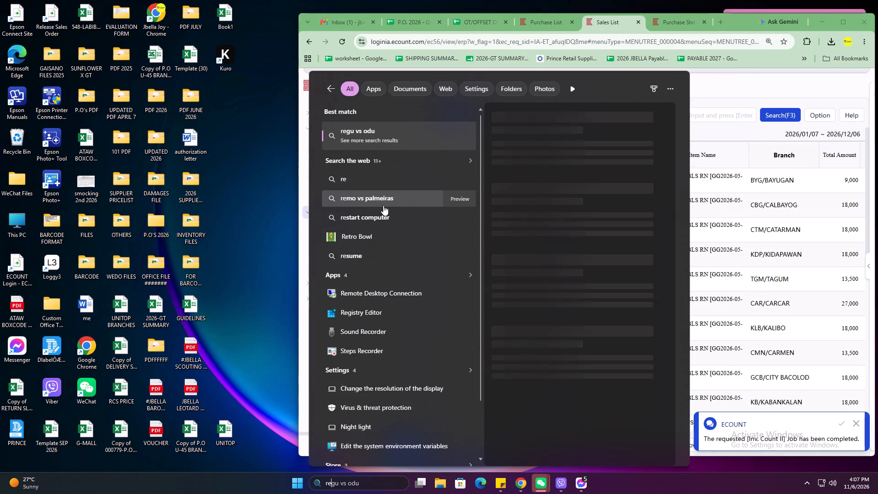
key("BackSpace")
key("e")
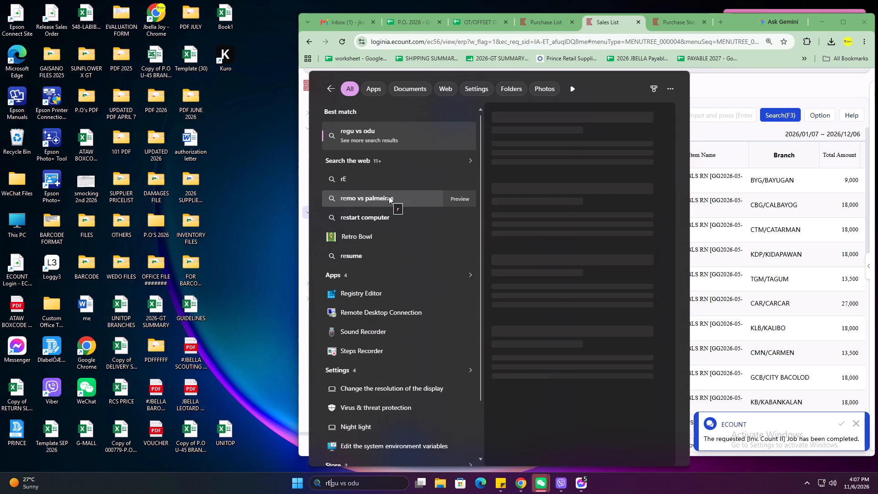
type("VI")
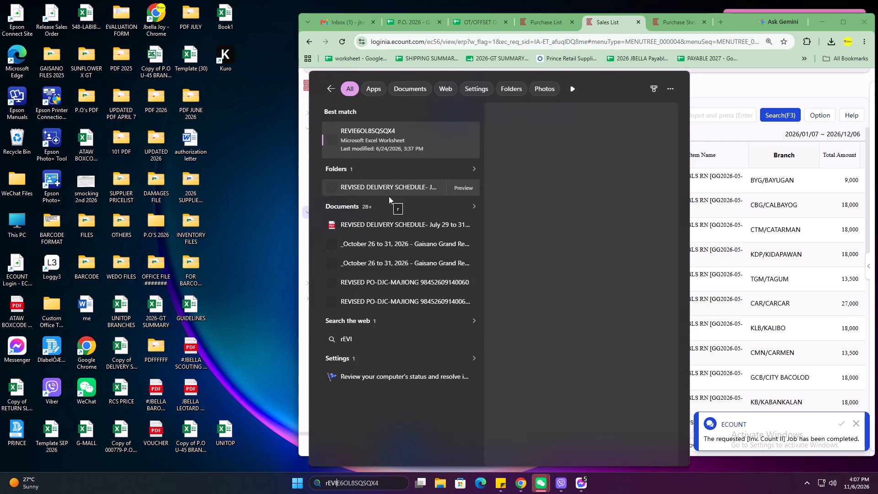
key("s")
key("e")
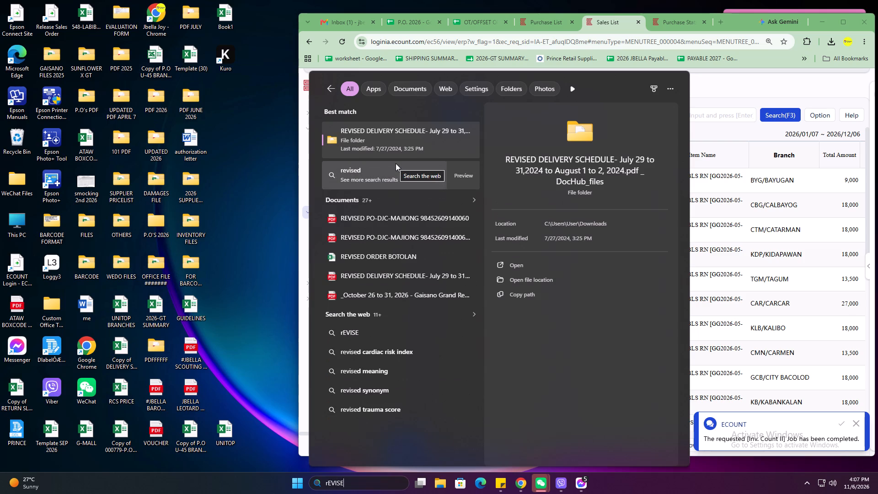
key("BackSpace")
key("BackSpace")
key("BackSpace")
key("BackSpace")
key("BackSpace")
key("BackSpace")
Search the computer for 811 and open the 811xx grand workbook.
type("811")
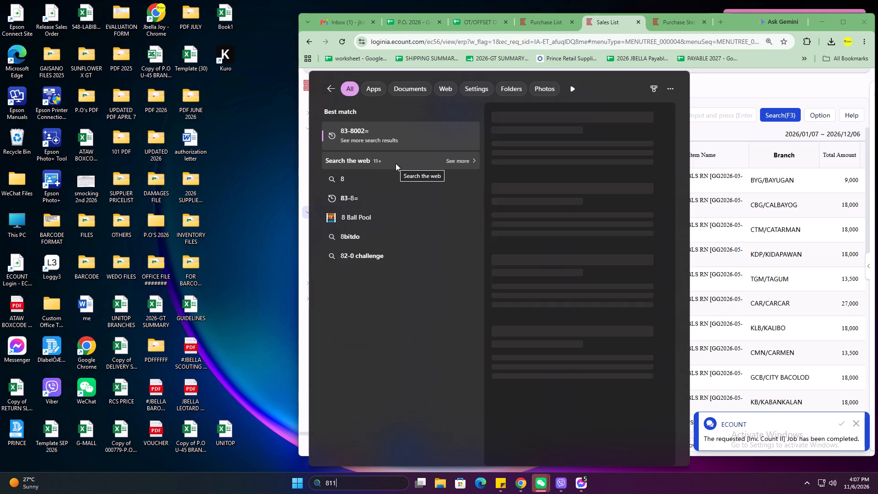
left_click(396, 136)
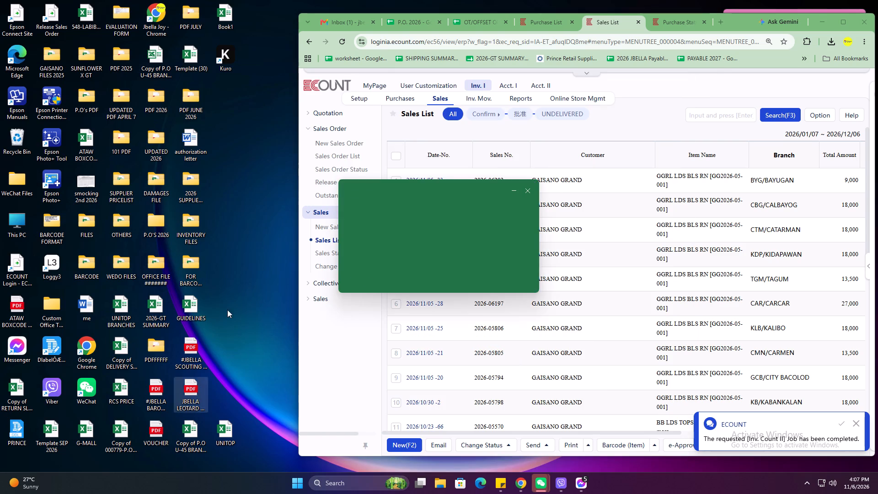
Go to the start of the branch list in the workbook and narrow its window to sit beside the Sales List.
left_click(230, 212)
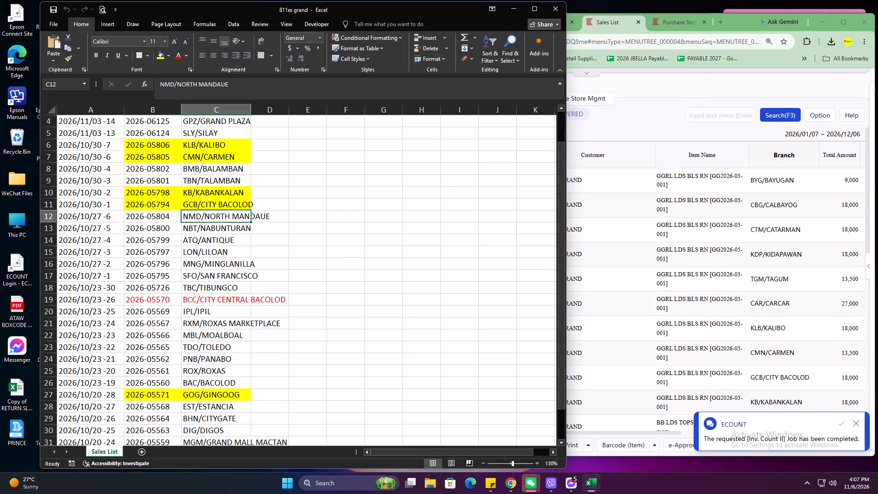
scroll(245, 251, "up", 1)
left_click(372, 218)
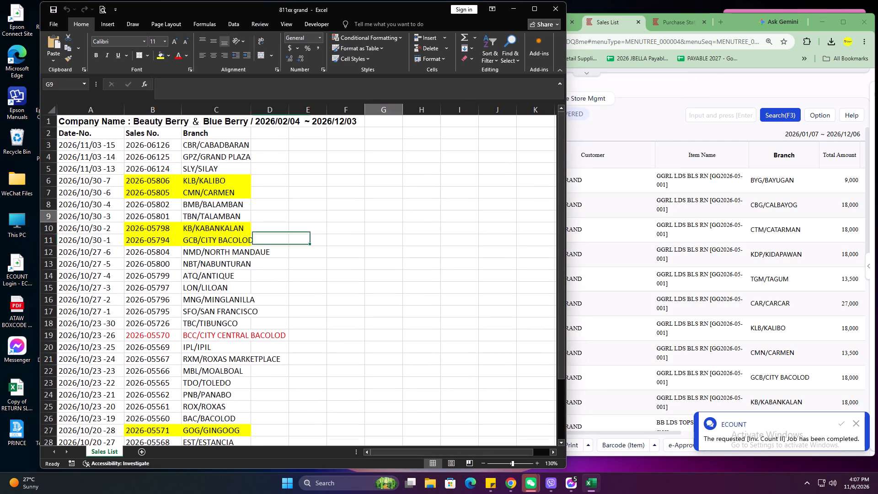
left_click(235, 337)
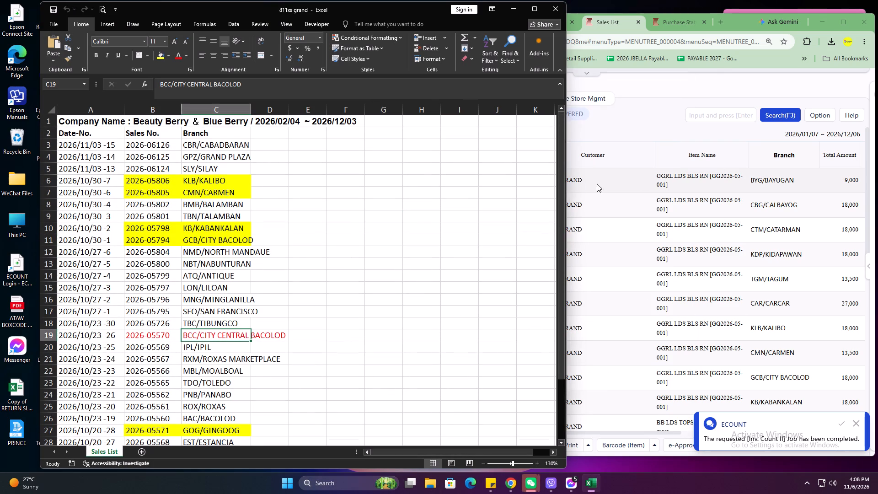
left_click_drag(567, 190, 391, 208)
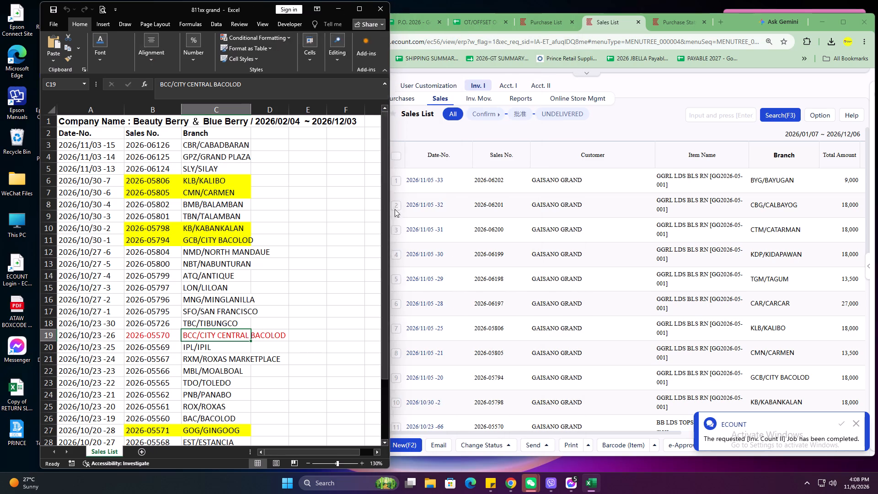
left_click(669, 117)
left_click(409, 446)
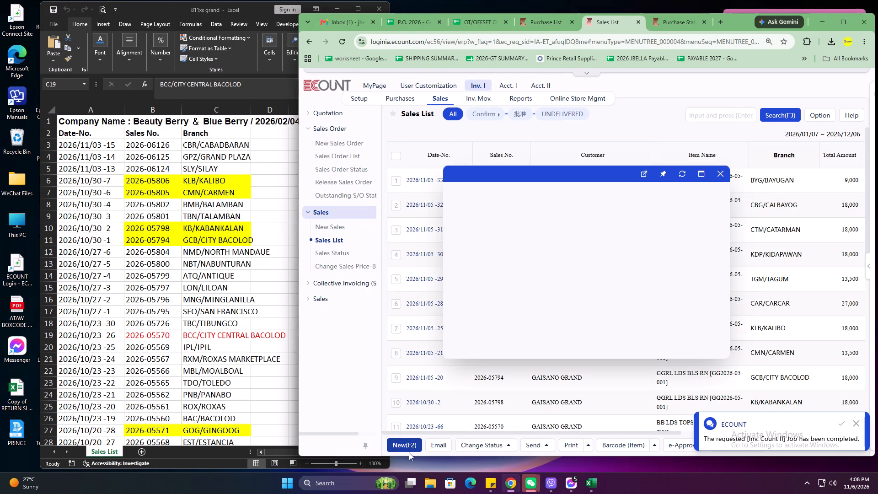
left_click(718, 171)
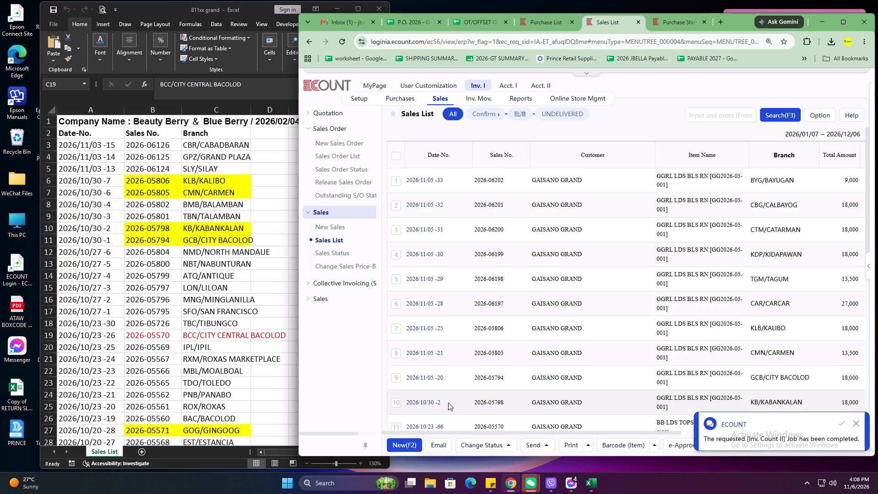
Narrow the Sales List side menu, open the DIG/DIGOS sale 2026/10/20 -132 and copy it as a new sale.
left_click(382, 274)
left_click_drag(380, 274, 339, 267)
left_click(843, 21)
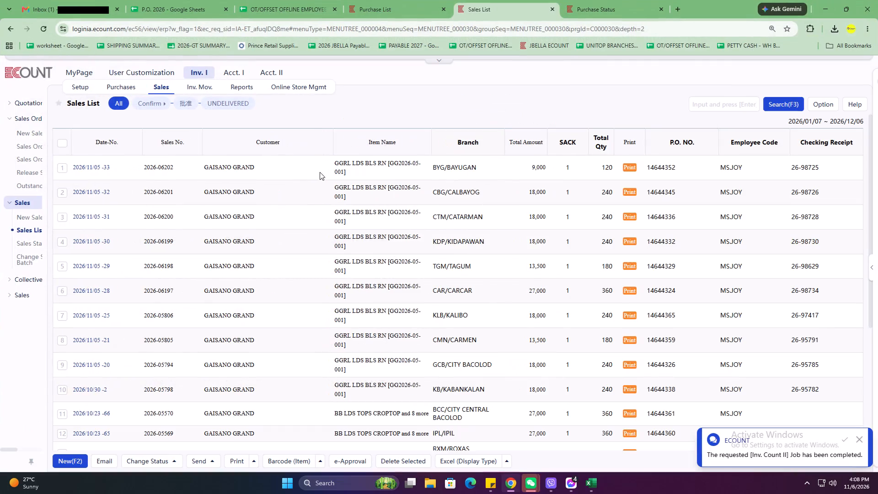
scroll(312, 229, "down", 9)
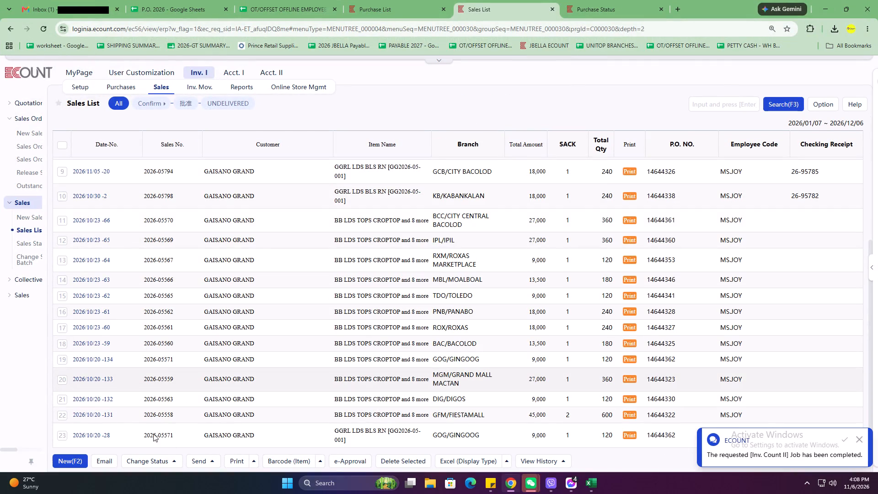
left_click(90, 397)
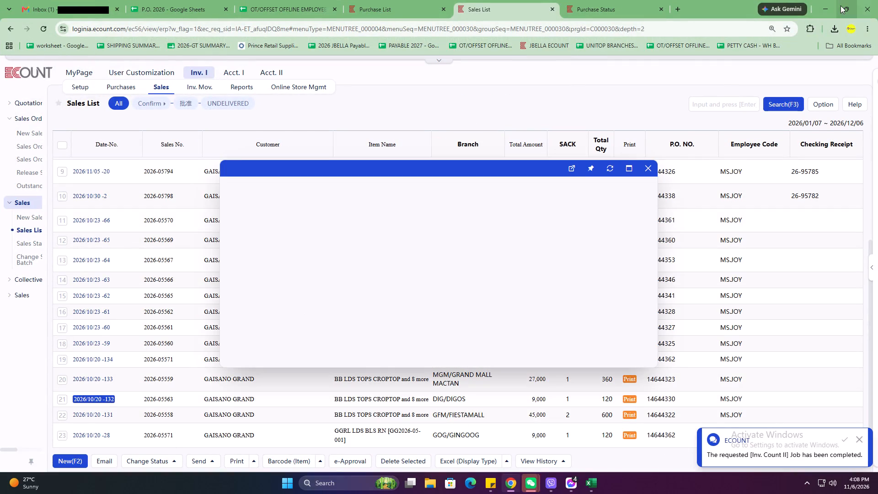
left_click(845, 6)
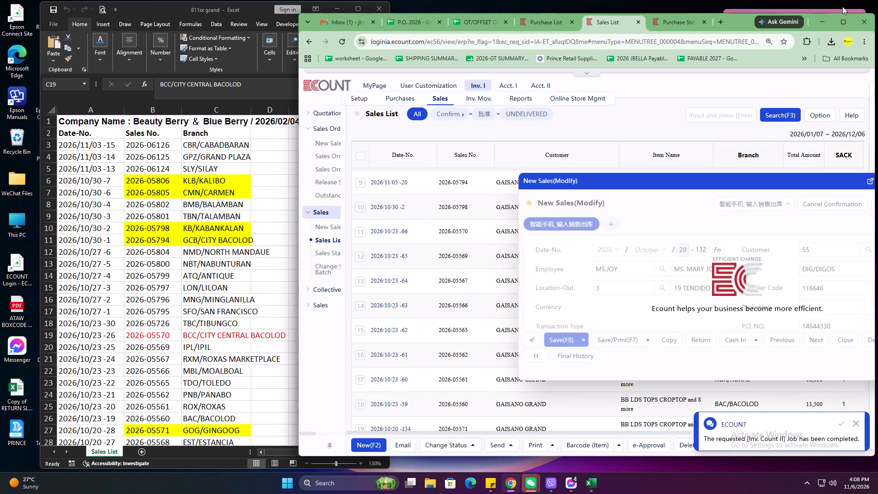
left_click(516, 408)
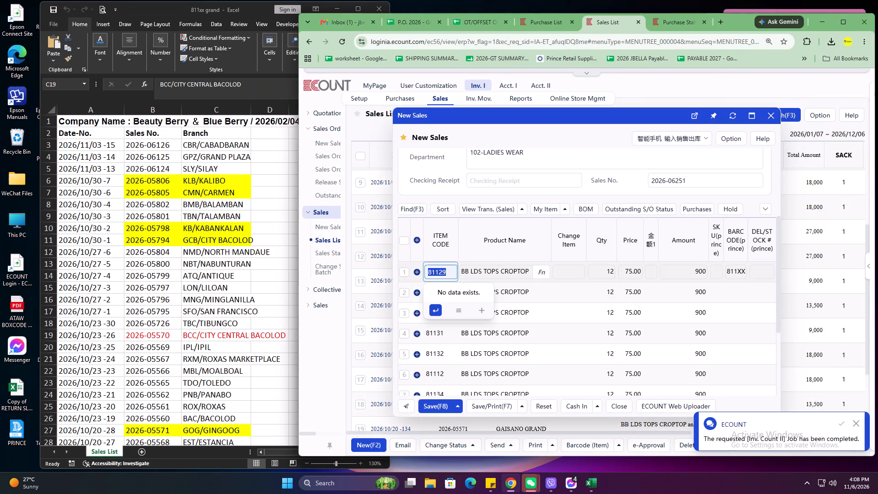
In the new sale, set the quantity of item 81100 to 16 and of items 81129 and 81119 to 13.
left_click(467, 334)
left_click(534, 312)
left_click(607, 312)
type("16")
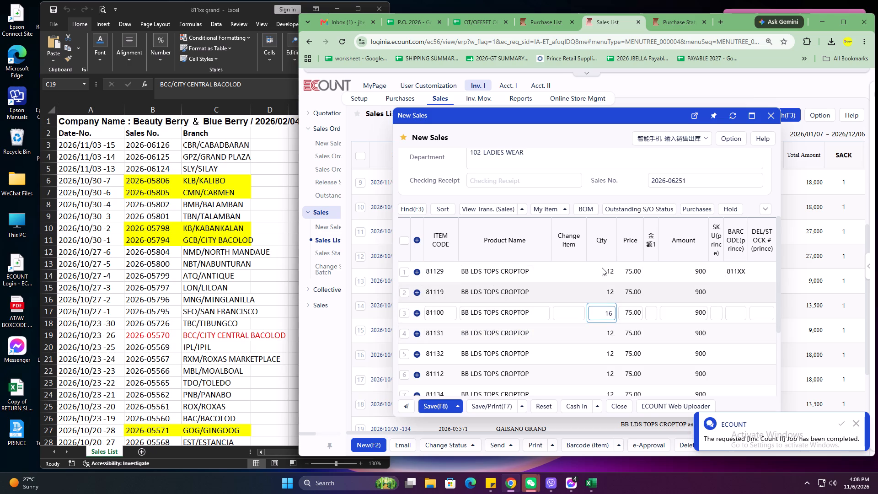
left_click(602, 269)
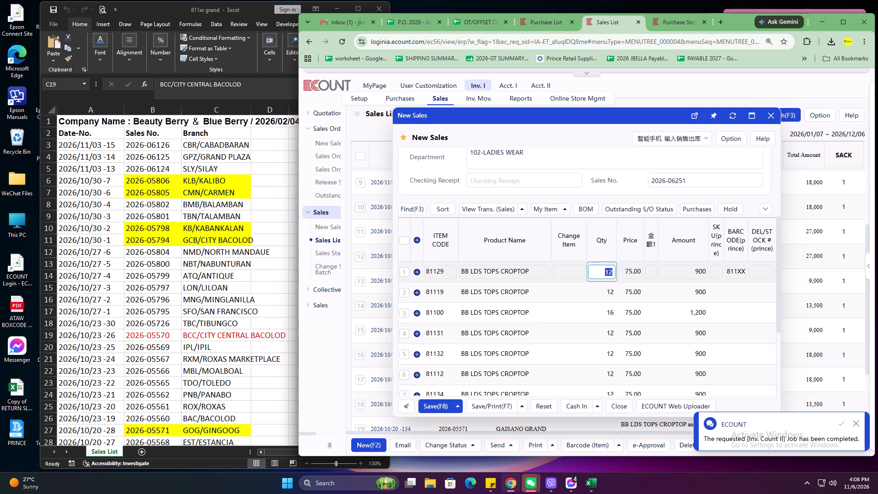
type("13")
key("Down")
key("Up")
key("ctrl+c")
key("Down")
key("ctrl+v")
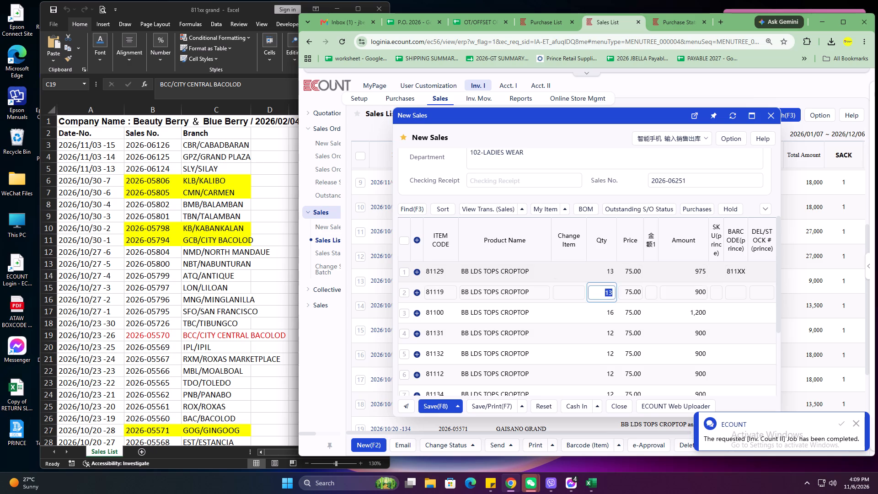
Set the quantity of items 81131, 81132, 81112, 81134, 81133 and 81130 to 13.
key("Down")
key("Down")
key("ctrl+v")
key("Down")
key("ctrl+v")
key("Down")
key("ctrl+v")
key("Down")
key("ctrl+v")
key("Down")
key("ctrl+v")
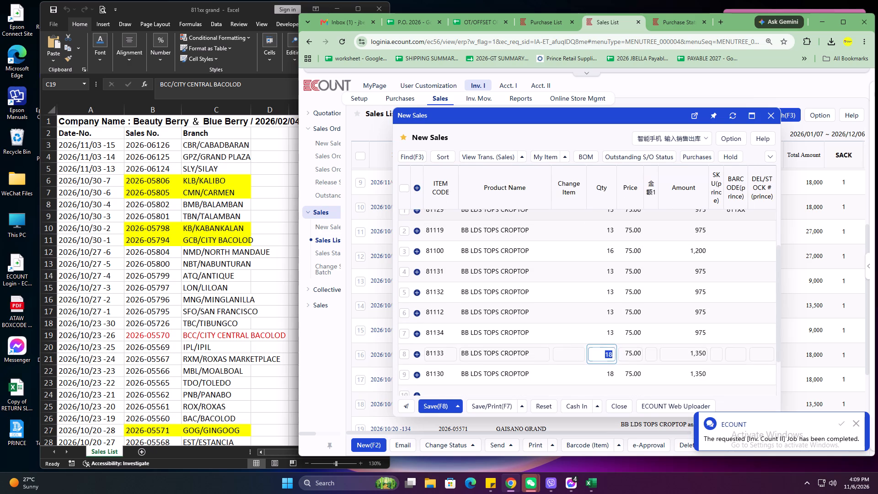
key("Down")
key("ctrl+v")
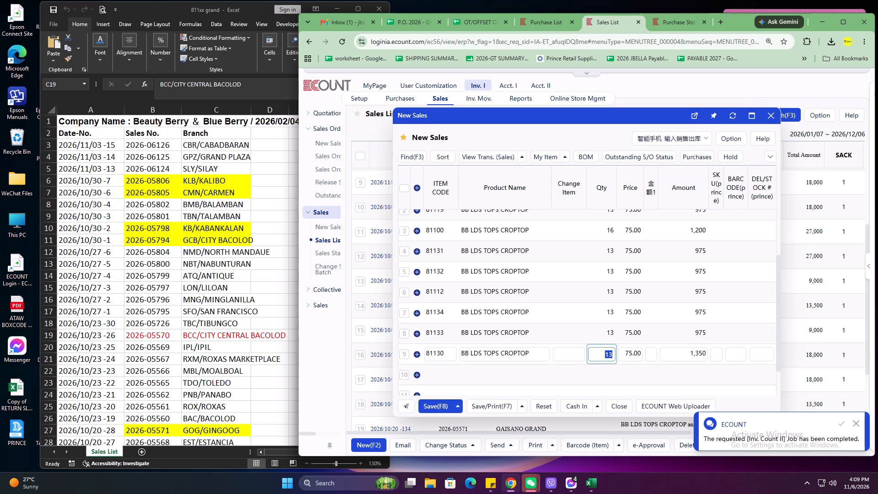
scroll(603, 270, "down", 4)
left_click(606, 336)
Change the new sale's date to October 23, 2026.
scroll(608, 340, "up", 6)
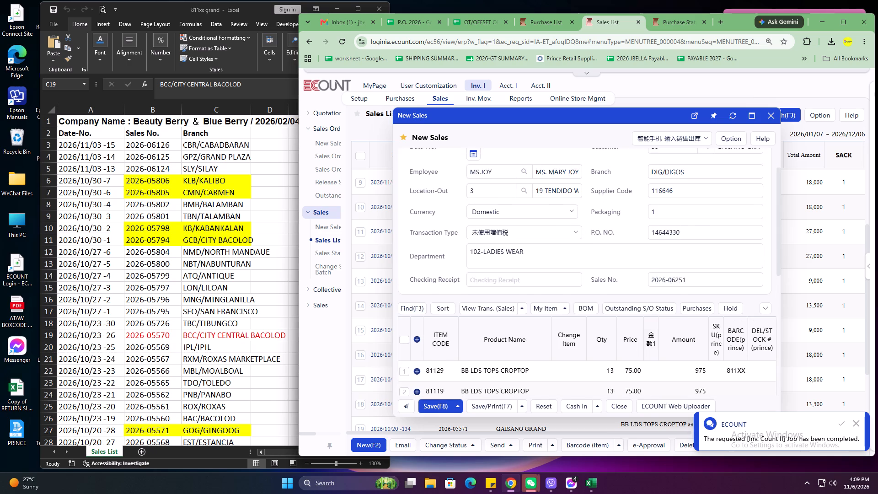
scroll(688, 240, "up", 4)
left_click(520, 188)
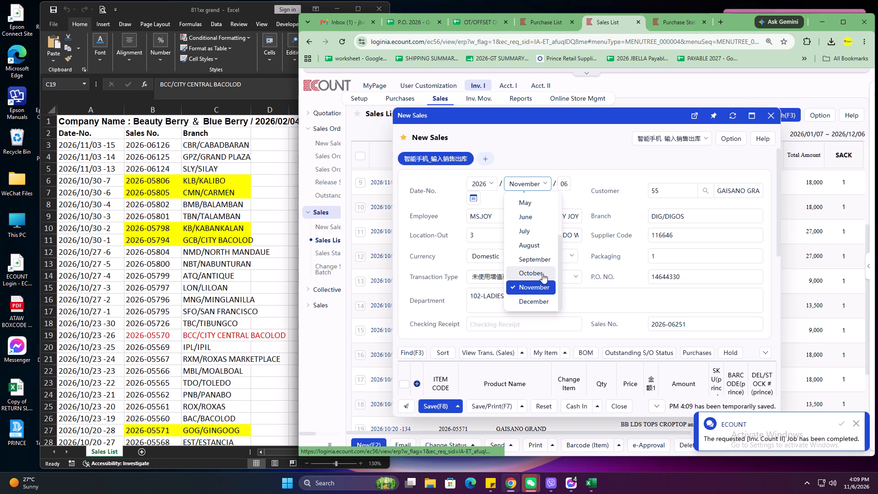
left_click(542, 274)
left_click(560, 185)
type("23")
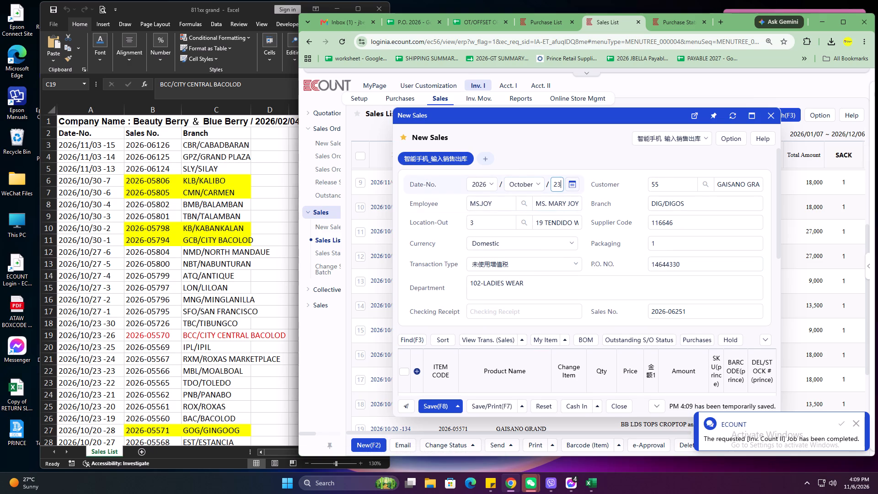
Replace the new sale's Sales No. with 2026-05726, copied from the TBC/TIBUNGCO row of the 811xx grand workbook.
left_click(231, 338)
left_click(150, 320)
key("ctrl+c")
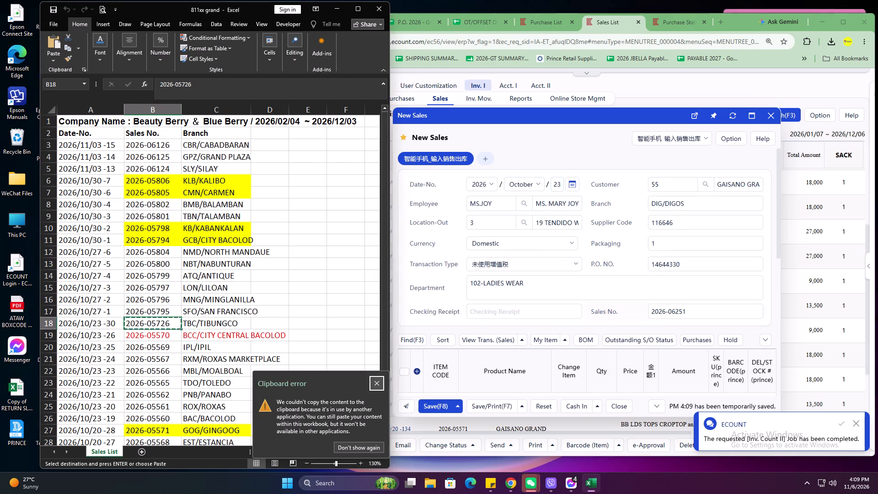
left_click(678, 308)
key("ctrl+v")
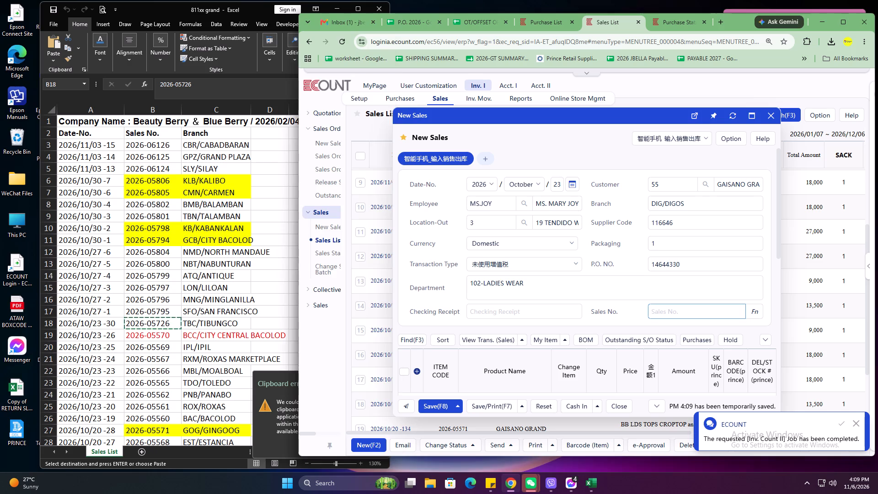
left_click(151, 324)
key("ctrl+c")
left_click(687, 312)
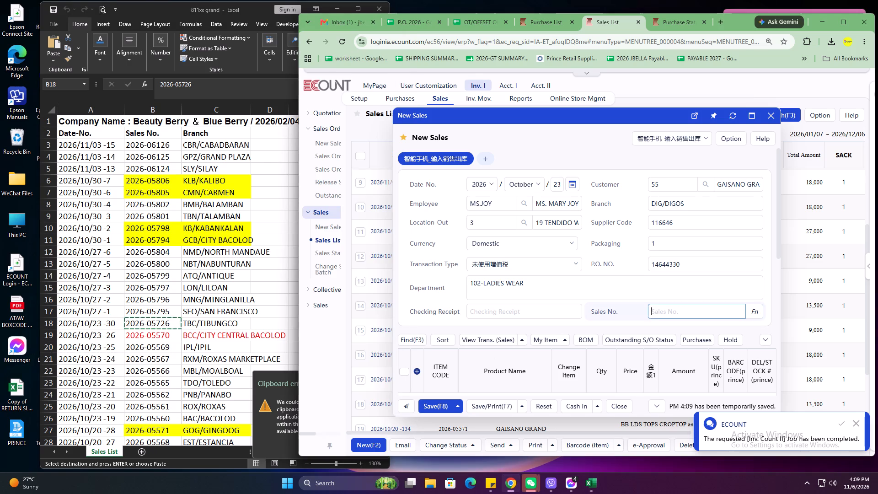
key("ctrl+v")
Replace the new sale's branch with TBC/TIBUNGCO, copied from the 811xx grand workbook.
left_click_drag(124, 312, 130, 312)
left_click(204, 324)
key("ctrl+c")
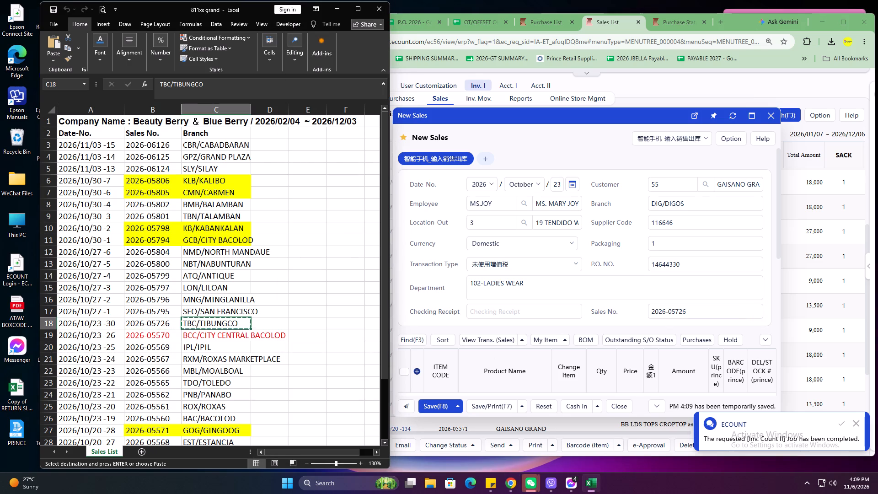
left_click(713, 207)
key("ctrl+v")
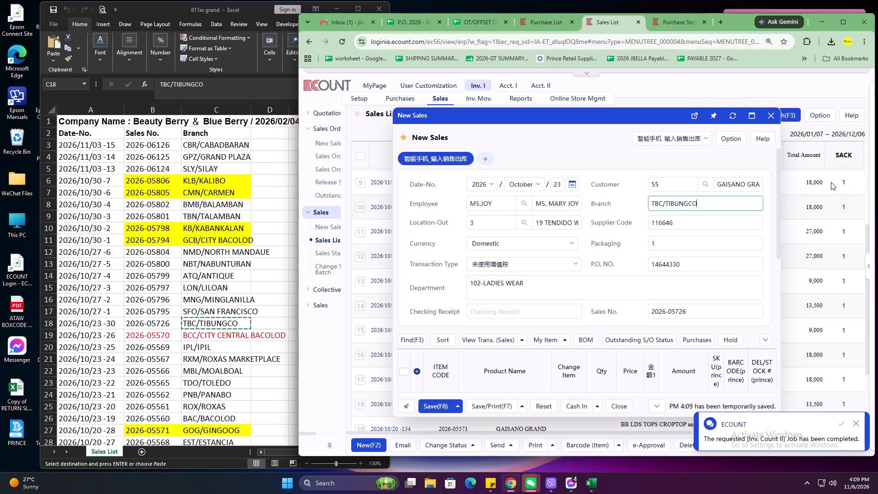
left_click(712, 263)
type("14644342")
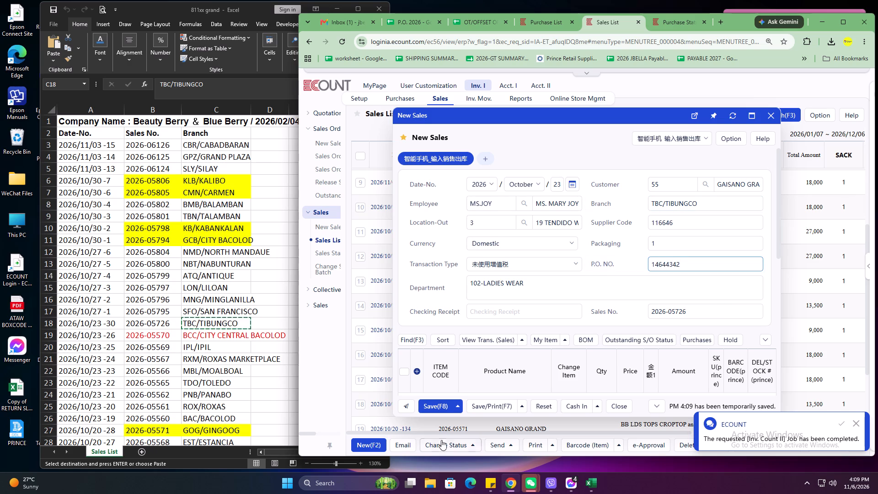
left_click(452, 360)
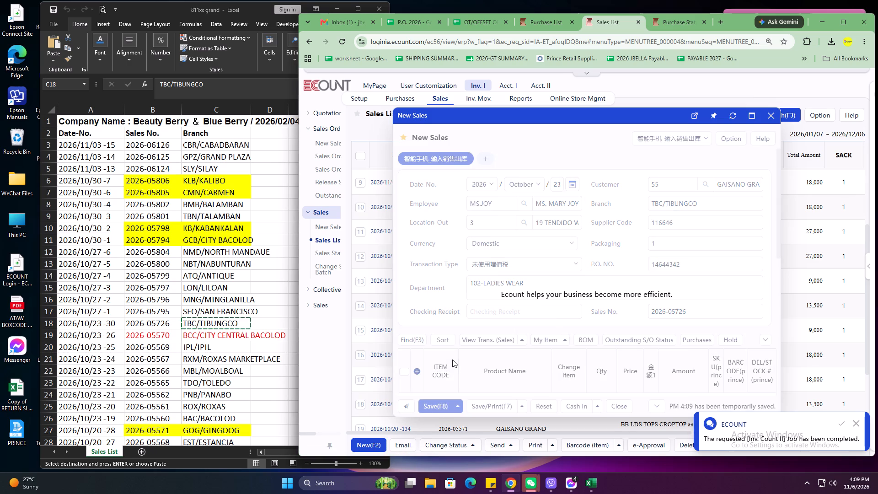
left_click(515, 317)
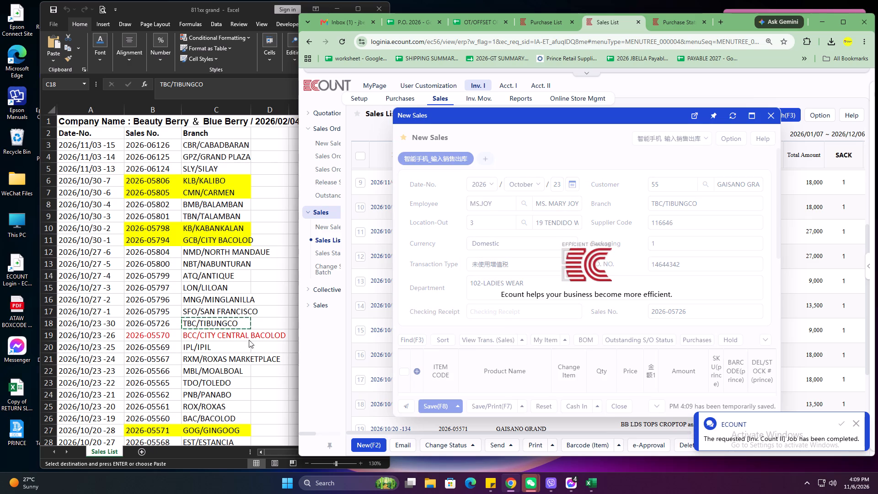
left_click(214, 313)
left_click(159, 313)
key("ctrl+c")
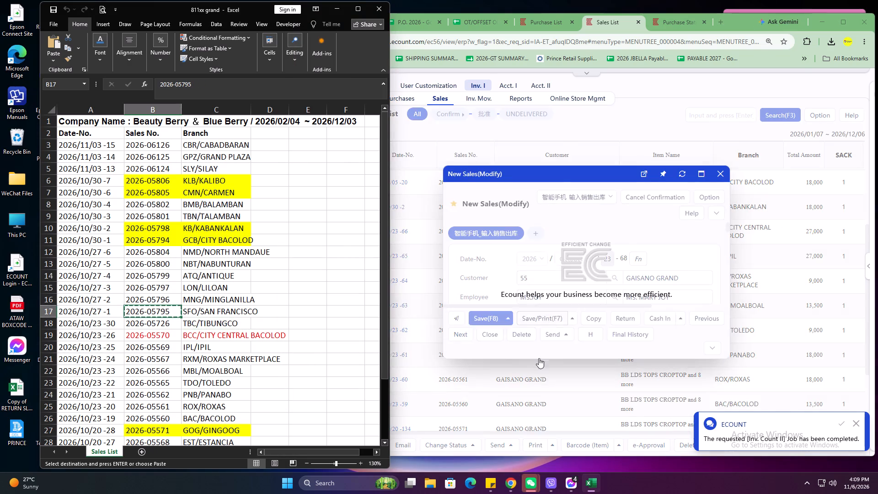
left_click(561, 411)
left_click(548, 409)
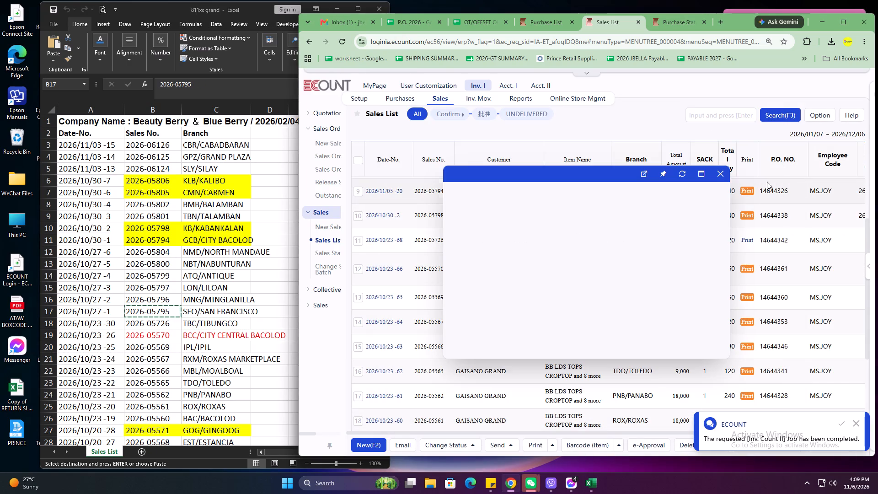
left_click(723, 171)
Open the DIG/DIGOS sale dated 2026/10/20 in the ECOUNT sales list and copy it into a new sale.
scroll(479, 224, "up", 12)
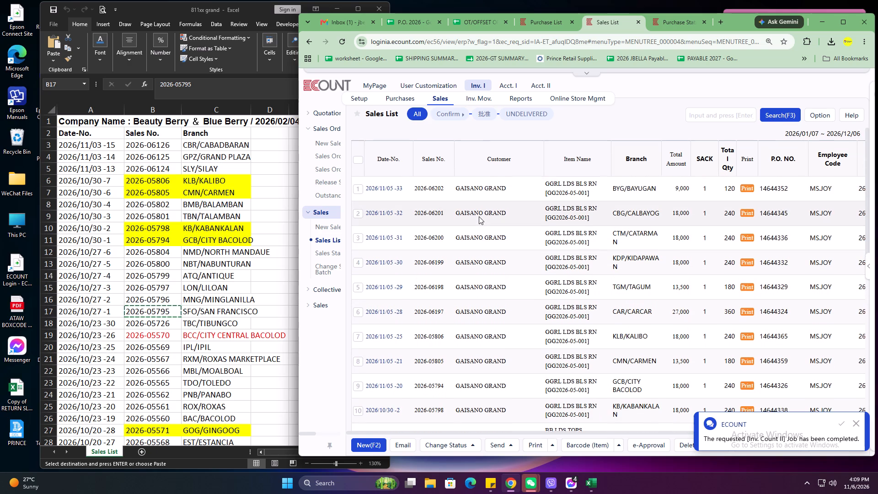
scroll(479, 216, "up", 2)
scroll(424, 216, "down", 8)
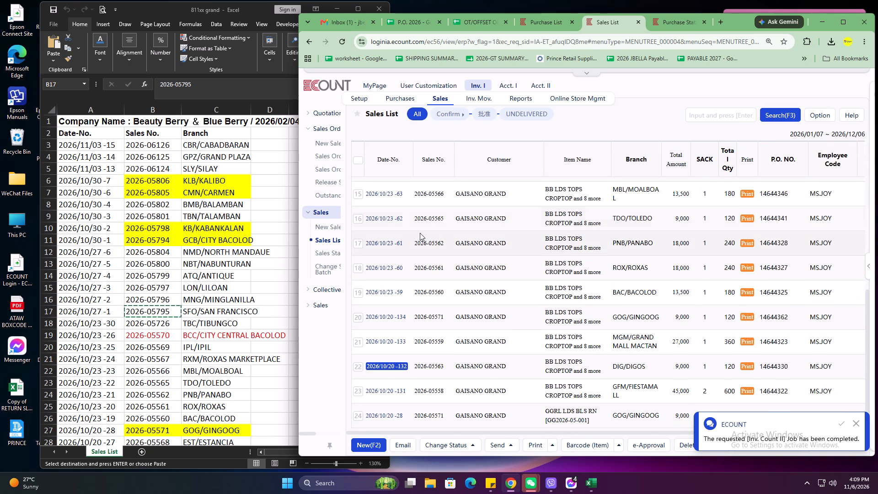
scroll(416, 232, "up", 1)
scroll(470, 477, "down", 1)
scroll(459, 408, "down", 1)
left_click(396, 365)
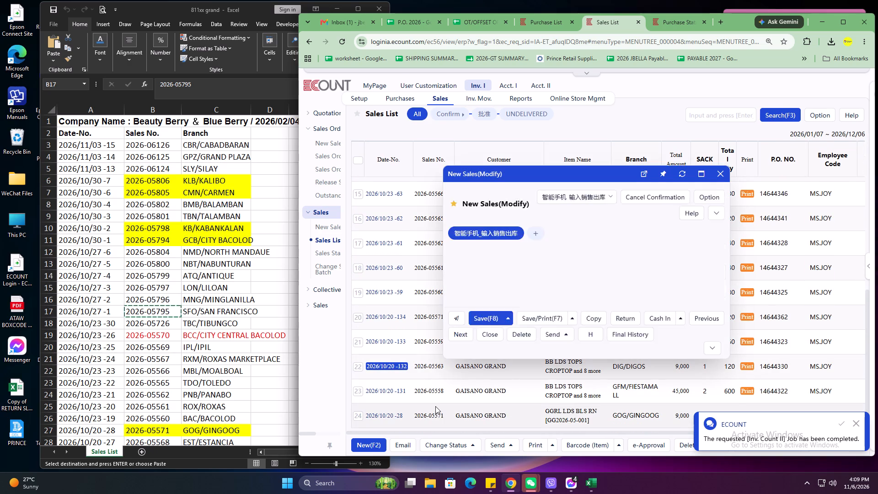
left_click(546, 409)
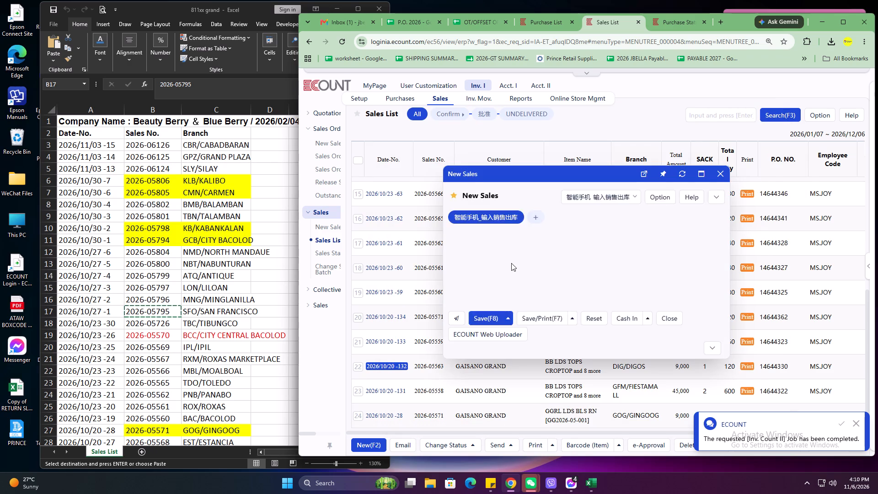
Change the new sale's date to October 27, 2026 and replace its Sales No. with the copied 2026-05795.
scroll(517, 237, "up", 3)
left_click(519, 181)
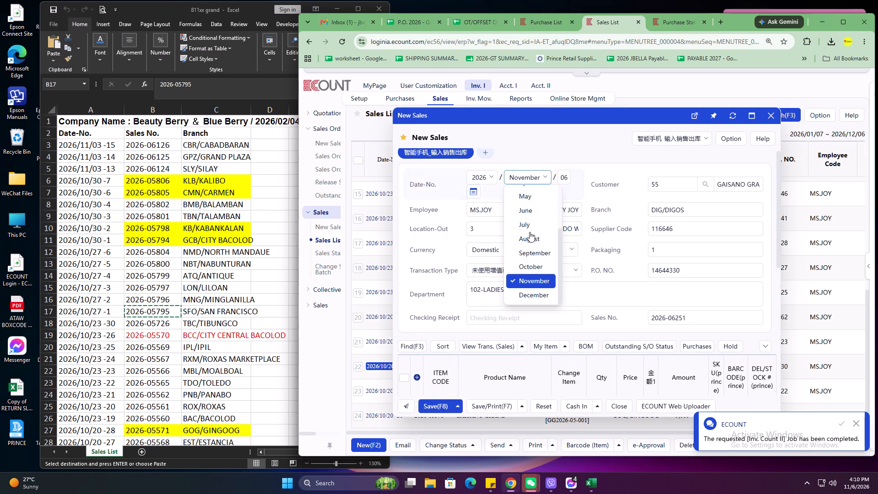
left_click(530, 267)
double_click(564, 181)
type("27")
left_click(671, 300)
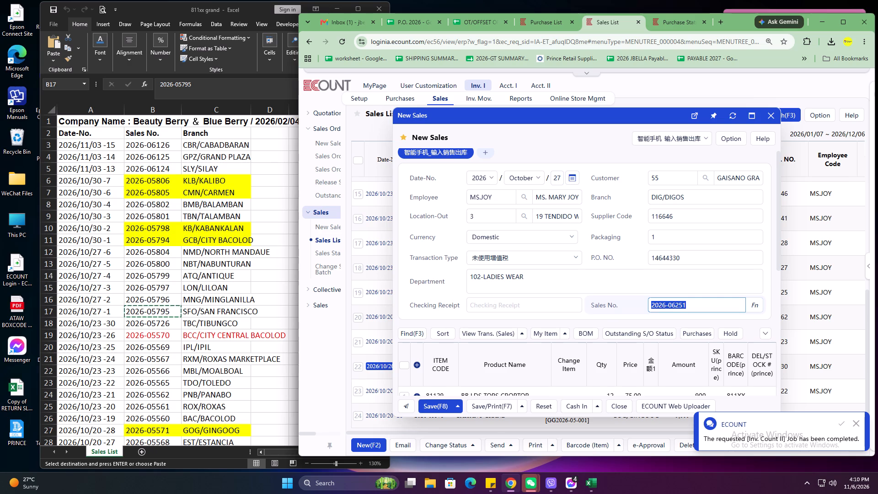
key("ctrl+v")
Replace the branch with SFO/SAN FRANCISCO, copied from the 811xx grand workbook, and set the P.O. NO. to 14644333.
left_click(187, 322)
left_click(213, 316)
key("ctrl+c")
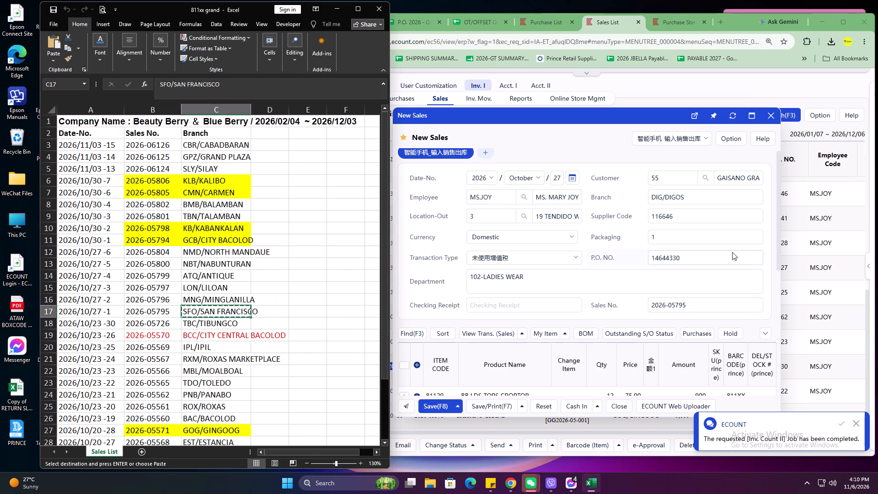
left_click(717, 195)
key("ctrl+v")
left_click(703, 266)
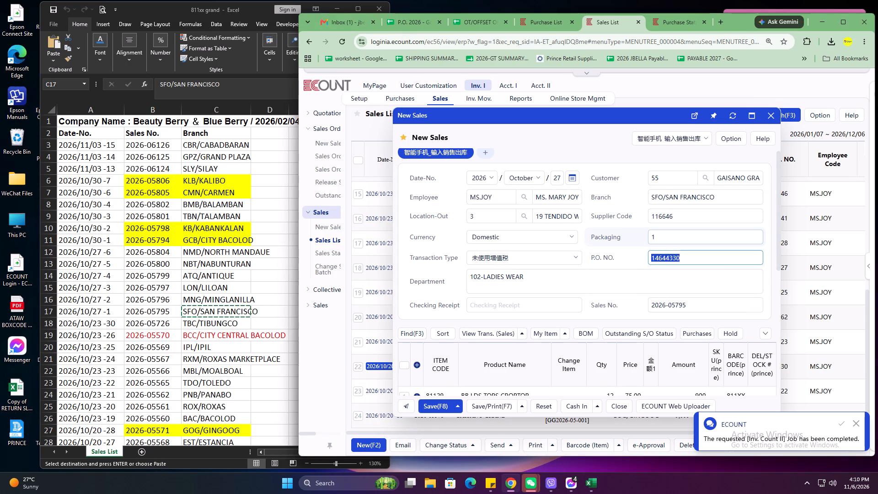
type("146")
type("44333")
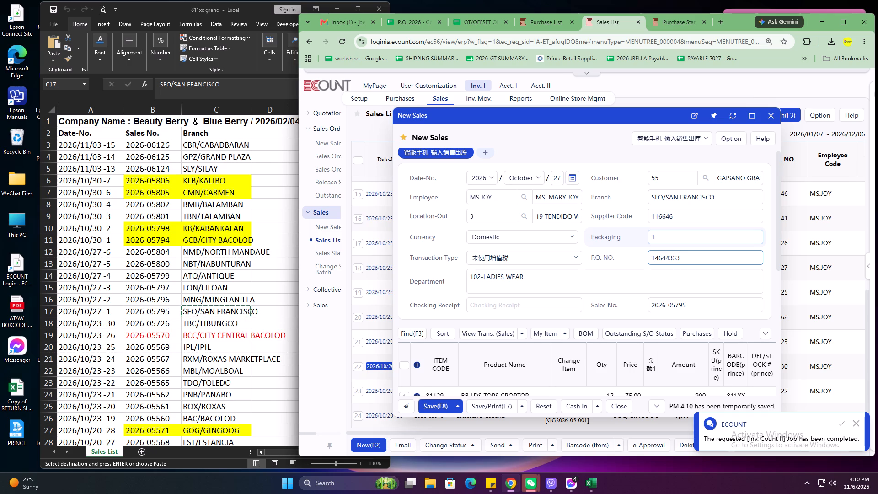
Set the quantity of item 81119 to 32 and of item 81129 to 26.
scroll(499, 331, "down", 2)
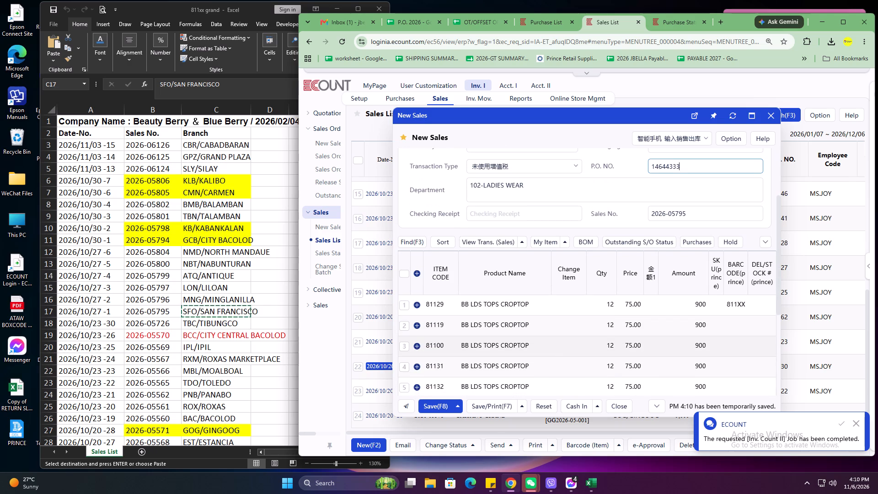
left_click(600, 327)
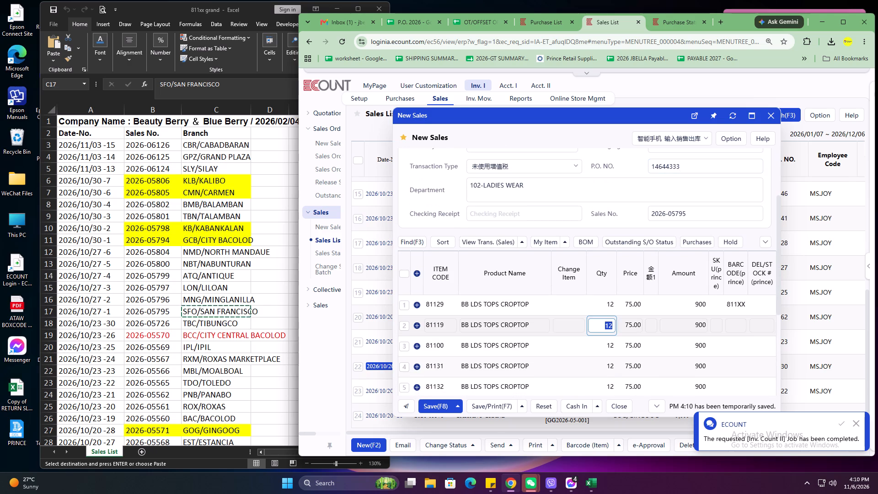
type("32")
scroll(604, 313, "down", 2)
left_click(603, 216)
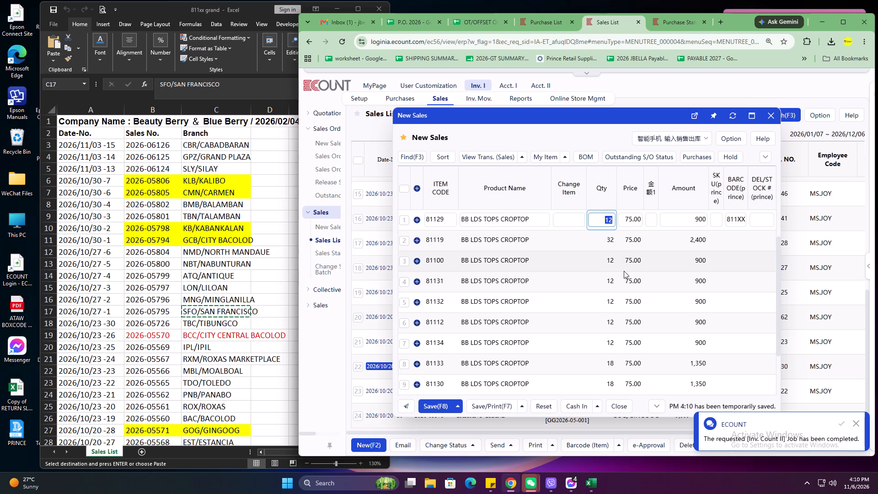
type("36")
key("BackSpace")
key("BackSpace")
type("26")
key("Down")
Copy the quantity 26 from item 81129 to every item line from 81100 through 81130.
key("Up")
key("ctrl+c")
key("Down")
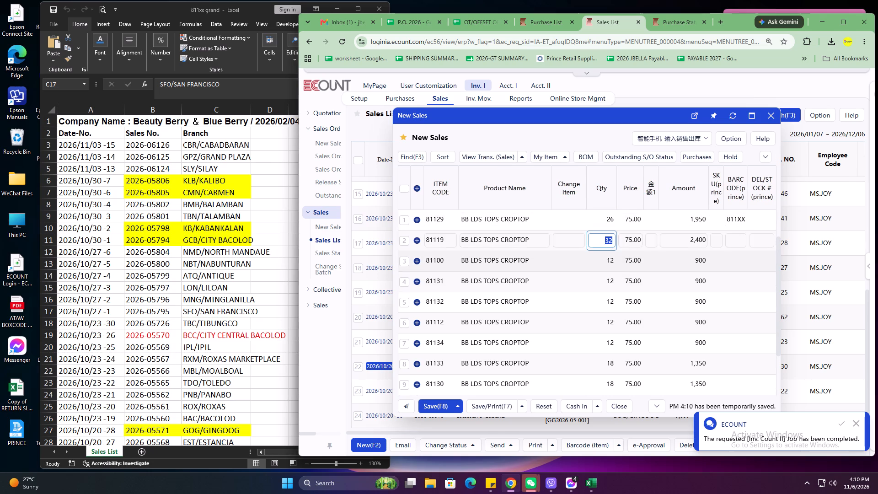
key("Down")
key("ctrl+v")
key("Down")
key("ctrl+v")
key("Down")
key("ctrl+v")
key("Down")
key("ctrl+v")
key("Down")
key("ctrl+v")
key("Down")
key("ctrl+v")
key("Down")
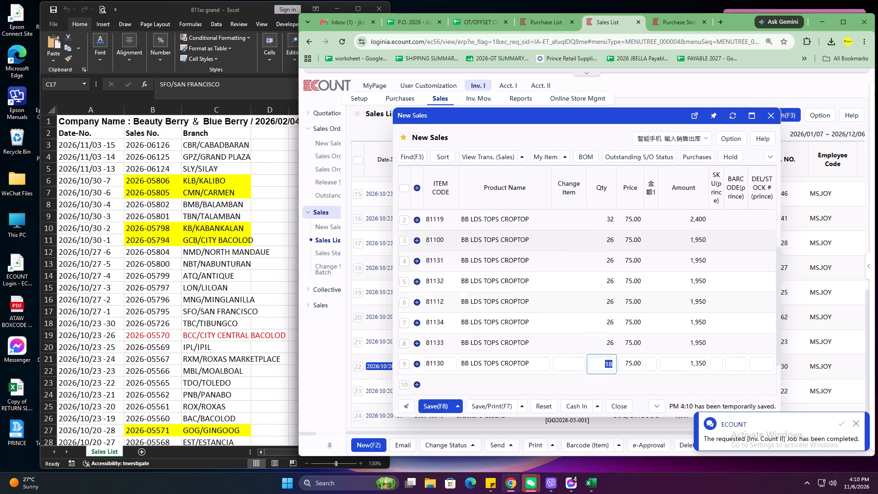
key("ctrl+v")
key("Down")
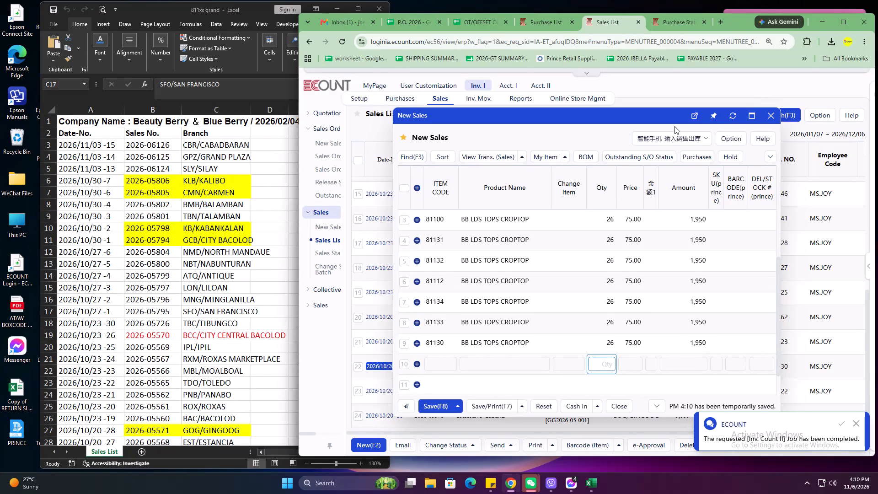
Save the SFO/SAN FRANCISCO sale and open it for review, keeping the entered Sales No.
scroll(675, 126, "down", 6)
scroll(712, 141, "down", 6)
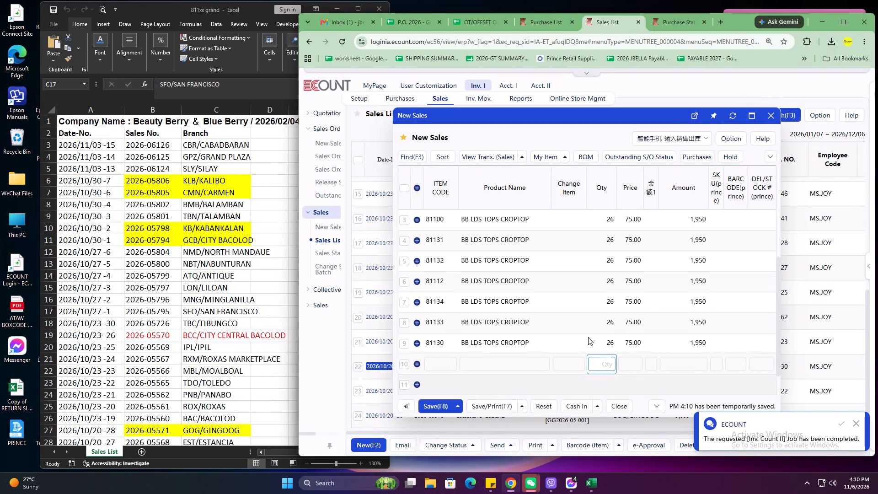
scroll(588, 337, "down", 3)
scroll(635, 290, "up", 11)
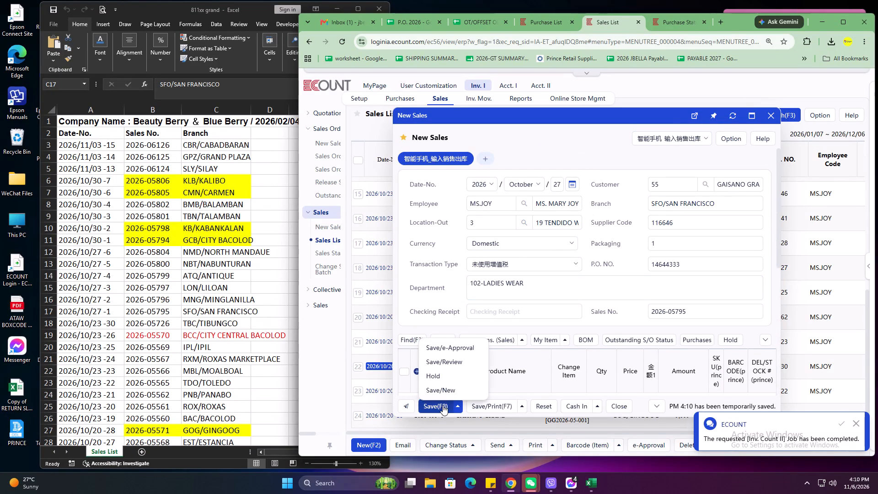
left_click(447, 365)
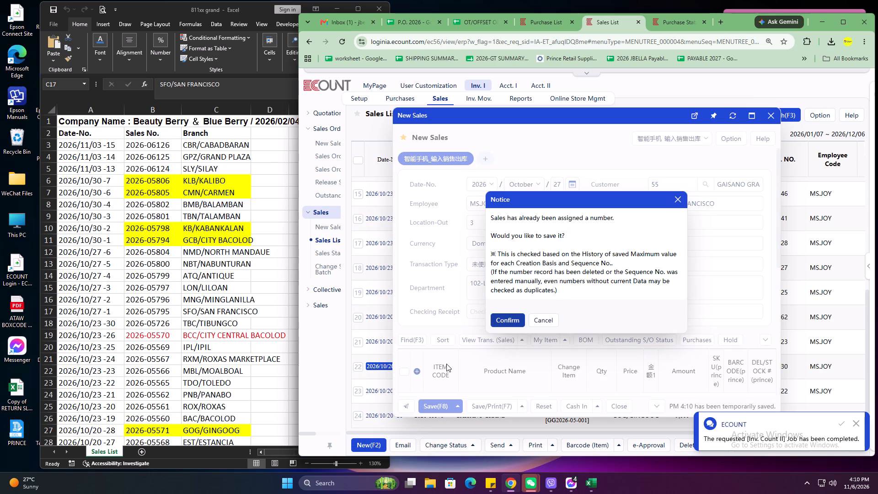
left_click(502, 320)
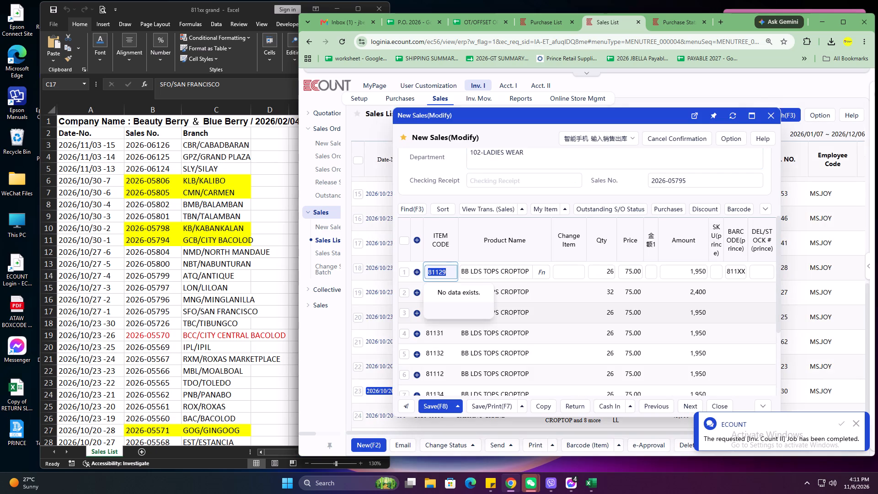
Copy the branch name MNG/MINGLANILLA from the 811xx grand workbook.
left_click(248, 299)
left_click(228, 294)
key("ctrl+c")
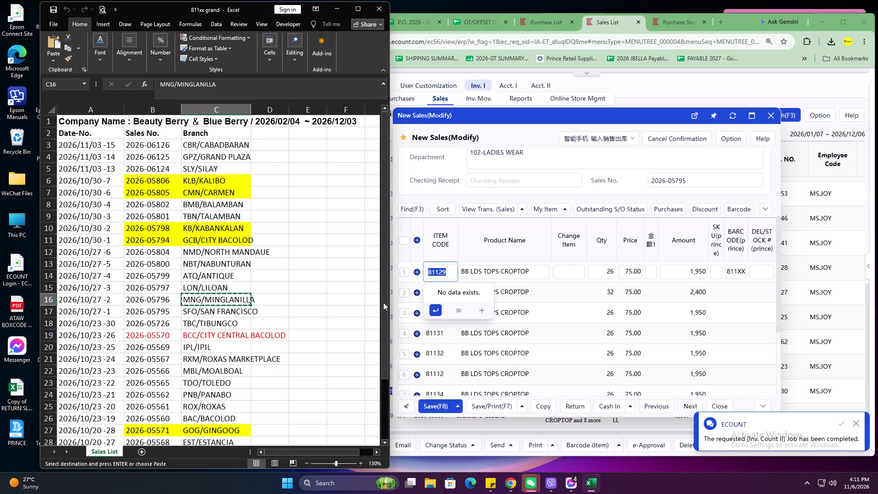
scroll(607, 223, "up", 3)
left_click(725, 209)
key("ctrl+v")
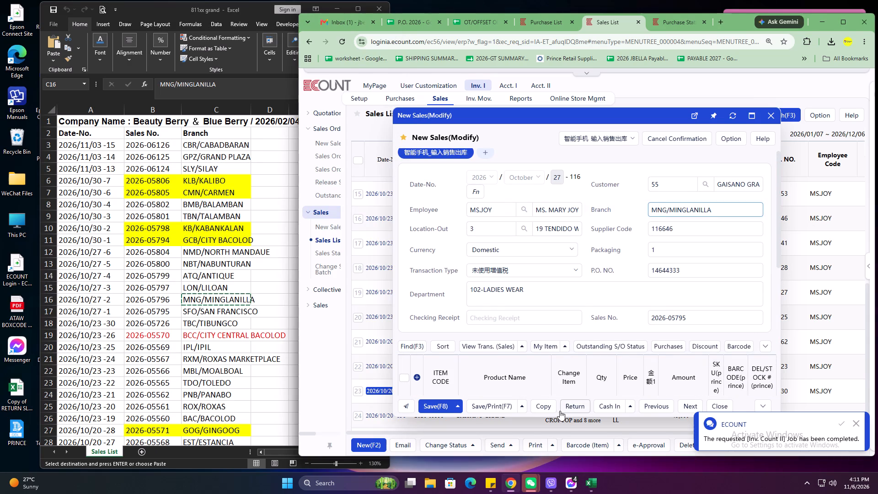
Copy the saved SFO/SAN FRANCISCO sale into a new sale dated October 27, 2026.
left_click(541, 406)
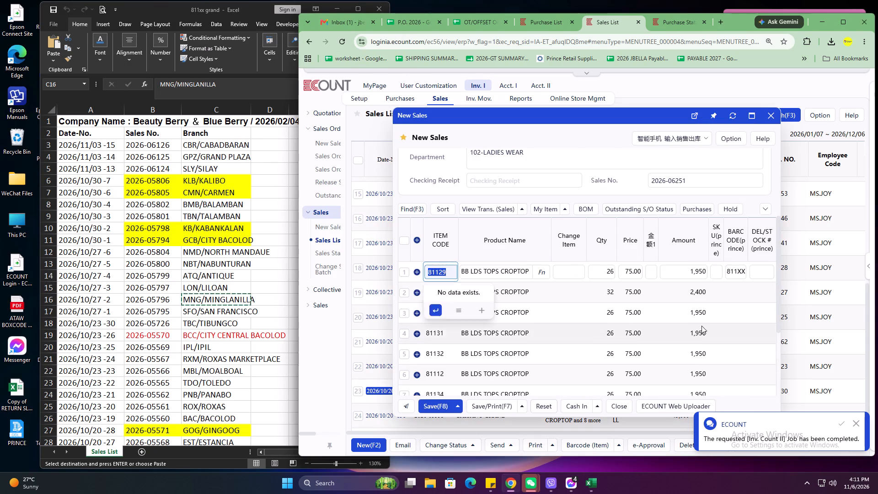
scroll(701, 326, "up", 5)
left_click(544, 180)
left_click(534, 271)
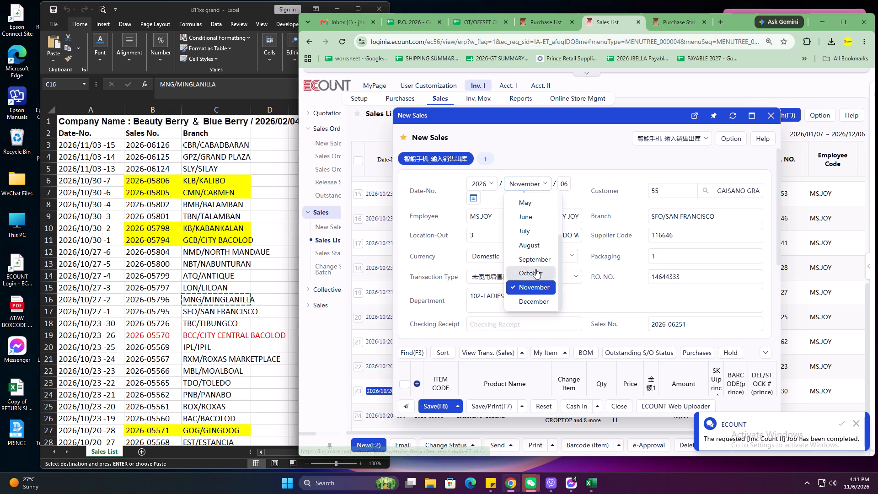
left_click(559, 187)
type("27")
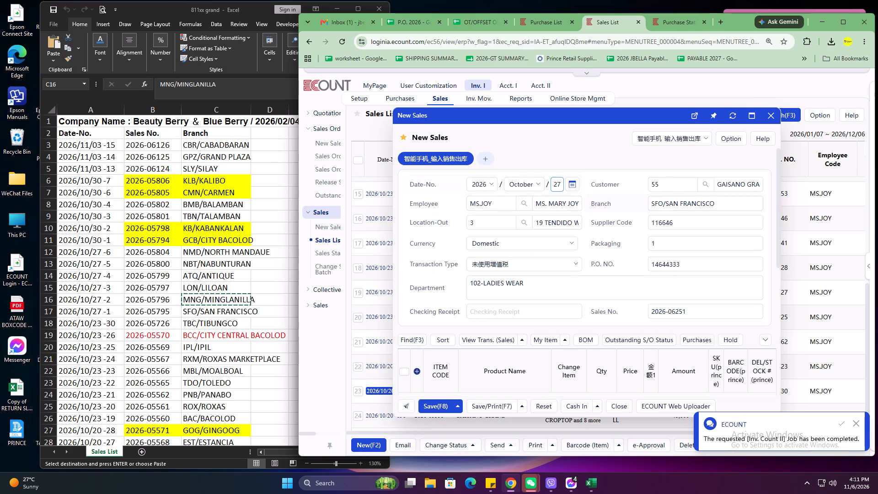
Replace the new sale's branch with the copied MNG/MINGLANILLA and set the P.O. NO. to 14644334.
left_click(701, 199)
key("ctrl+v")
left_click(698, 268)
key("Right")
key("BackSpace")
key("4")
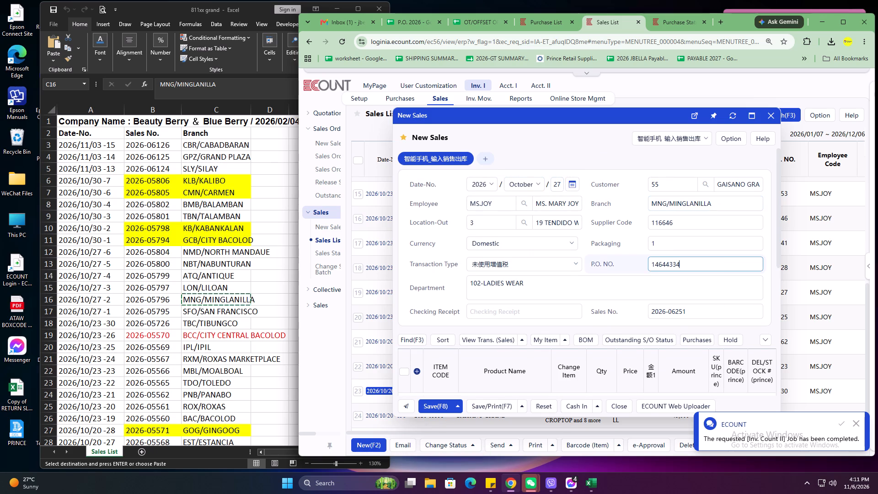
Set the quantity to 20 on all nine item lines of the MNG/MINGLANILLA sale, from 81129 through 81130.
scroll(482, 342, "down", 1)
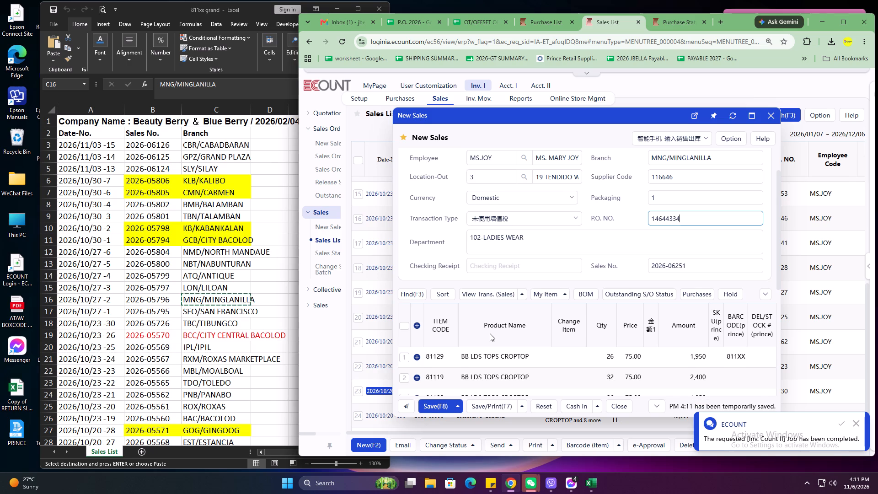
scroll(715, 306, "down", 1)
left_click(605, 294)
left_click(605, 313)
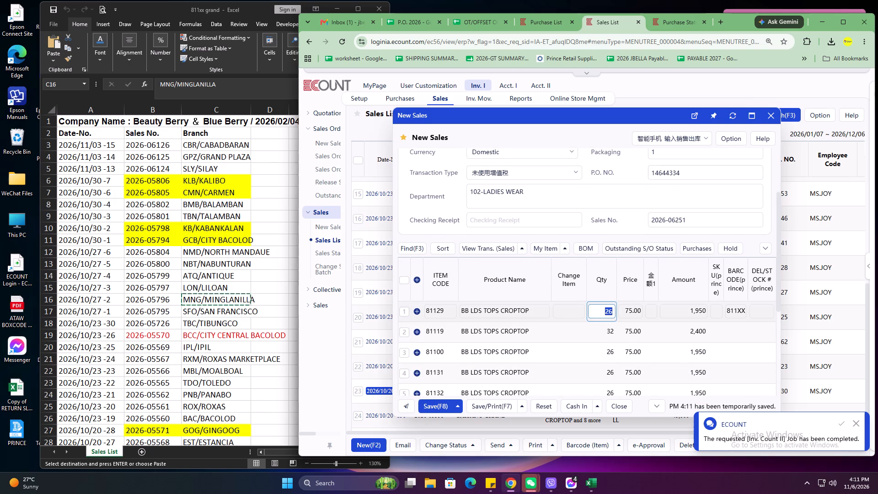
type("20")
key("Down")
key("Up")
key("ctrl+c")
key("Down")
key("ctrl+v")
key("Down")
key("ctrl+v")
key("Down")
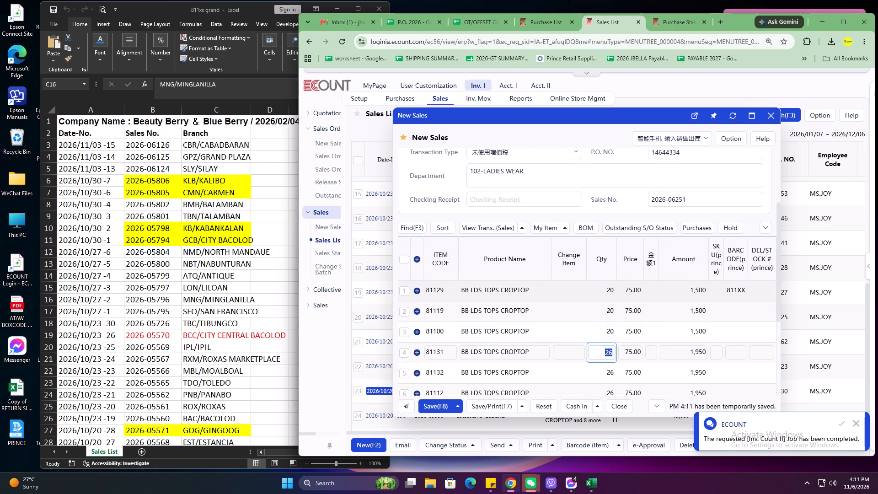
key("ctrl+v")
key("Down")
key("ctrl+v")
key("Down")
key("ctrl+v")
key("Down")
key("ctrl+v")
key("Down")
key("ctrl+v")
key("Down")
key("ctrl+v")
key("Down")
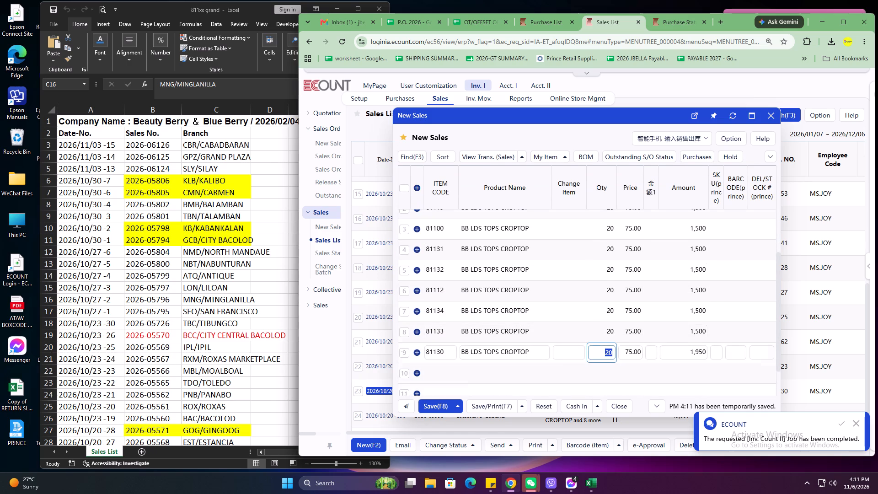
scroll(601, 392, "down", 5)
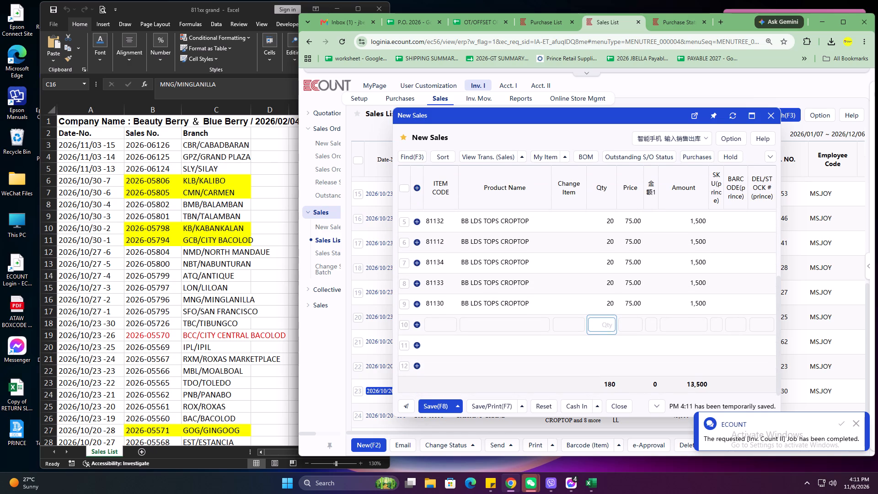
scroll(620, 381, "up", 3)
scroll(621, 381, "down", 6)
scroll(621, 381, "up", 8)
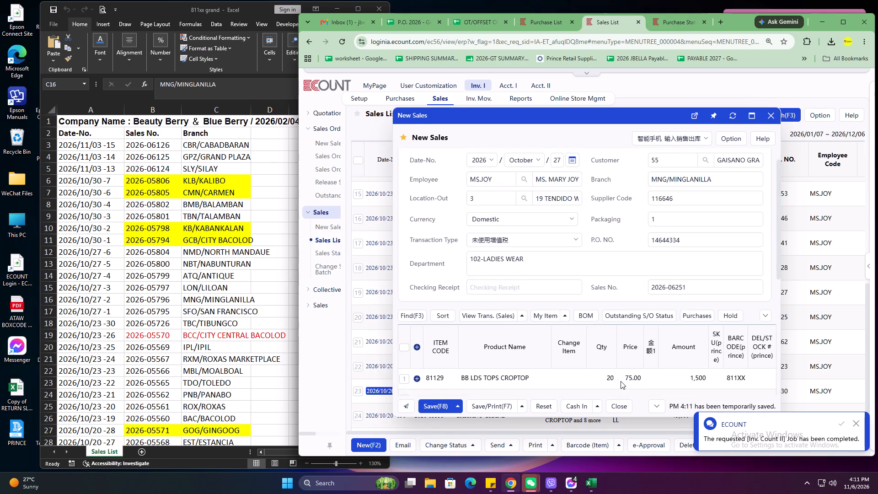
left_click(240, 319)
left_click(155, 297)
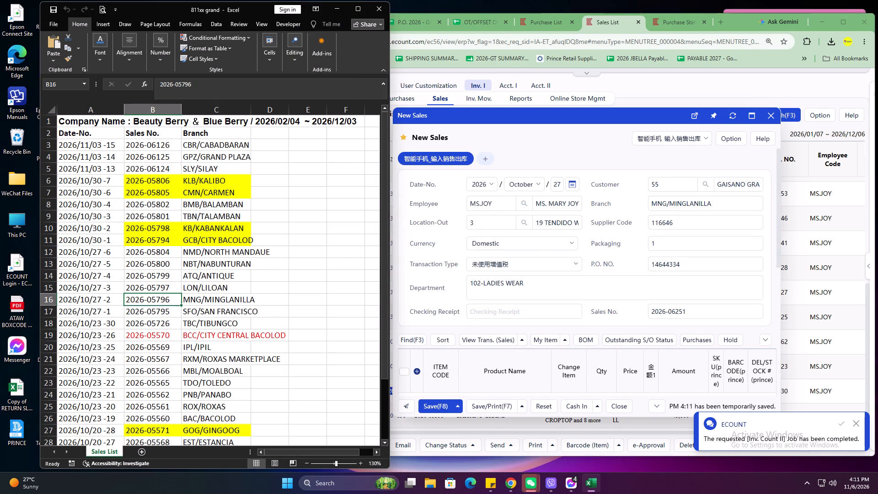
key("ctrl+c")
left_click(701, 314)
key("ctrl+v")
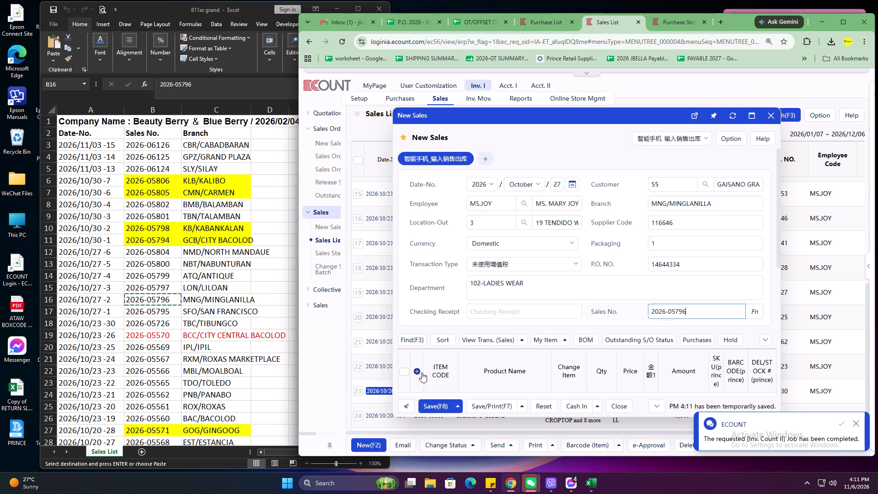
left_click(443, 365)
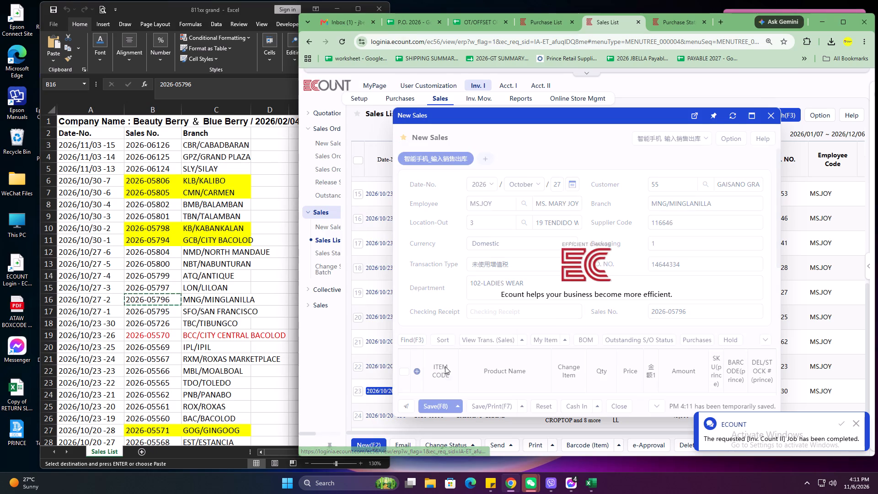
left_click(515, 317)
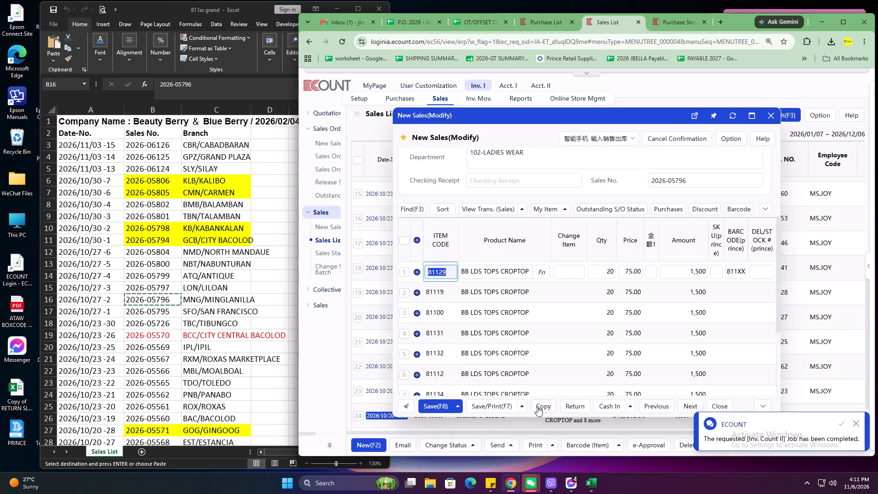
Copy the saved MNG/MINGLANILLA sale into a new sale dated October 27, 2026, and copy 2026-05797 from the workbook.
left_click(537, 406)
left_click(188, 286)
left_click(153, 287)
key("ctrl+c")
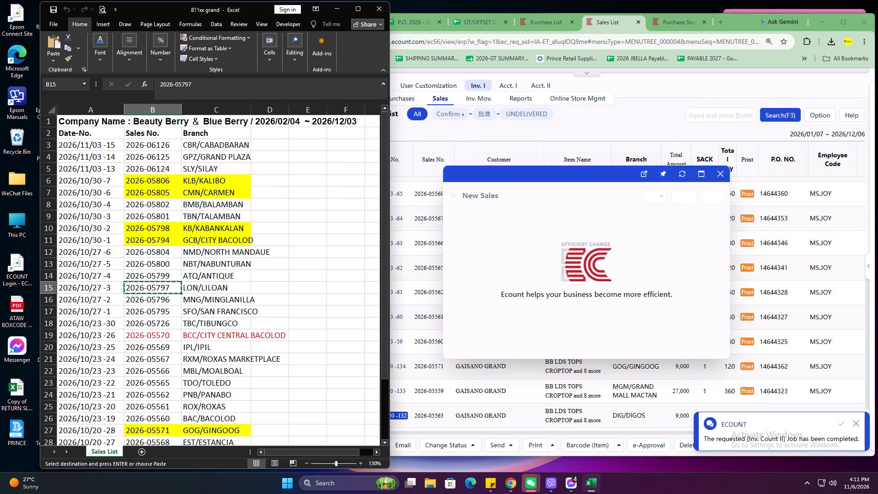
scroll(521, 170, "up", 4)
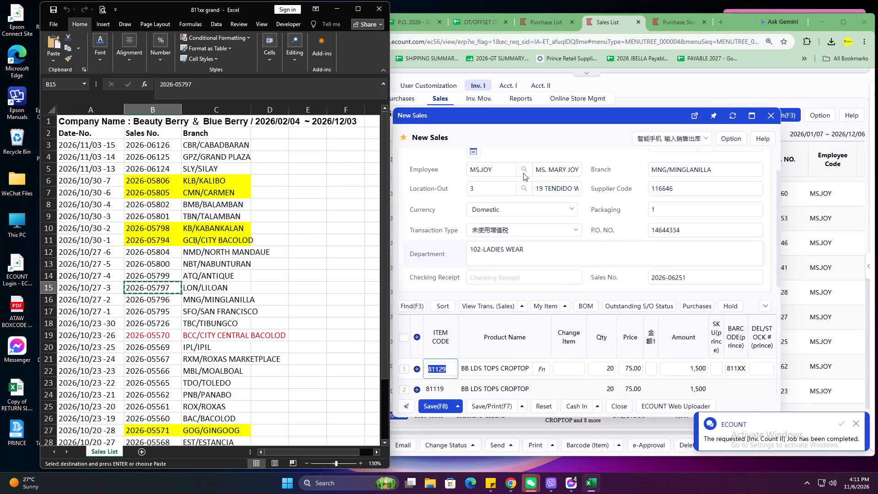
left_click(525, 179)
left_click(532, 274)
left_click(561, 180)
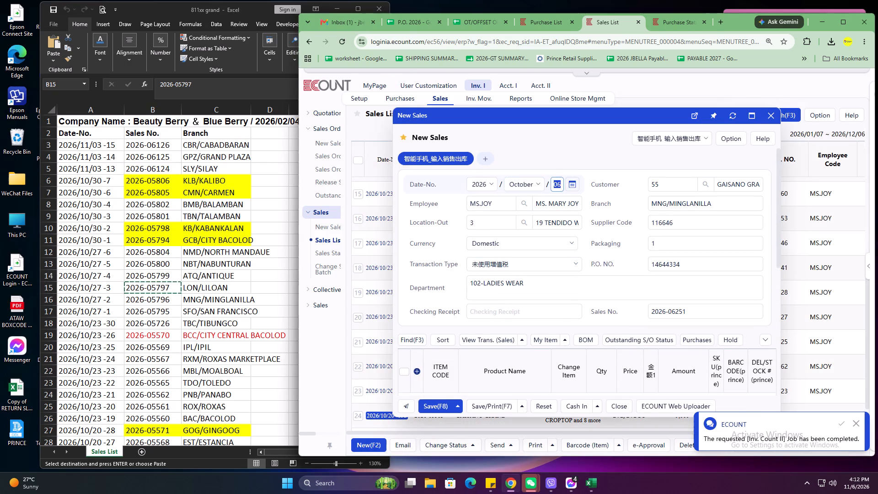
type("27")
Set the new sale's Sales No. to the copied 2026-05797.
left_click(680, 200)
key("ctrl+v")
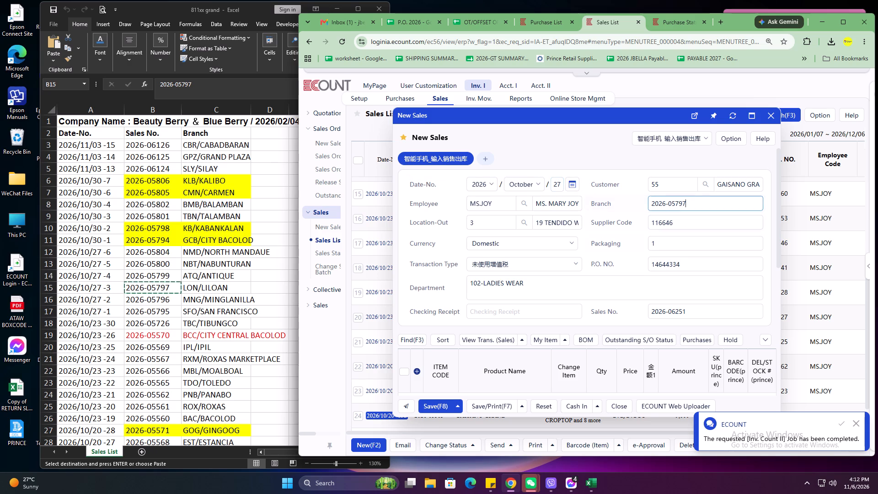
left_click(699, 315)
key("ctrl+v")
Replace the new sale's branch with LON/LILOAN from the workbook and set the P.O. NO. to 14644335.
left_click(230, 299)
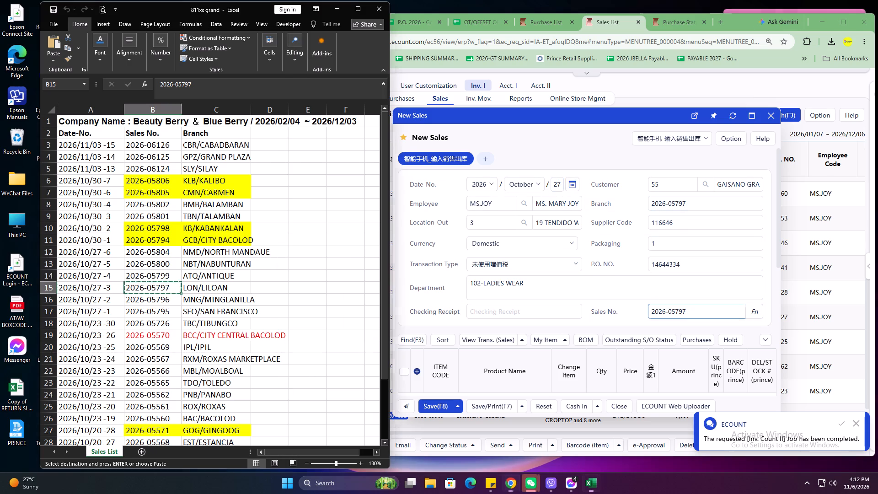
left_click(223, 292)
key("ctrl+c")
left_click(695, 211)
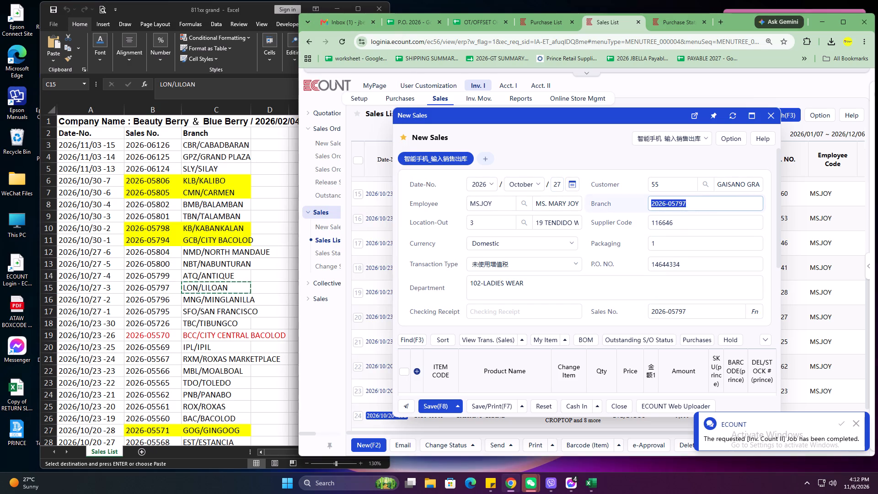
left_click(701, 204)
left_click_drag(701, 204, 623, 203)
key("ctrl+v")
left_click(691, 261)
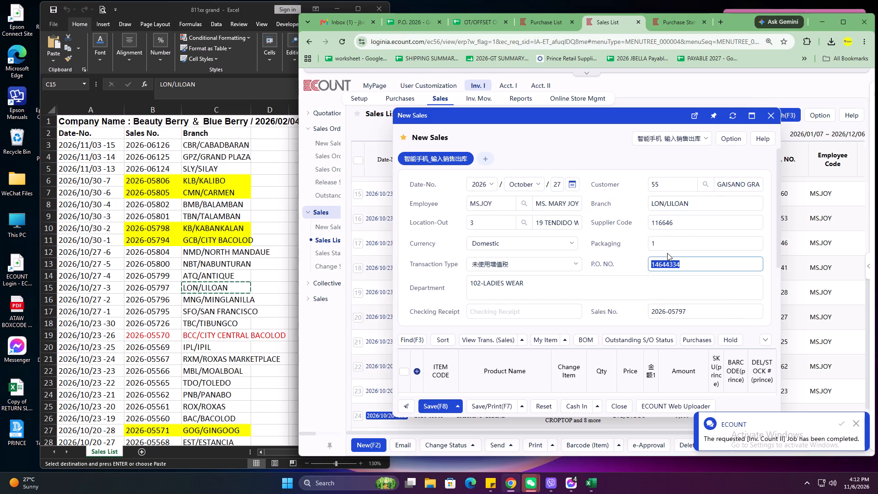
key("Right")
key("BackSpace")
key("5")
In the LON/LILOAN sale, set the quantity to 26 for item 81129 and 32 for item 81119.
scroll(667, 253, "down", 3)
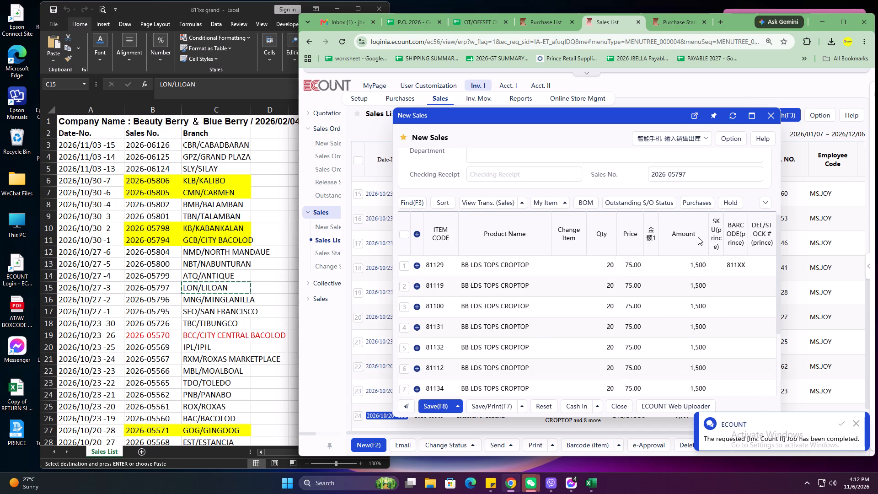
left_click(596, 263)
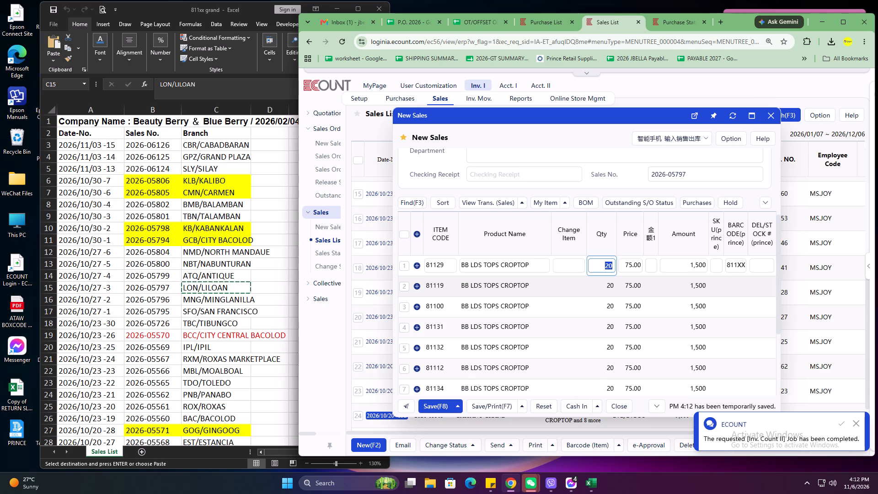
key("Down")
type("32")
key("Up")
type("26")
key("Down")
Copy the quantity 26 from item 81129 to the seven lines from 81100 through 81130, leaving 81119 out.
key("Up")
key("ctrl+c")
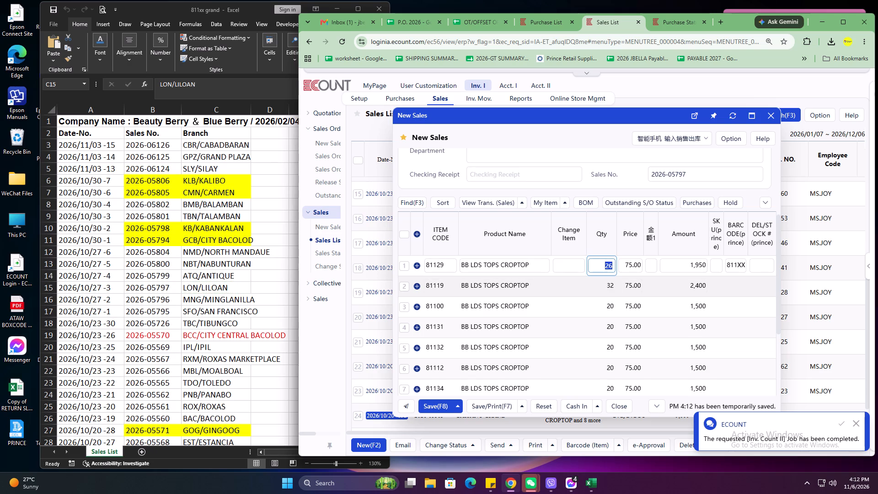
key("Down")
key("Down")
key("ctrl+v")
key("Down")
key("ctrl+v")
key("Down")
key("ctrl+v")
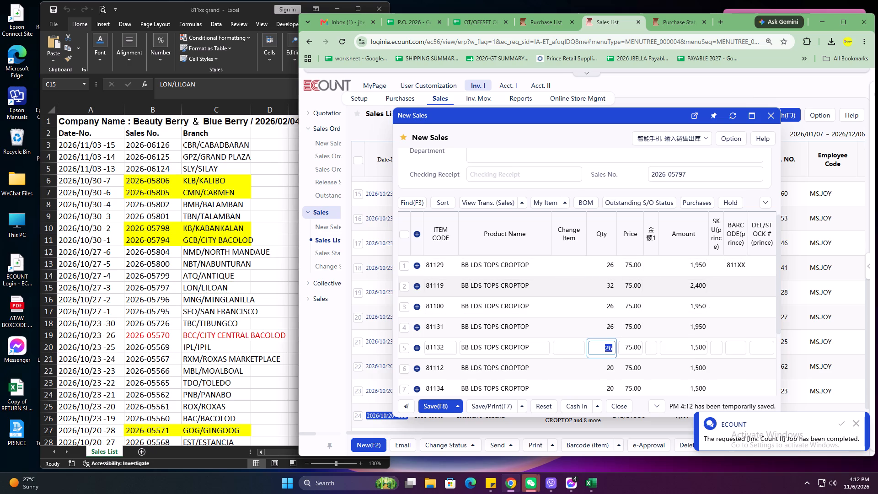
key("Down")
key("ctrl+v")
key("ctrl+Down")
key("ctrl+v")
key("ctrl+v")
key("Down")
key("ctrl+v")
key("Down")
key("ctrl+v")
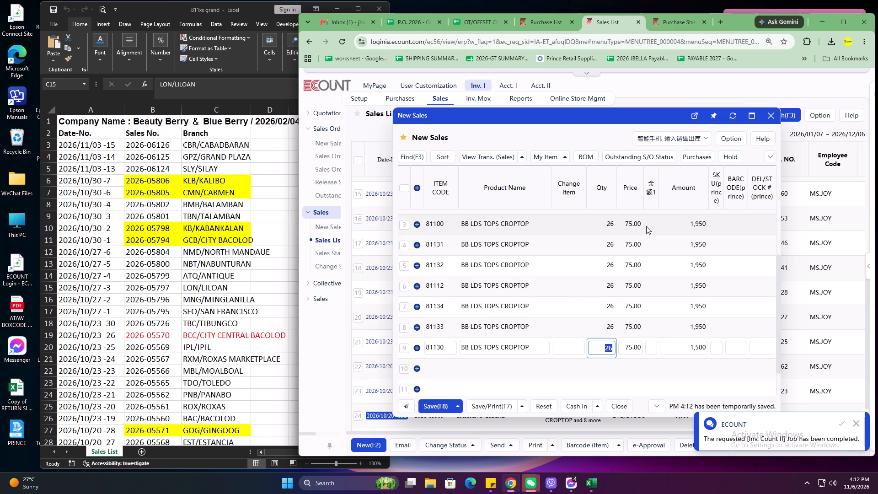
scroll(632, 358, "down", 3)
left_click(623, 349)
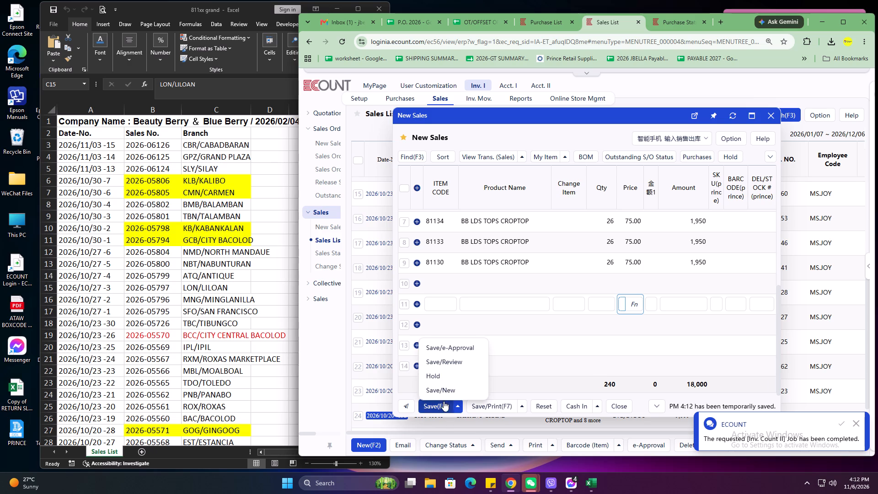
Save the LON/LILOAN sale for review, keeping its entered sales number.
left_click(451, 362)
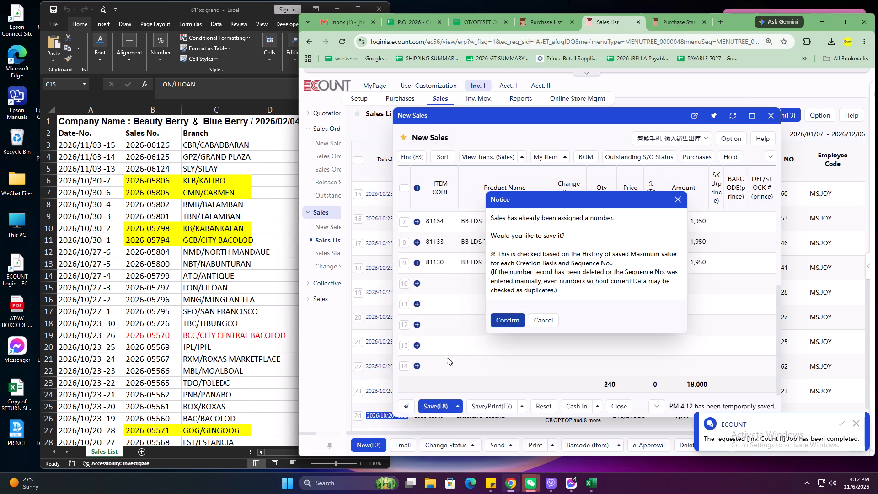
left_click(514, 317)
Copy the branch name ATQ/ANTIQUE from the 811xx grand workbook.
left_click(150, 258)
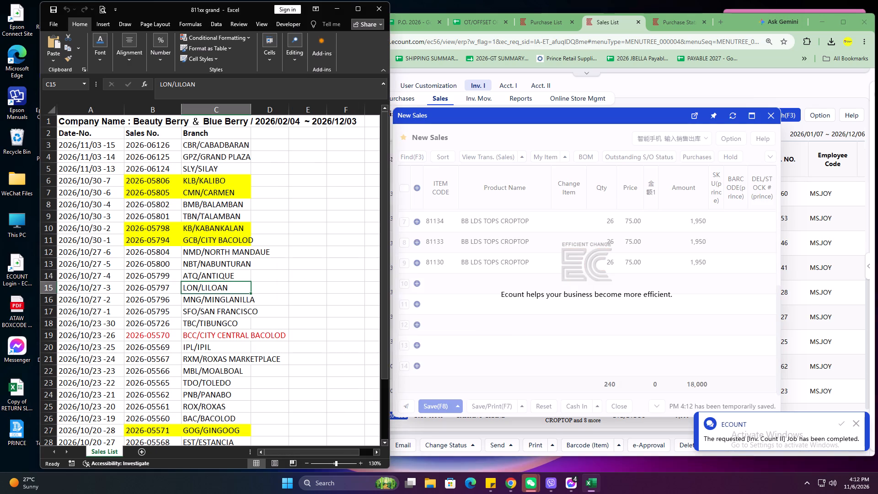
left_click(215, 277)
key("ctrl+c")
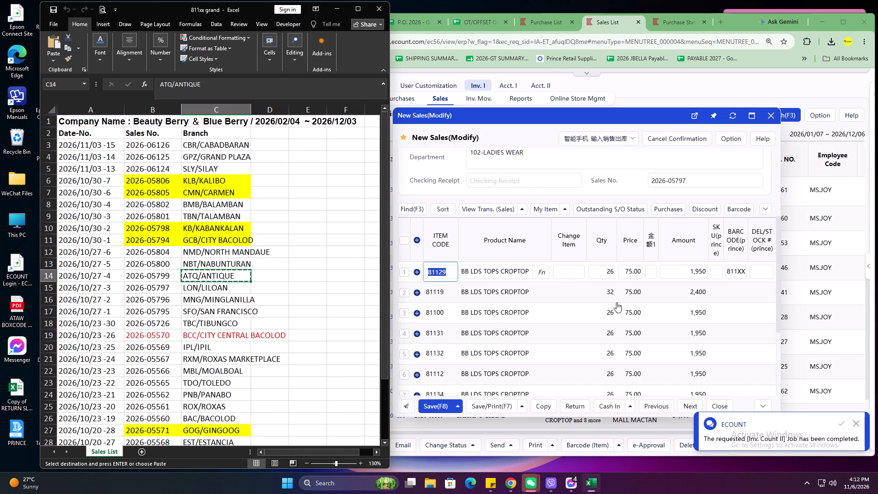
Copy the saved LON/LILOAN sale into a new sale dated October 27, 2026.
left_click(541, 406)
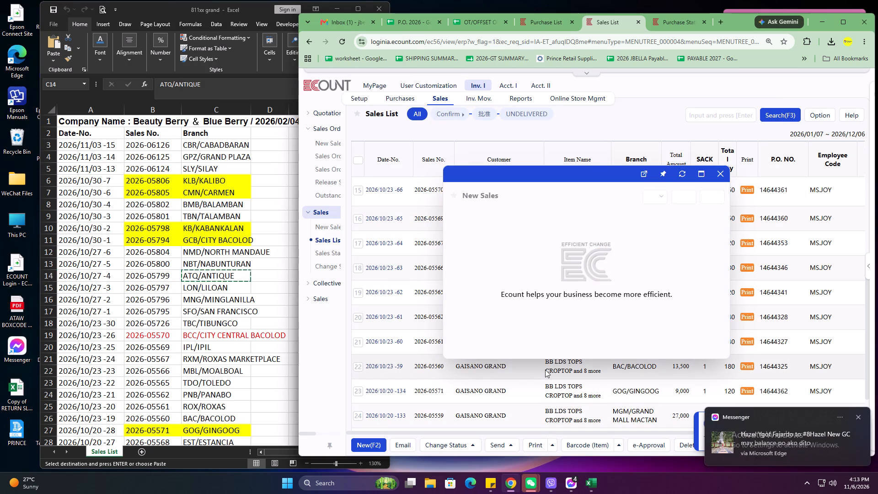
scroll(577, 267, "up", 8)
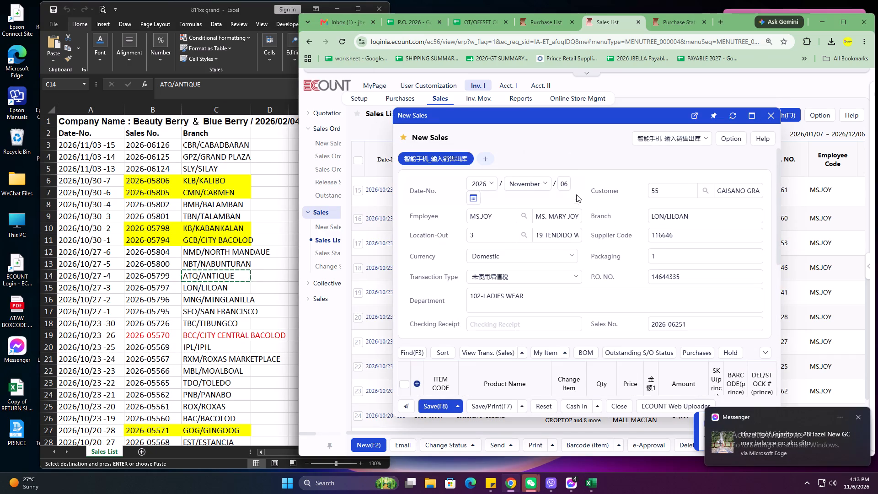
left_click(536, 180)
left_click(532, 272)
left_click(554, 181)
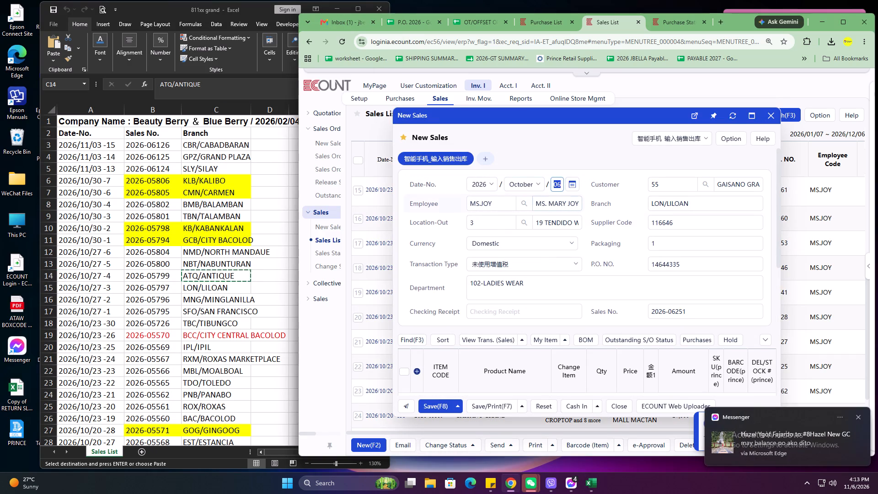
type("27")
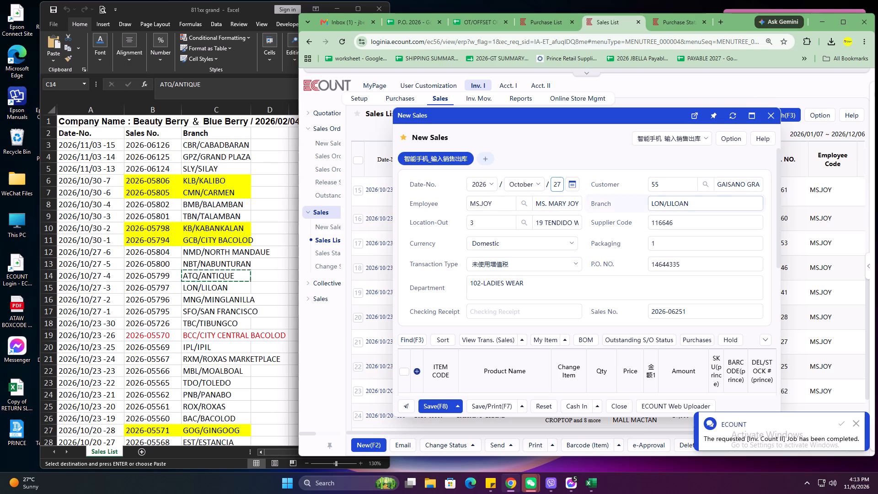
Replace the new sale's branch with the copied ATQ/ANTIQUE and set the P.O. NO. to 14644339.
left_click(719, 207)
key("ctrl+v")
left_click(714, 259)
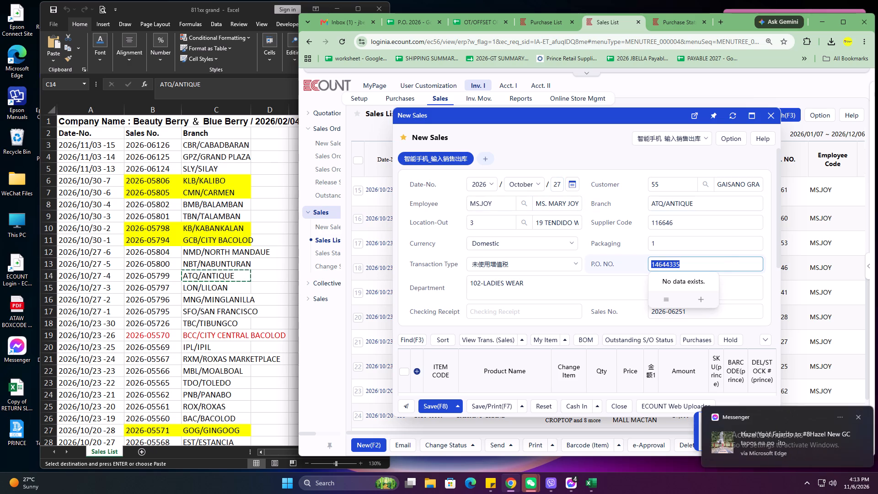
key("Right")
key("BackSpace")
key("BackSpace")
type("39")
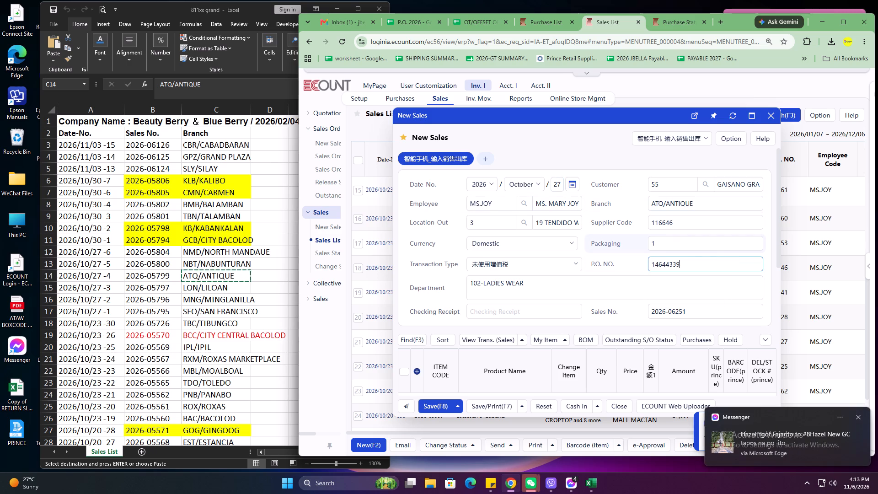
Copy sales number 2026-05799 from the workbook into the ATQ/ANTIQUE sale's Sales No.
left_click(157, 274)
left_click(159, 279)
key("ctrl+c")
left_click(685, 308)
key("ctrl+v")
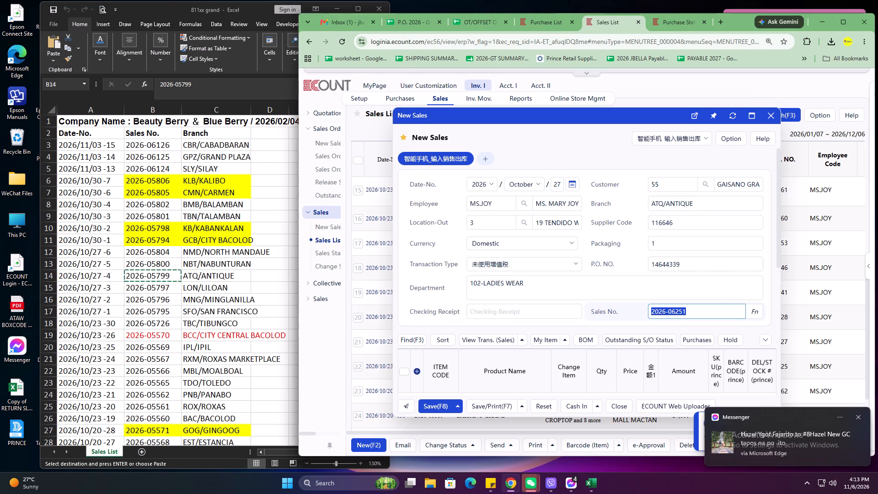
Check the item lines of the ATQ/ANTIQUE sale and save it for review, keeping its entered sales number.
scroll(640, 321, "down", 2)
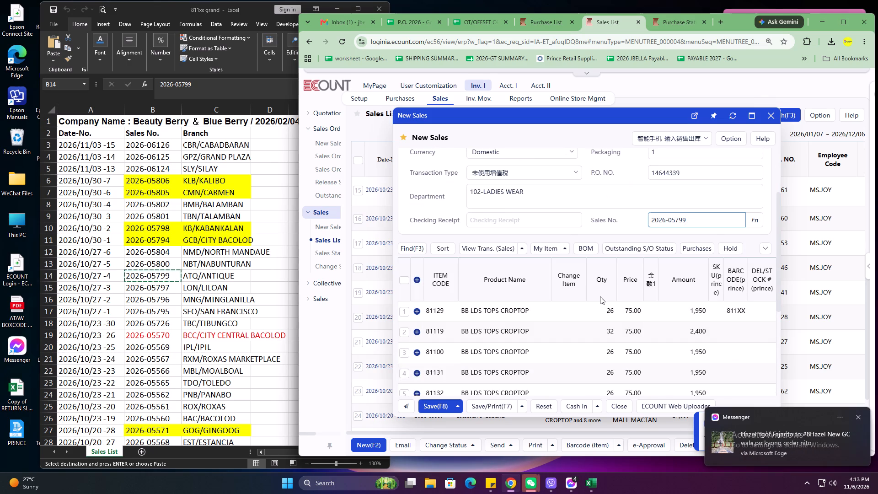
scroll(599, 292, "down", 5)
scroll(607, 289, "up", 5)
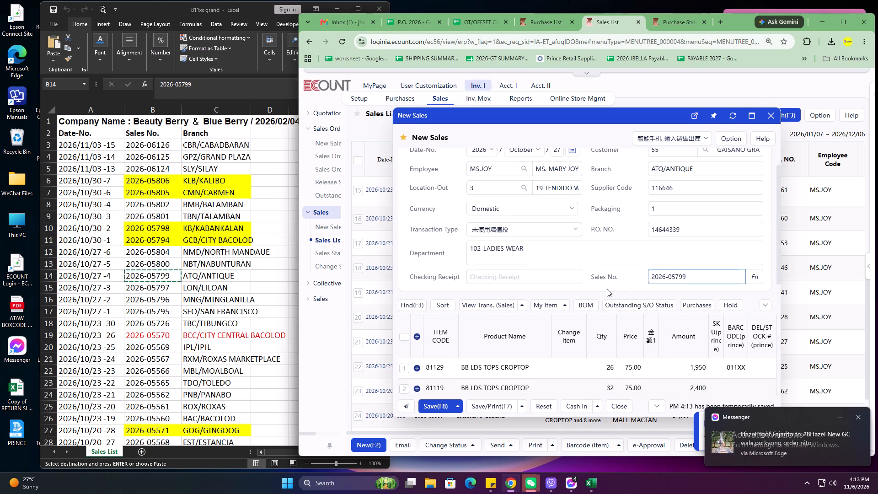
scroll(607, 289, "down", 10)
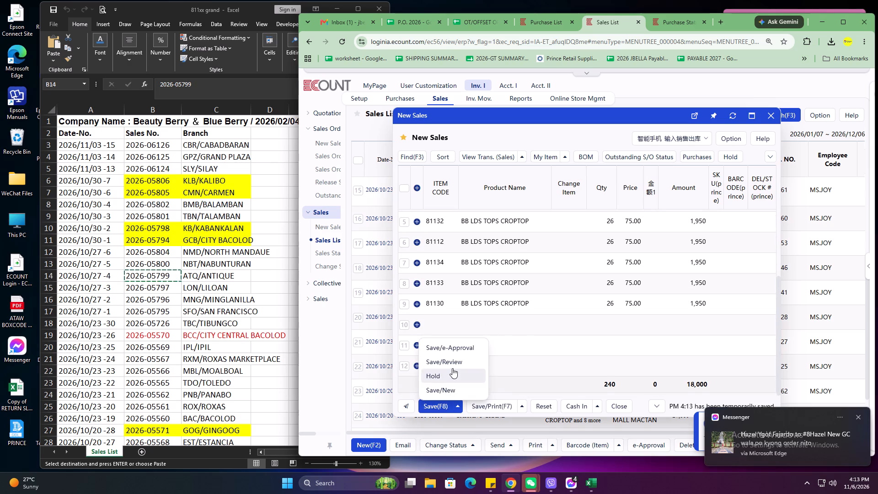
left_click(455, 360)
left_click(508, 323)
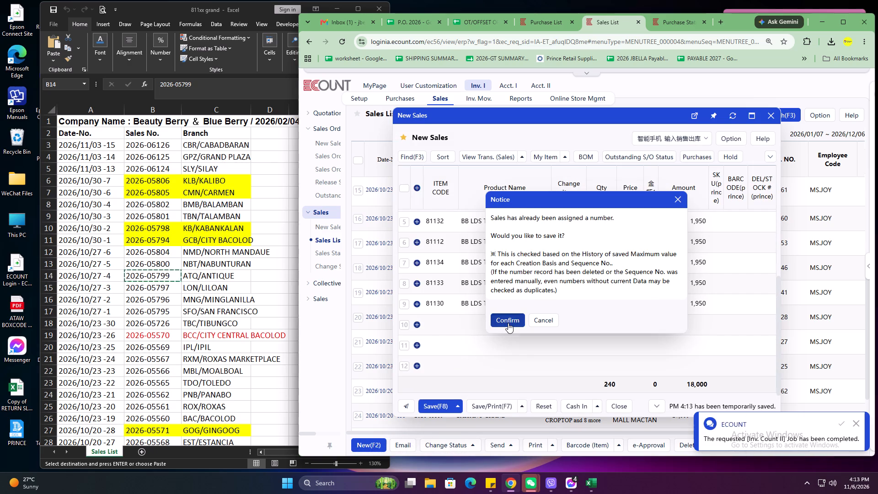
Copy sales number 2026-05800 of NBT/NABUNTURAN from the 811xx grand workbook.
left_click(177, 268)
left_click(163, 263)
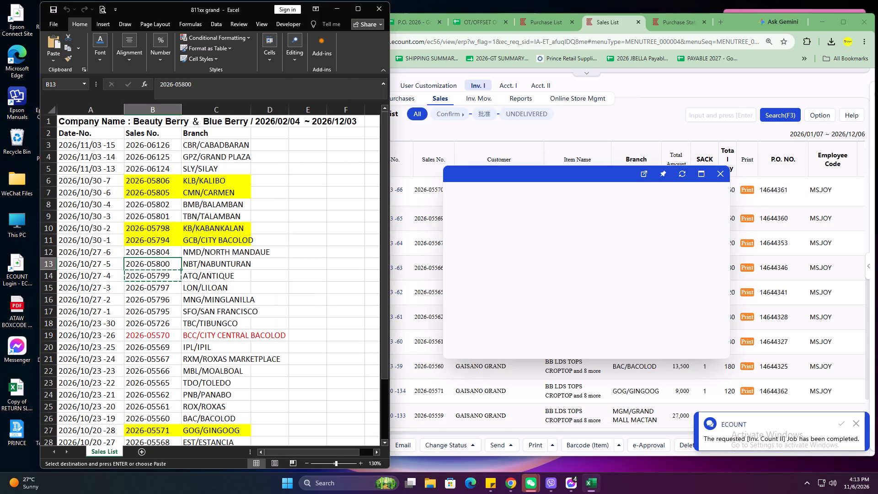
key("ctrl+c")
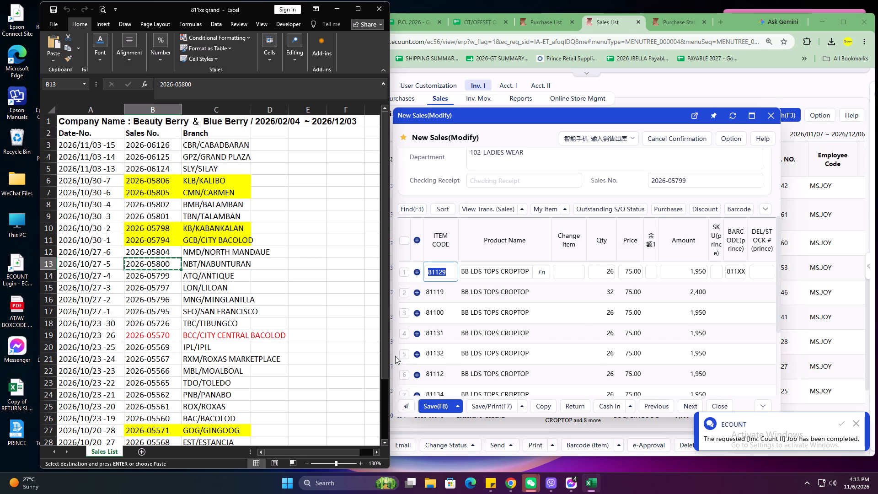
left_click(542, 405)
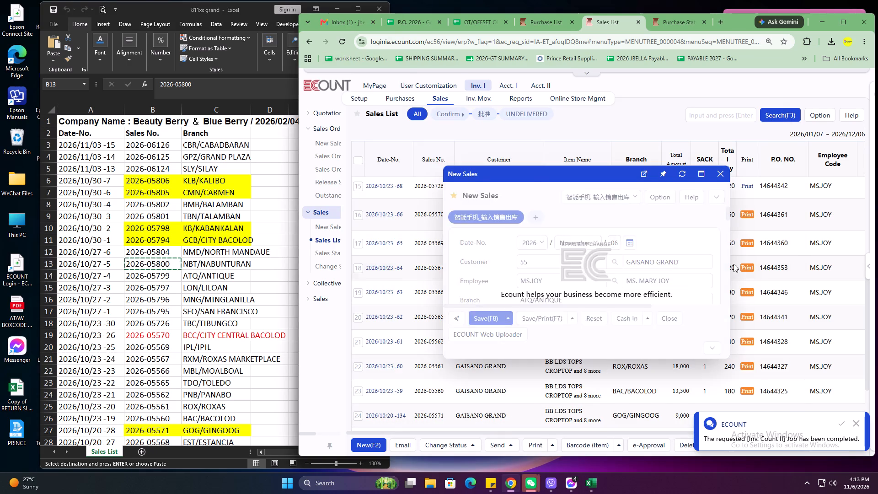
scroll(647, 270, "up", 3)
left_click(681, 264)
left_click(681, 267)
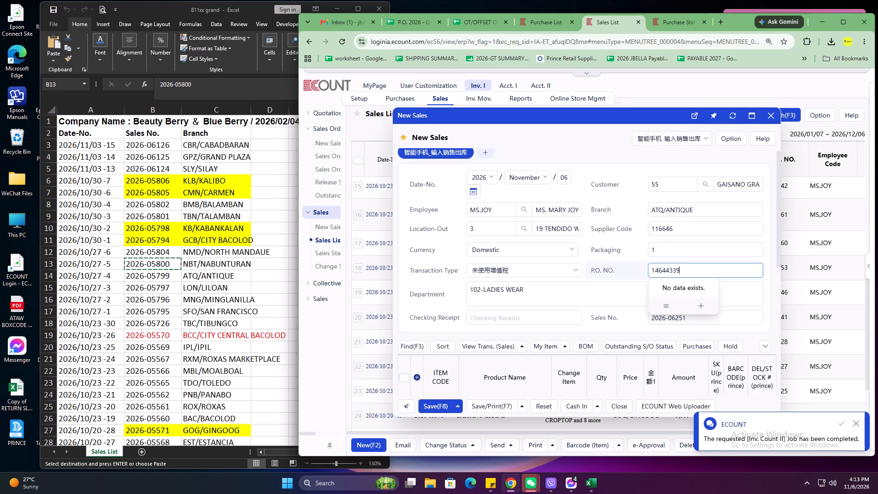
left_click_drag(673, 271, 686, 270)
type("43")
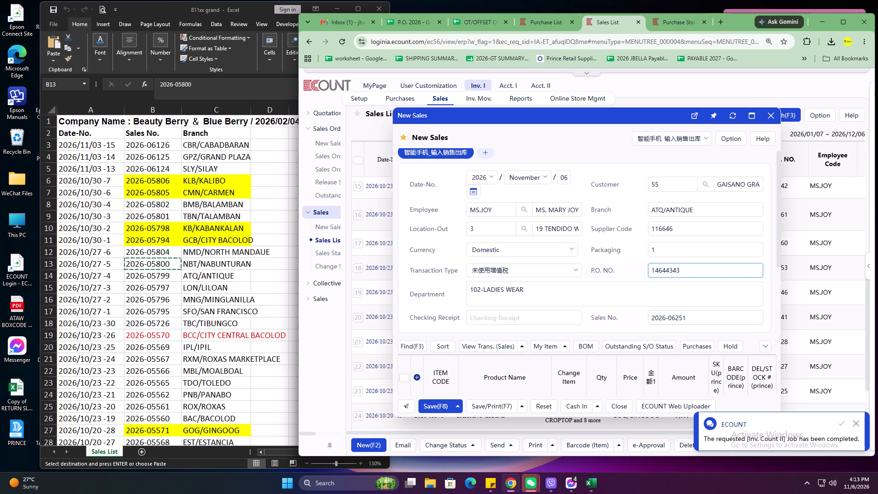
left_click(693, 319)
key("ctrl+v")
Copy branch NBT/NABUNTURAN from the workbook into the new sale and set its date to October 27, 2026.
left_click(186, 267)
left_click(219, 265)
key("ctrl+c")
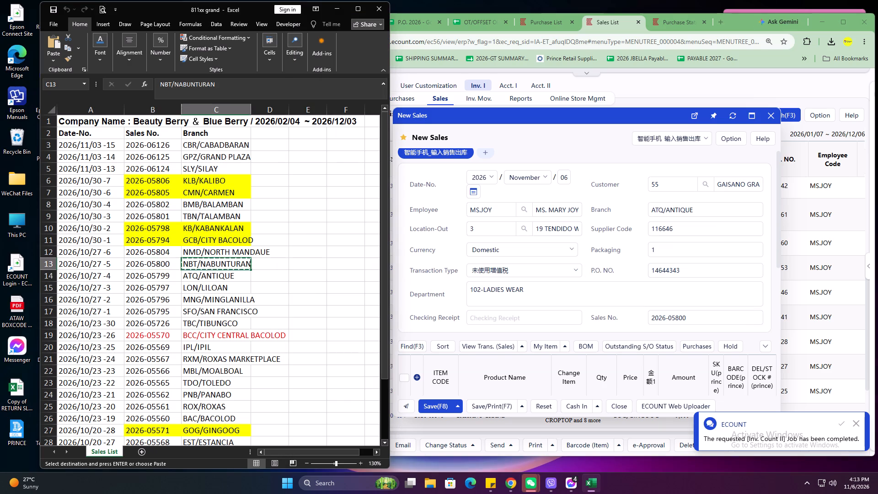
left_click(727, 209)
key("ctrl+v")
left_click(530, 174)
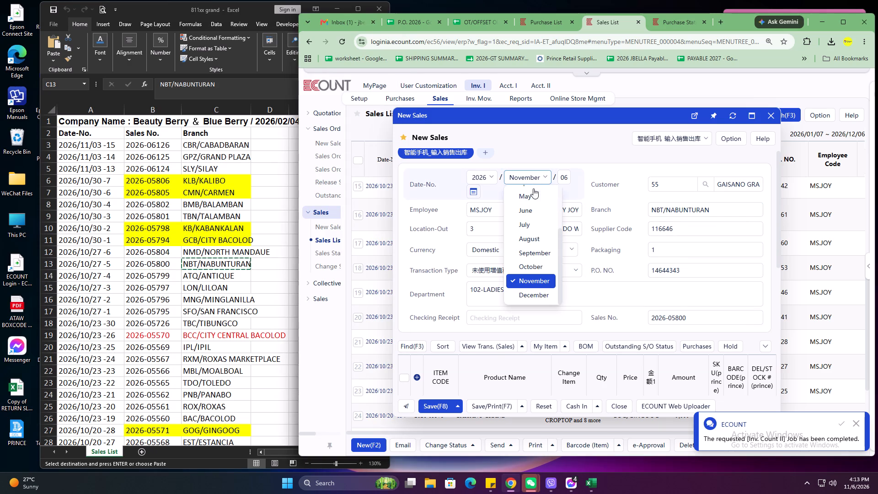
left_click(538, 263)
left_click_drag(560, 177, 561, 181)
type("27")
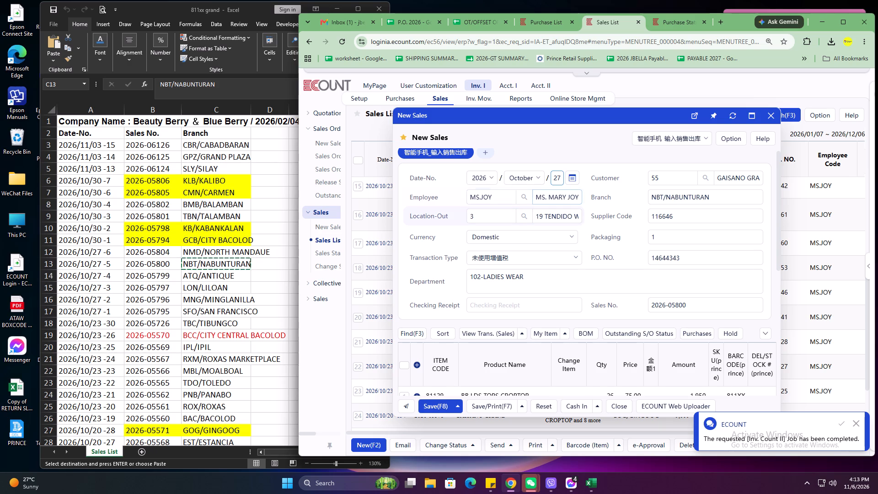
Check the item lines of the NBT/NABUNTURAN sale and save it for review, keeping its entered sales number.
scroll(538, 221, "down", 6)
scroll(538, 291, "down", 5)
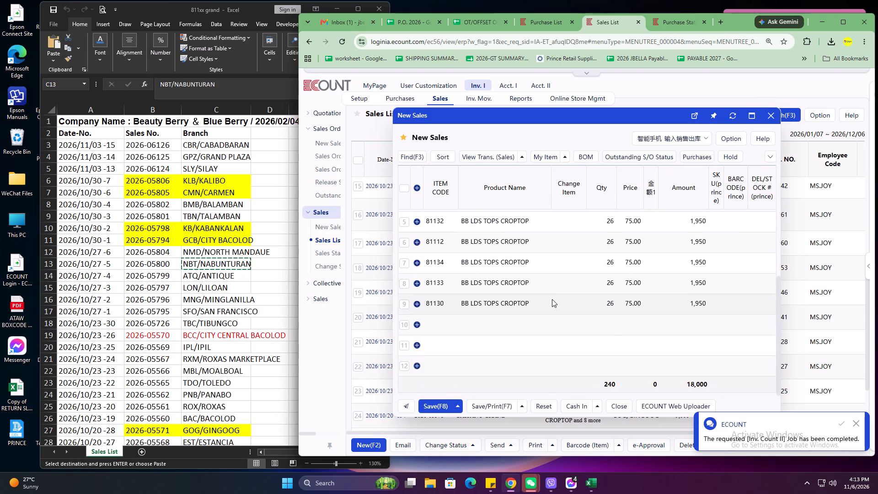
left_click(453, 365)
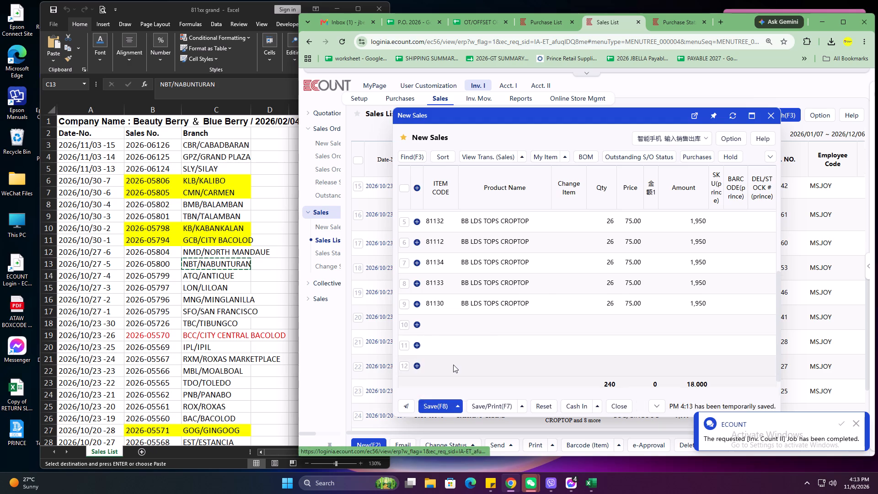
left_click(211, 249)
left_click(511, 315)
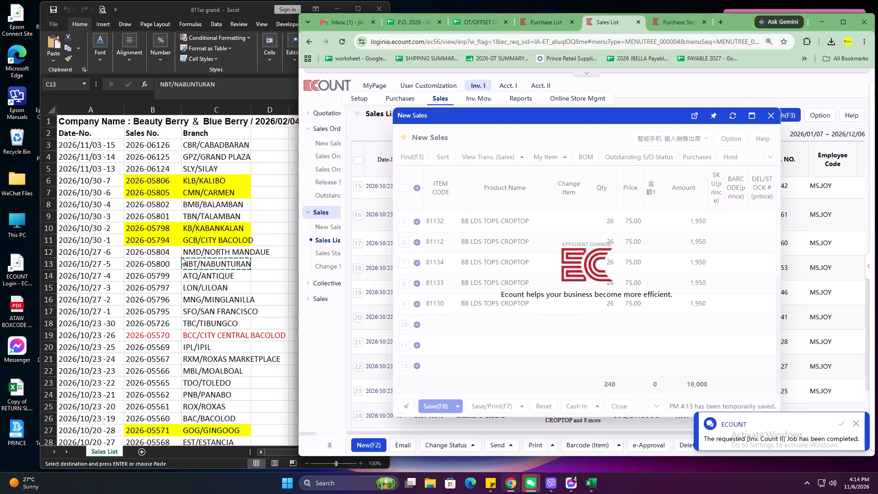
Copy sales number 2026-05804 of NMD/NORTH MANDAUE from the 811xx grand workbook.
left_click(152, 258)
left_click(152, 254)
key("ctrl+c")
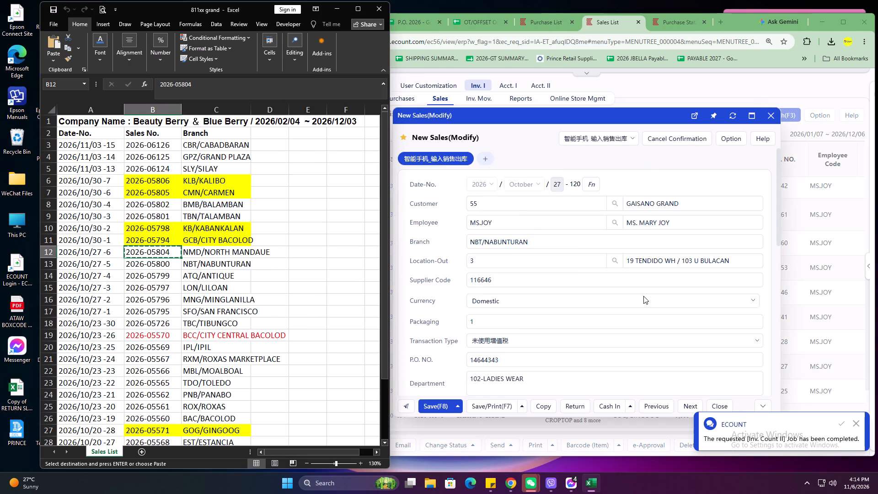
Duplicate the saved NBT/NABUNTURAN sale, dating it October 27, 2026 with the copied sales number 2026-05804.
scroll(589, 326, "up", 6)
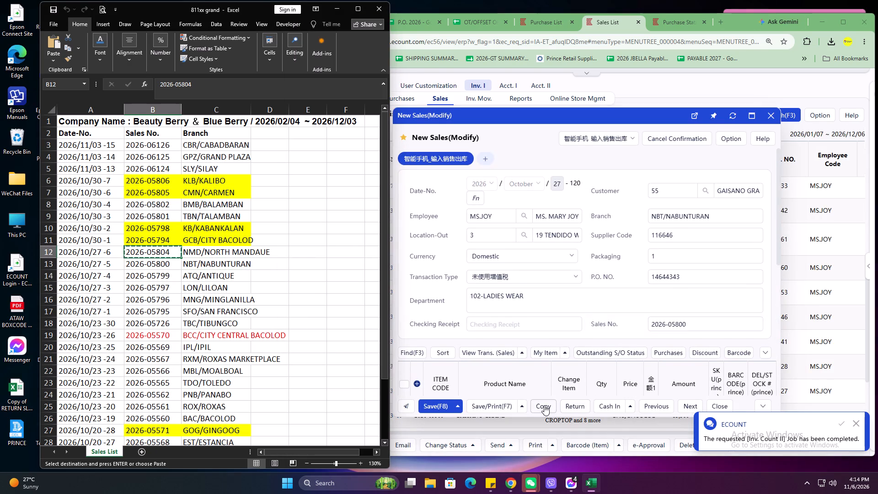
left_click(544, 405)
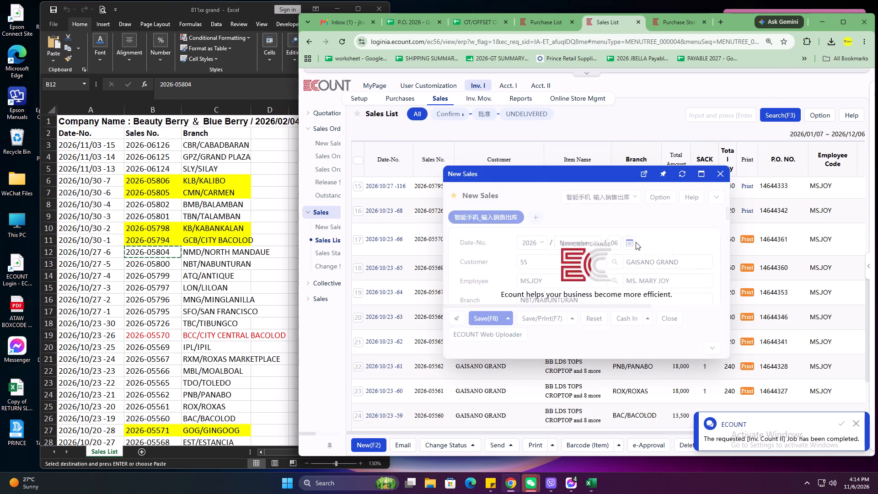
scroll(522, 187, "up", 4)
left_click(521, 183)
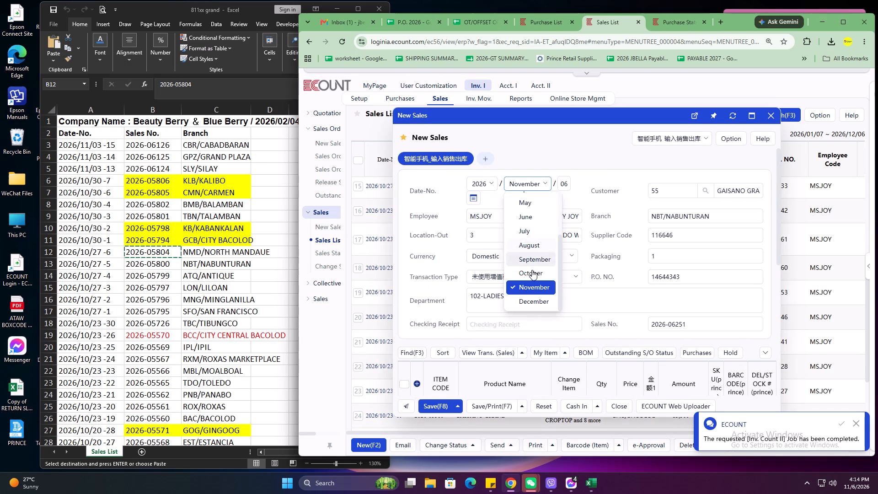
left_click(532, 274)
left_click(559, 188)
type("27")
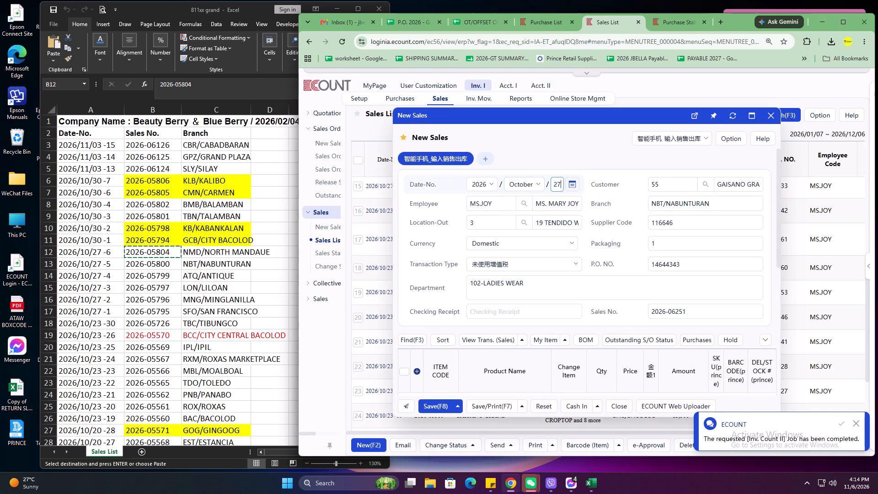
left_click(693, 313)
key("ctrl+v")
Copy branch NMD/NORTH MANDAUE from the workbook into the new sale and set the P.O. NO. to 14644356.
left_click(214, 255)
left_click(222, 249)
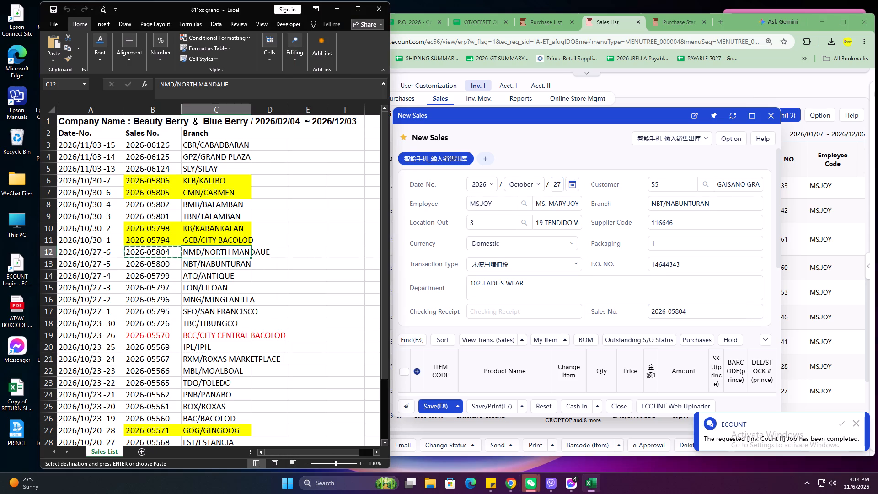
key("ctrl+c")
left_click(723, 210)
key("ctrl+v")
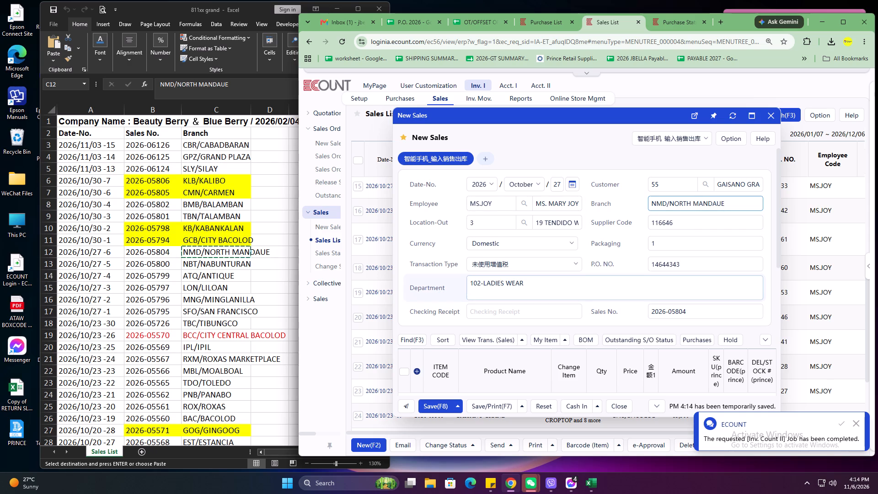
left_click(716, 261)
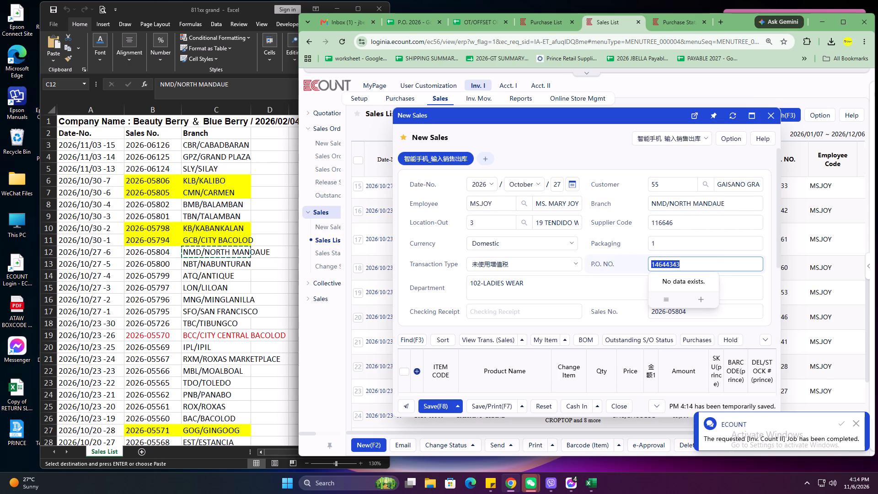
key("Right")
key("BackSpace")
key("BackSpace")
type("56")
Set the quantity of all nine item lines, 81129 through 81130, to 20 in the NMD/NORTH MANDAUE sale.
scroll(711, 267, "down", 3)
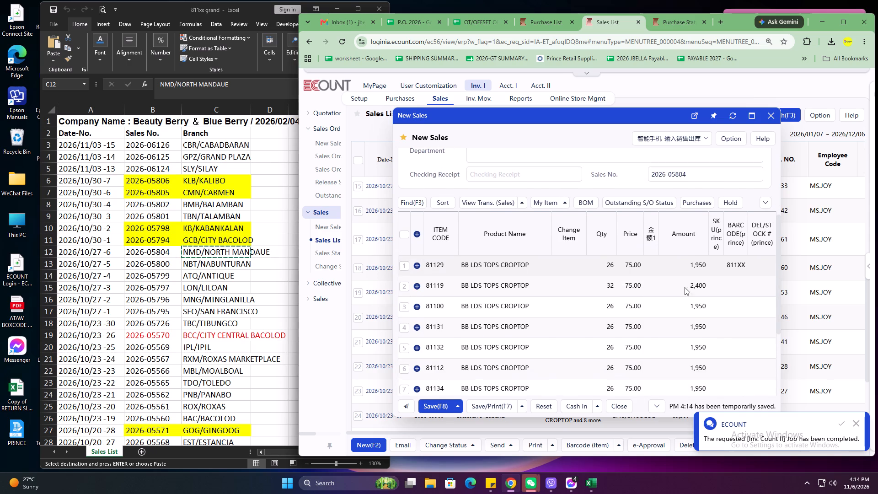
left_click(610, 272)
type("20")
key("Down")
key("Up")
key("ctrl+c")
key("Down")
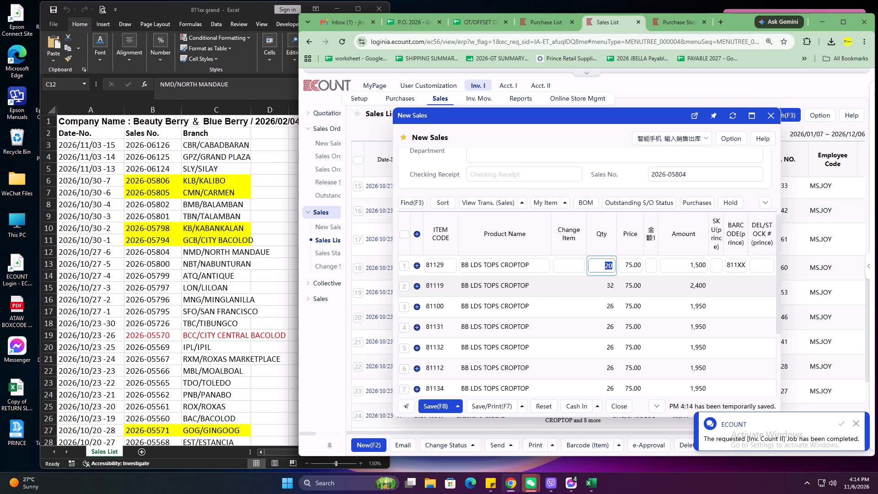
key("ctrl+v")
key("Down")
key("ctrl+v")
key("Down")
key("ctrl+v")
key("Down")
key("ctrl+v")
key("ctrl+Down")
key("ctrl+v")
key("ctrl+v")
key("Down")
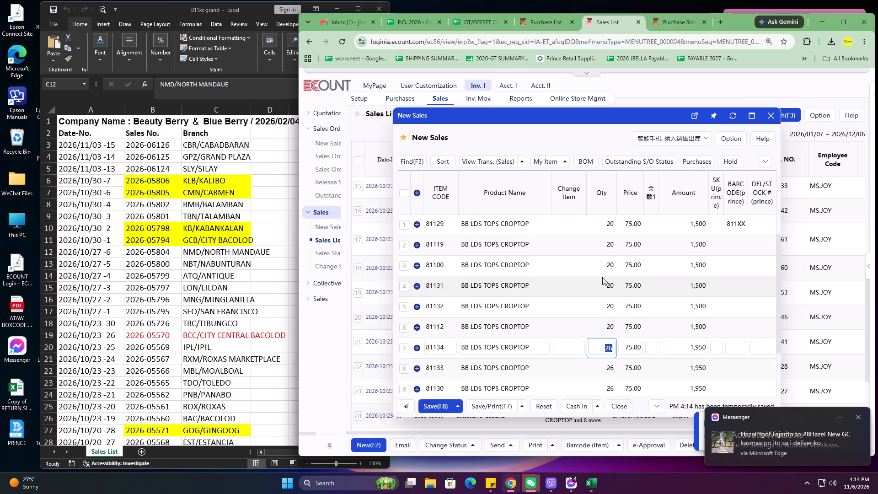
key("ctrl+v")
key("Down")
key("ctrl+v")
key("Down")
key("ctrl+v")
key("Down")
Check the NMD/NORTH MANDAUE sale's totals and header, and save it for review, keeping its entered sales number.
scroll(593, 290, "down", 5)
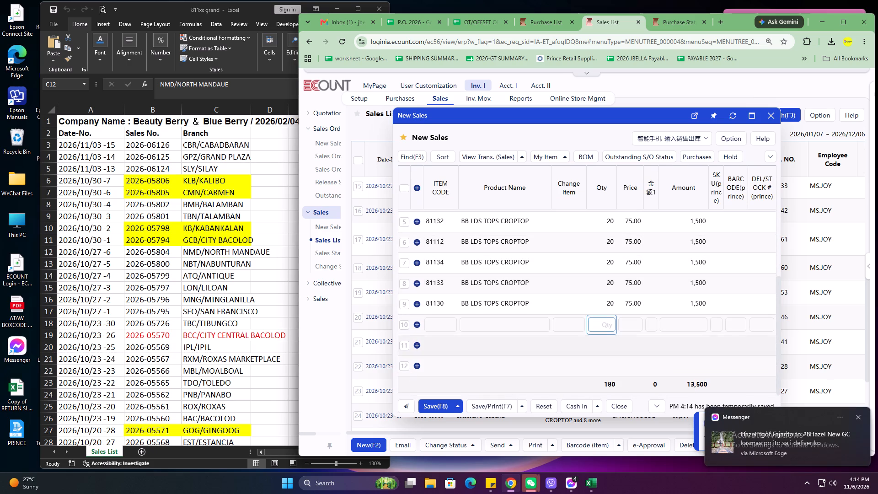
scroll(573, 362, "up", 8)
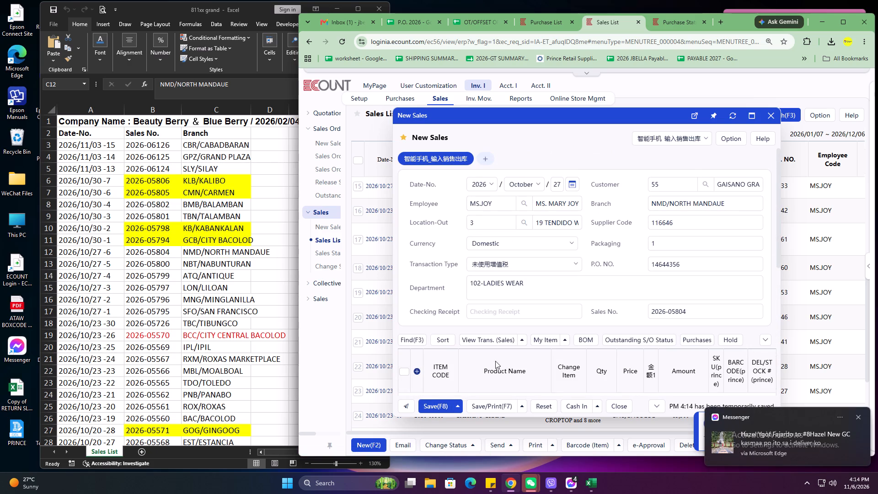
left_click(461, 363)
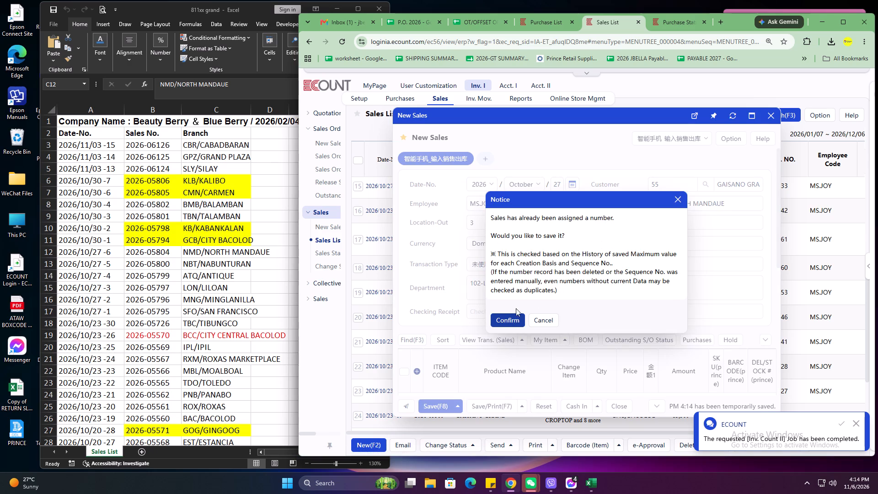
left_click(511, 319)
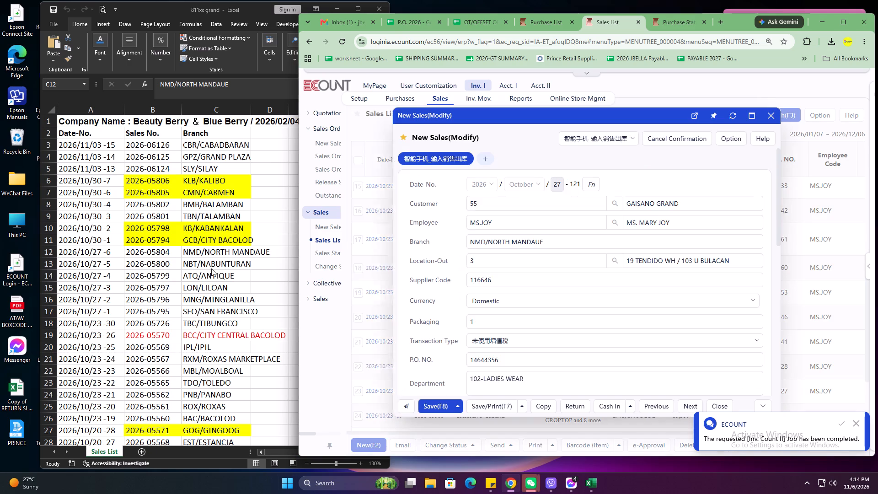
Duplicate the saved NMD/NORTH MANDAUE sale and copy branch TBN/TALAMBAN from the workbook.
left_click(211, 268)
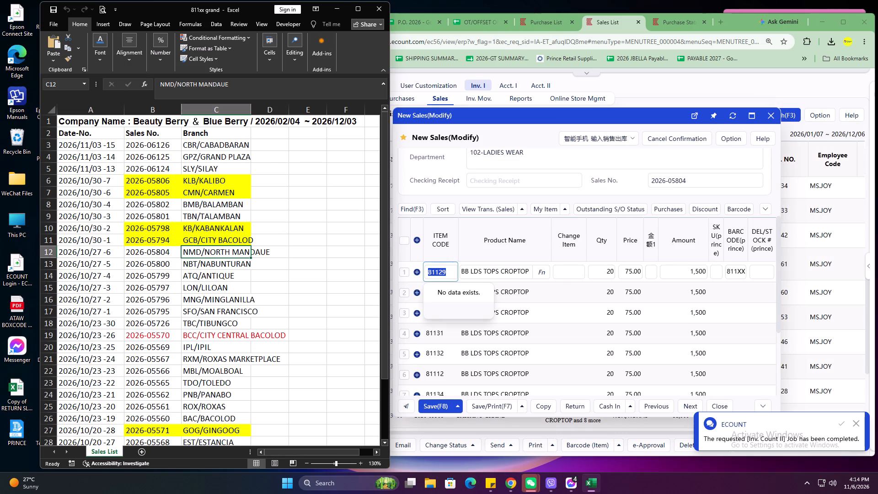
left_click(222, 213)
left_click(544, 407)
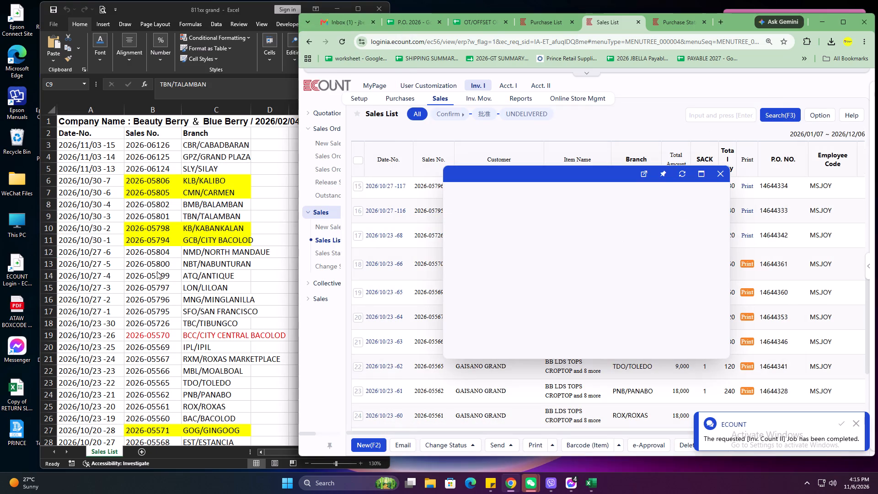
left_click(209, 219)
left_click(211, 214)
key("ctrl+c")
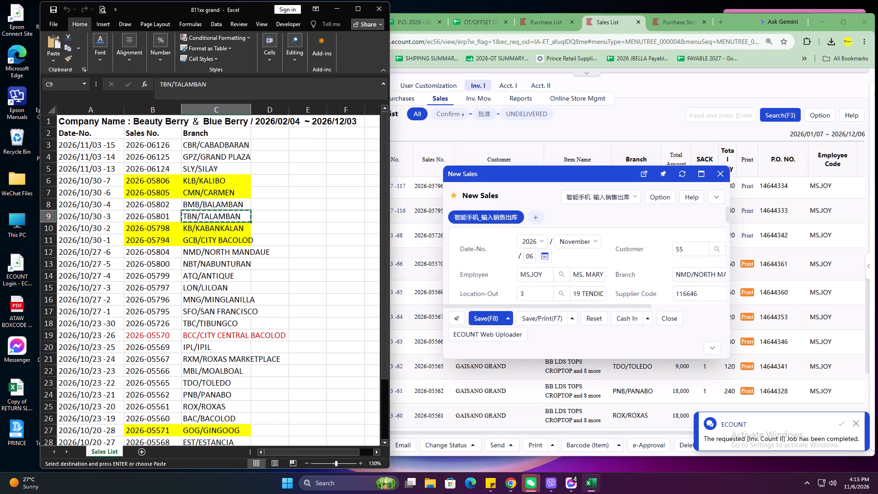
Set the new sale's date to October 30, 2026 and replace its branch with the copied TBN/TALAMBAN.
scroll(577, 233, "up", 4)
left_click(535, 184)
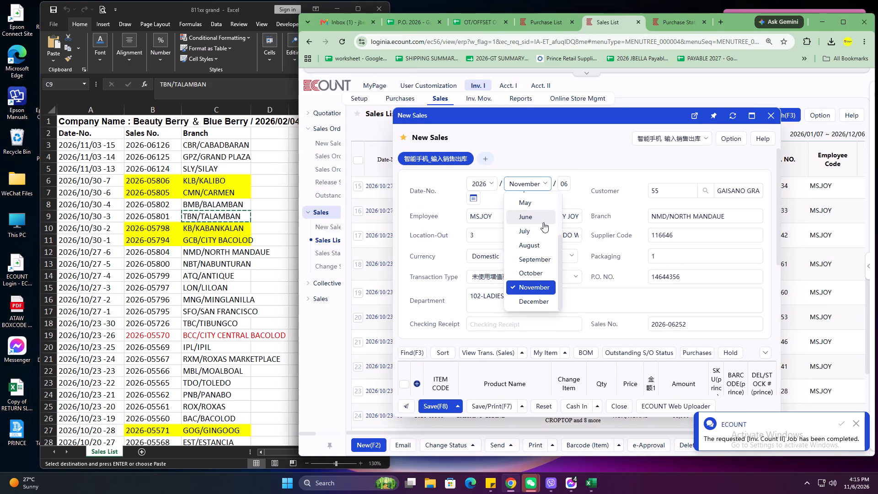
left_click(535, 273)
left_click(557, 186)
type("30")
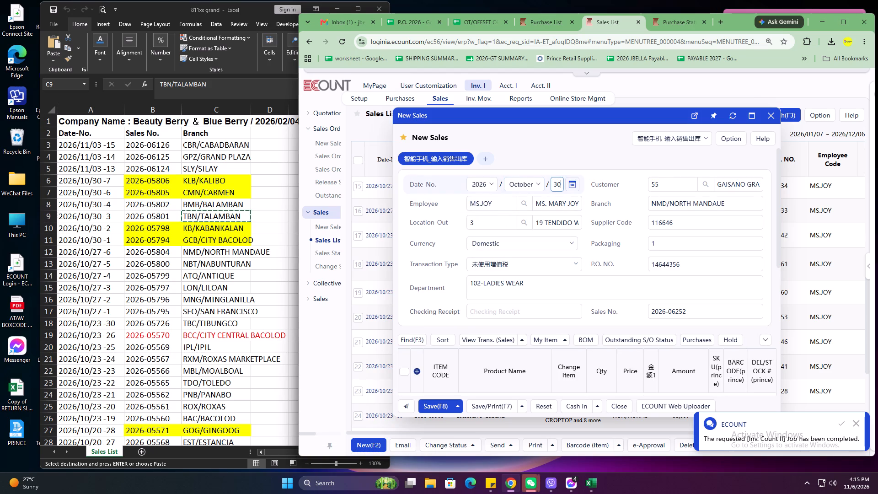
left_click(699, 205)
key("ctrl+v")
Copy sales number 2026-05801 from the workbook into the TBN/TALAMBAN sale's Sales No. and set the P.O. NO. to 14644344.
left_click_drag(176, 196, 171, 203)
left_click(156, 219)
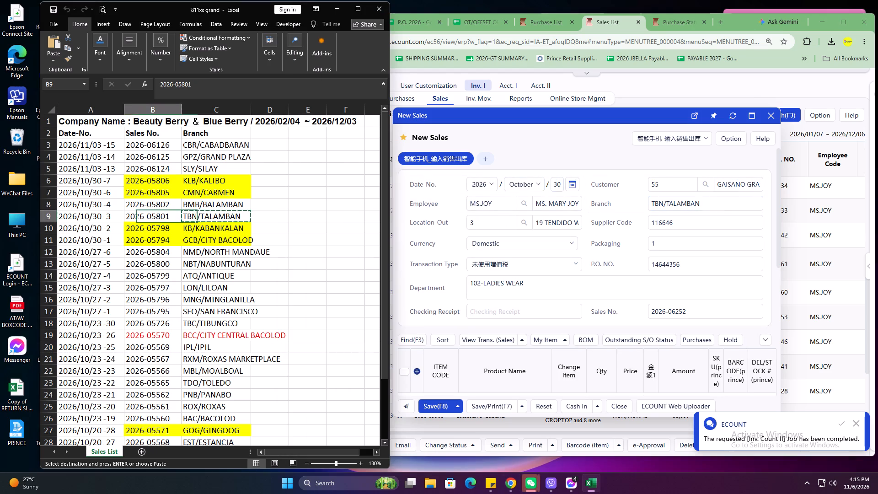
key("ctrl+c")
left_click(679, 307)
key("ctrl+v")
left_click(695, 268)
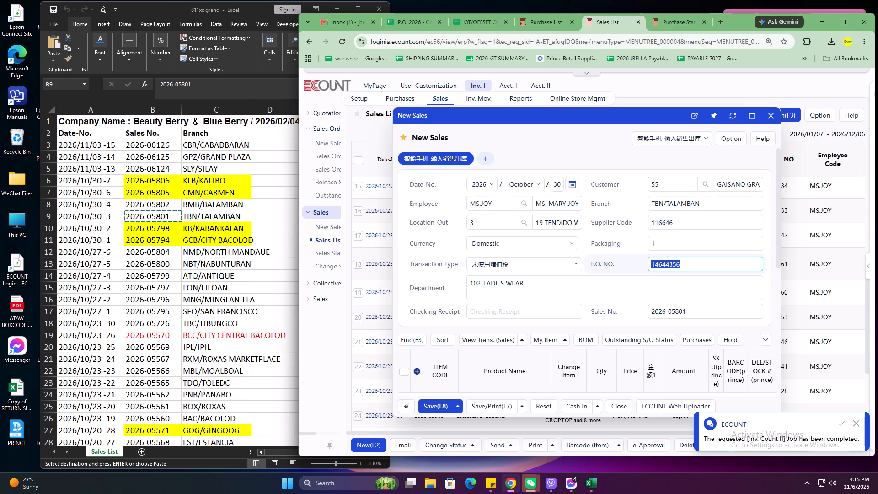
key("Right")
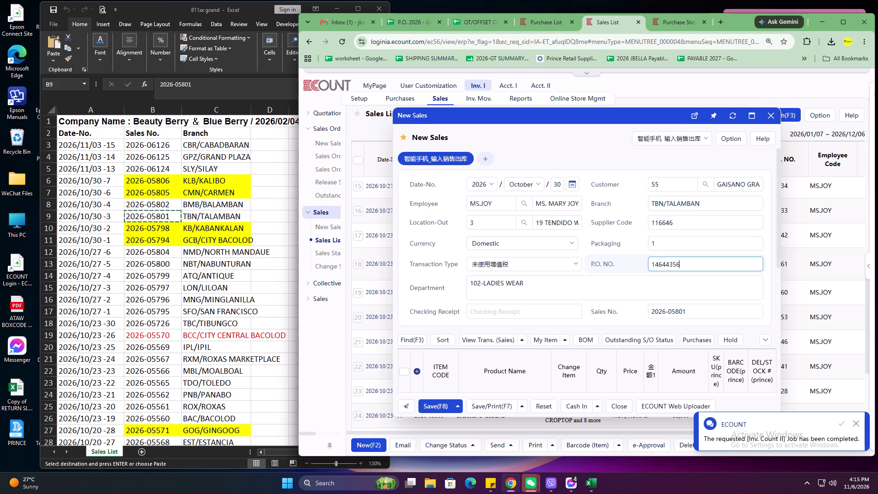
key("BackSpace")
key("BackSpace")
type("44")
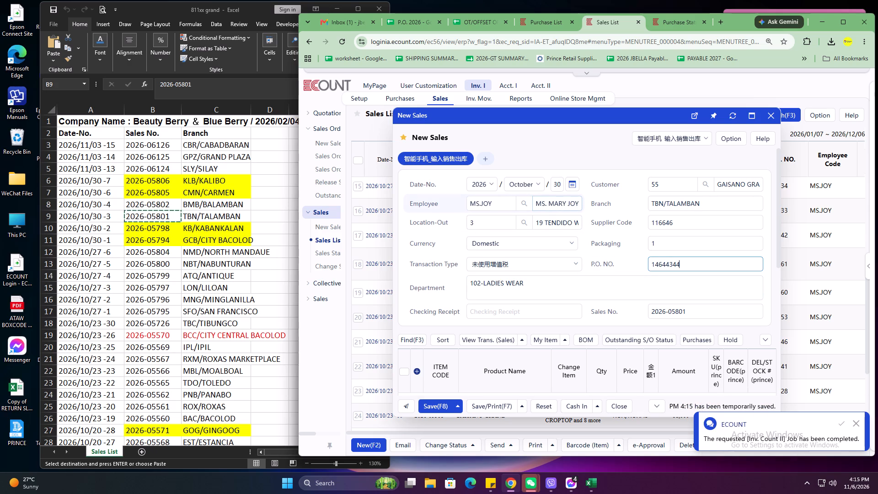
Check the item lines of the TBN/TALAMBAN sale and save it for review, keeping its entered sales number.
scroll(626, 304, "down", 1)
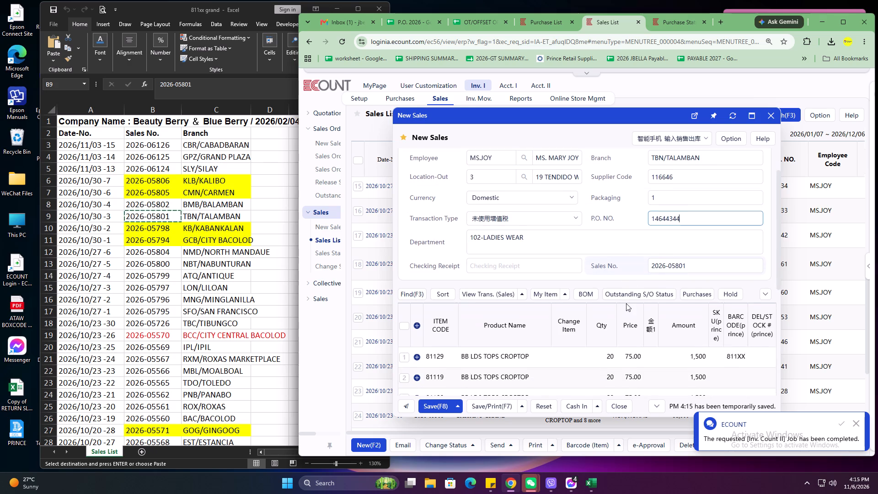
scroll(626, 303, "down", 10)
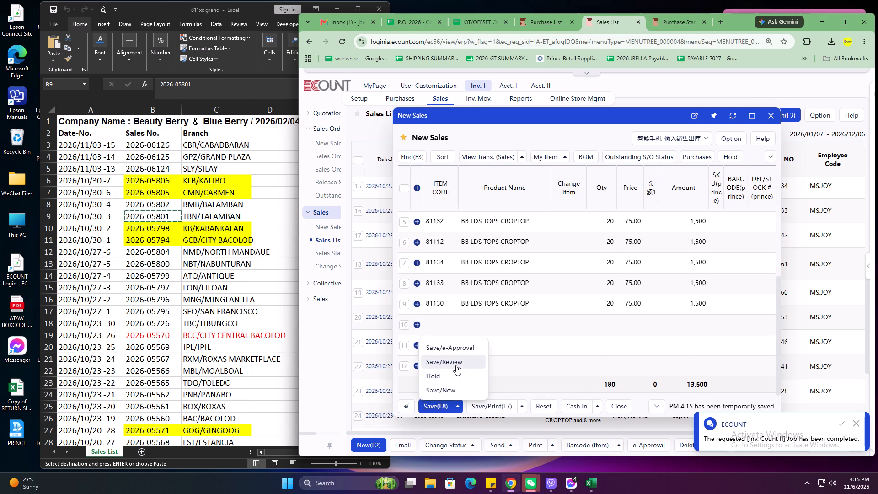
left_click(456, 364)
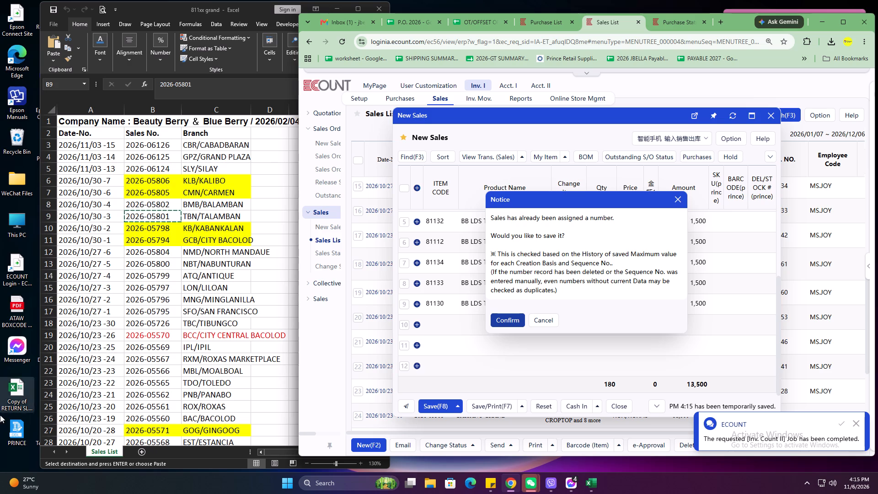
Save the TBN/TALAMBAN sale despite its sales number having already been assigned.
left_click(513, 322)
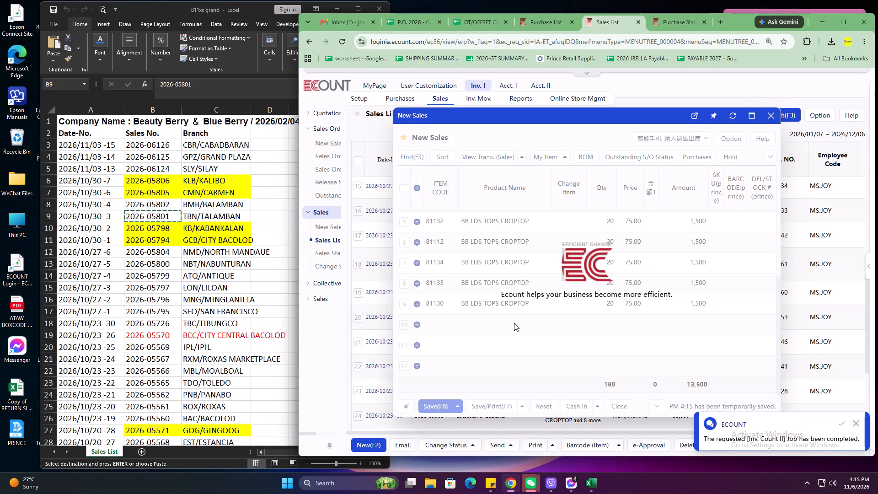
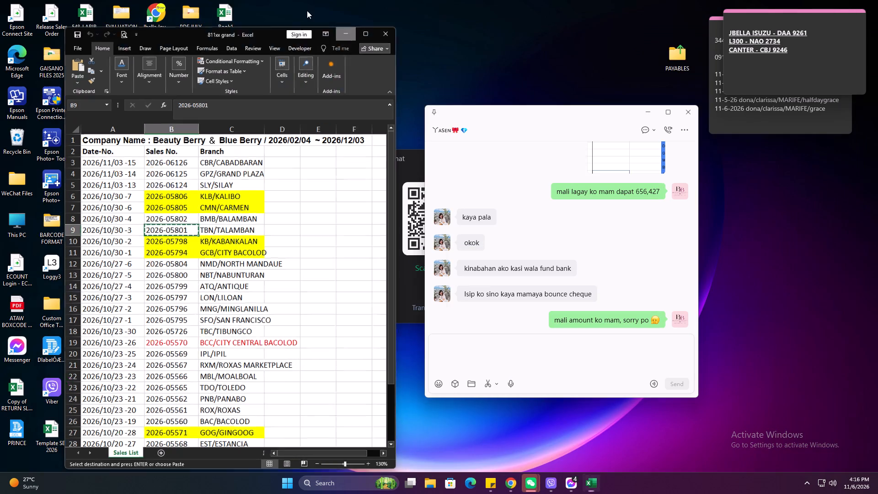
Open the GUIDELINES workbook in a maximized window and search its customer sheet for "aaa".
triple_click(188, 308)
left_click(188, 308)
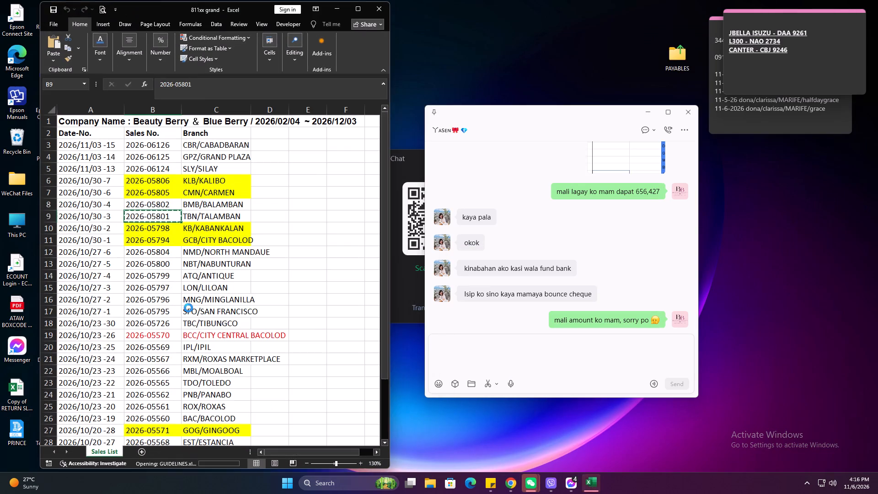
left_click(256, 256)
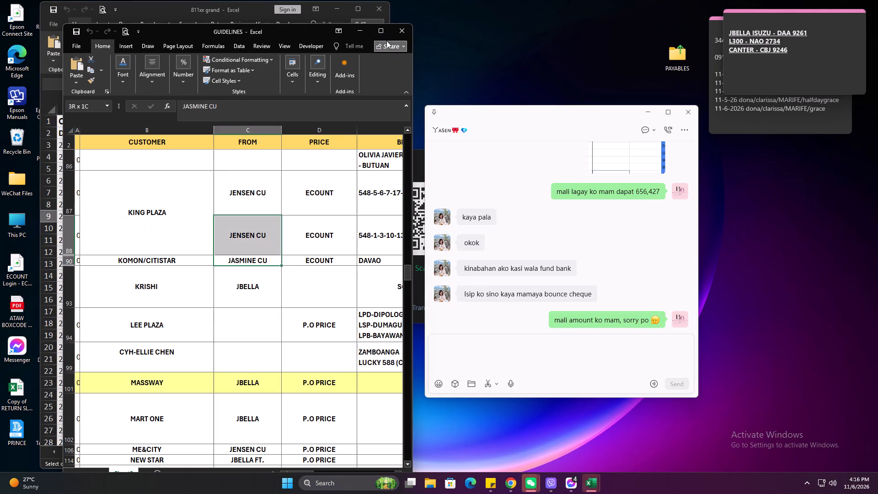
left_click(381, 26)
left_click(346, 314)
key("ctrl+f")
type("aaa")
key("Return")
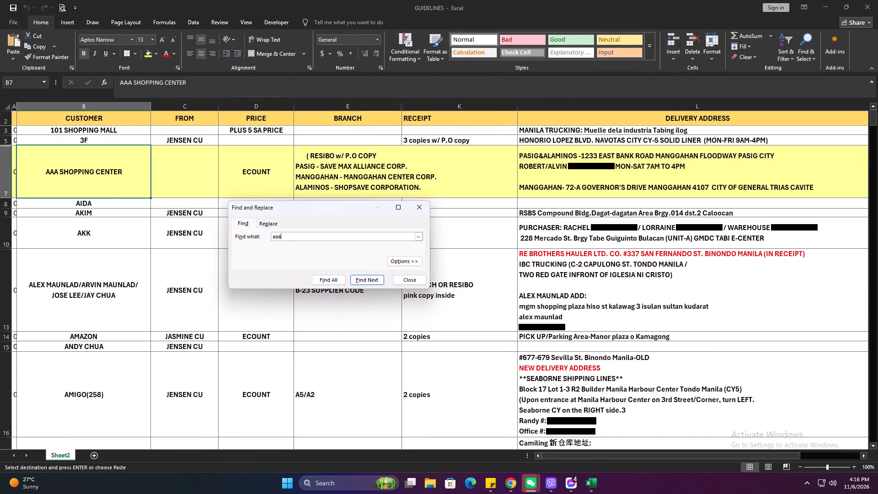
Examine the branch names, receipt note and delivery addresses listed for AAA SHOPPING CENTER in the guidelines sheet.
left_click(567, 167)
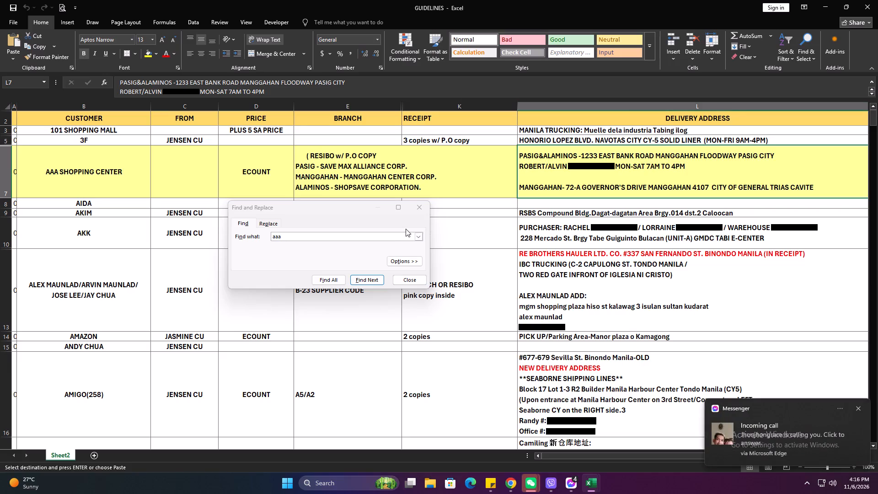
left_click(414, 209)
scroll(448, 204, "up", 1)
left_click(453, 188)
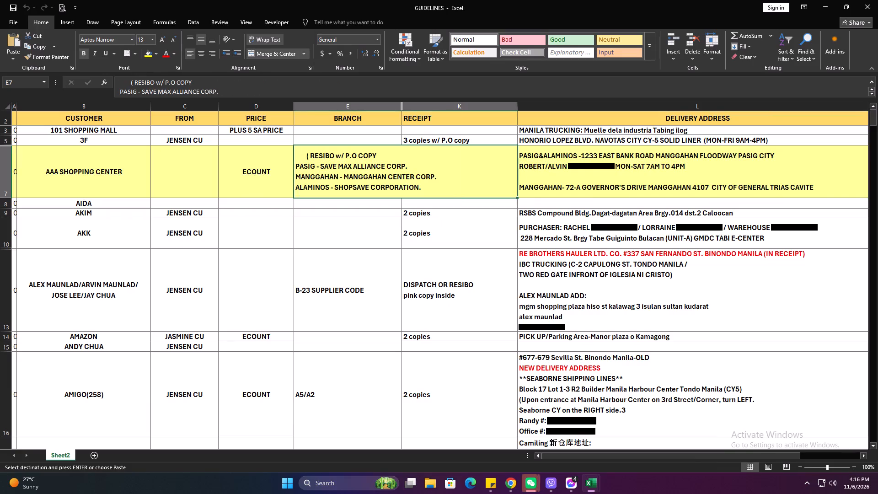
left_click(610, 190)
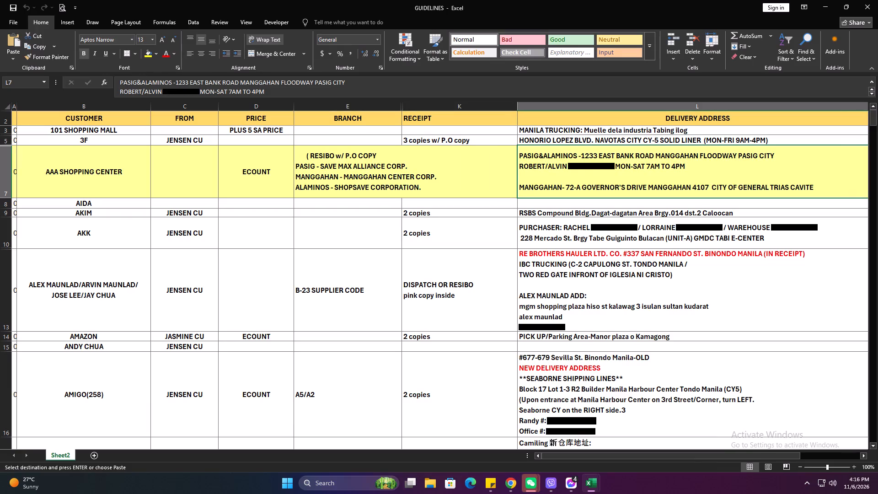
scroll(581, 173, "up", 1)
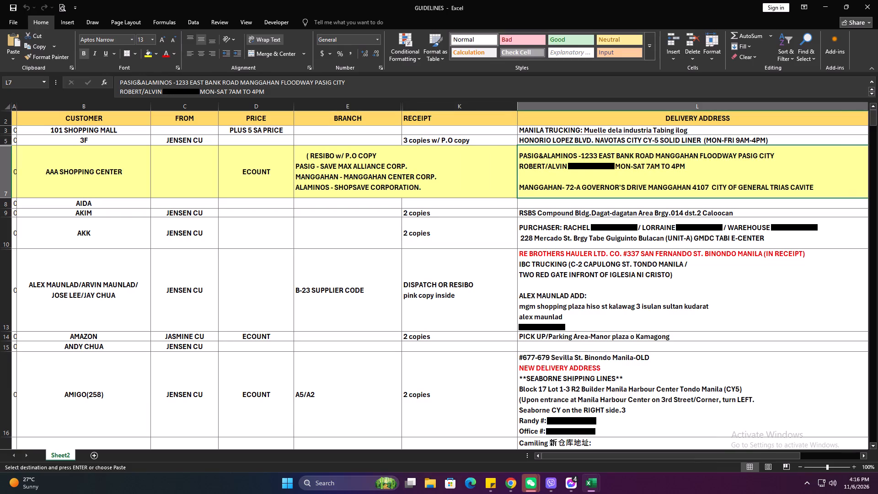
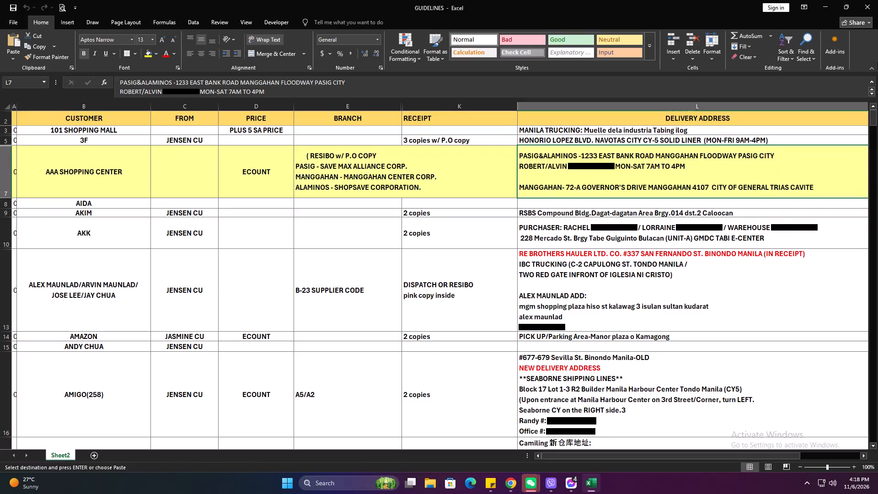
Close the GUIDELINES workbook and the leftover WeChat windows, the separate conversation and the QR login window.
left_click(877, 0)
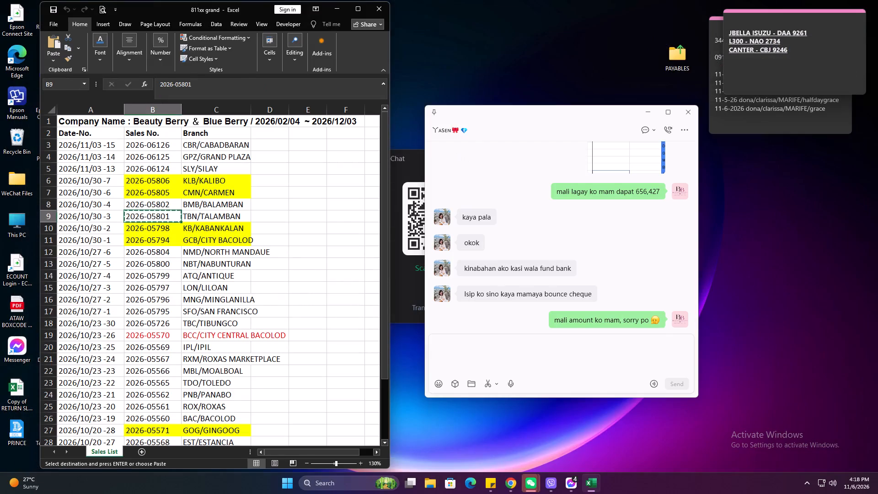
left_click(684, 118)
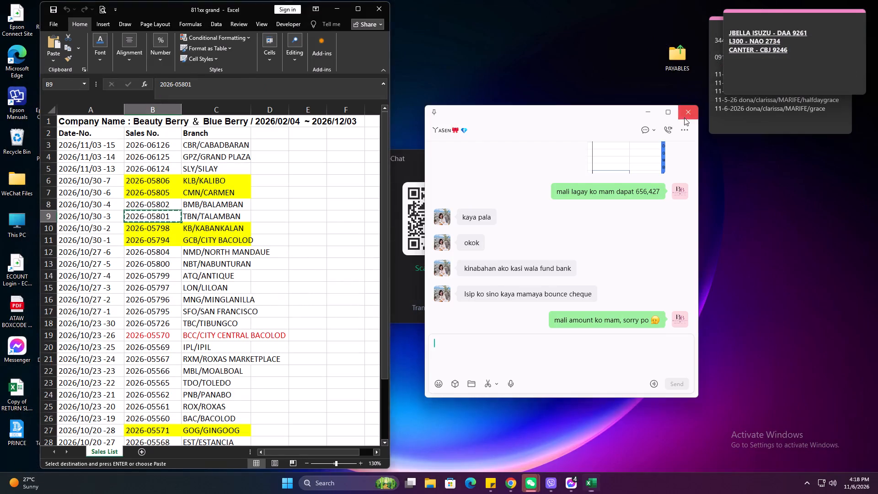
left_click(530, 481)
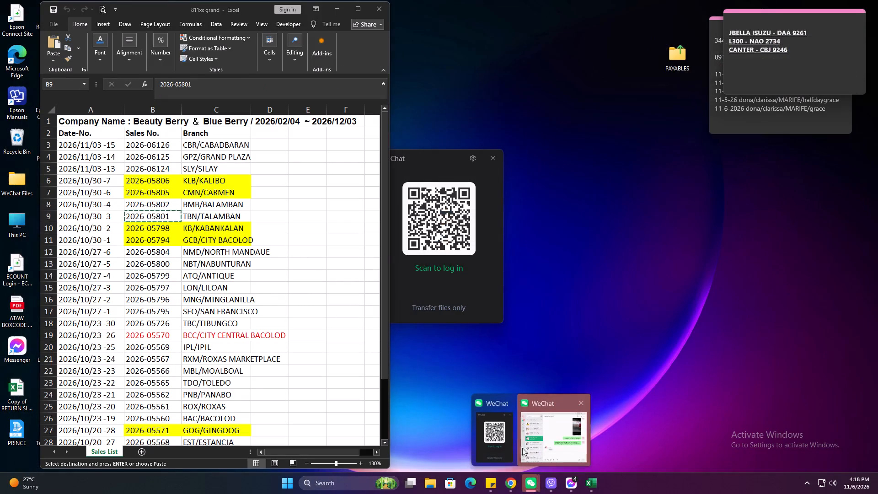
left_click(507, 402)
Check the latest messages in the AAA MDSG 3 and ATAW-Manila chats in WeChat and put the chat window away.
left_click(538, 447)
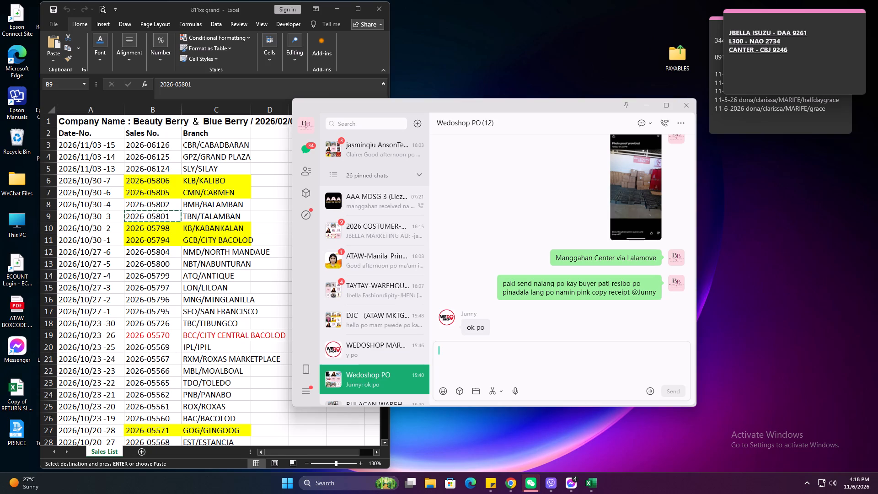
left_click(373, 205)
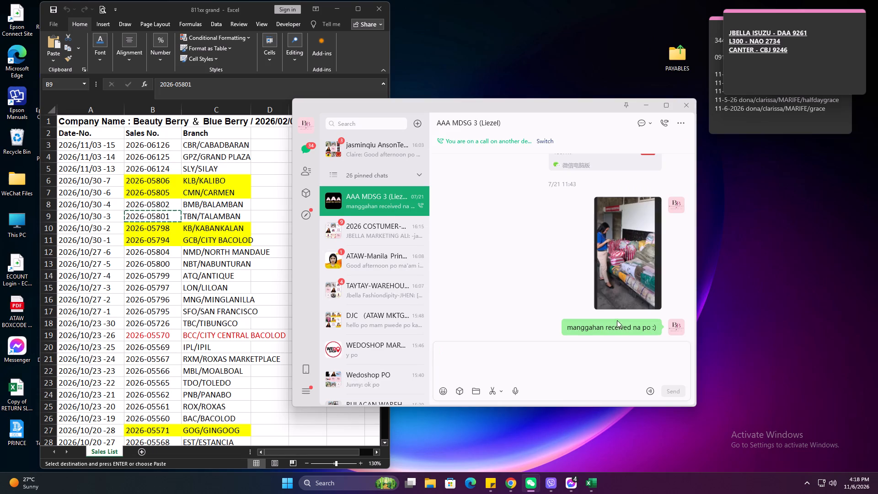
left_click(390, 273)
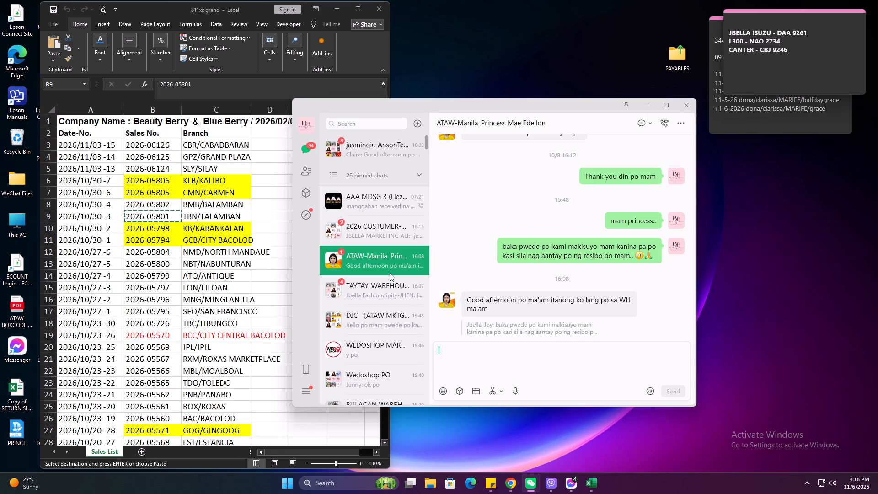
left_click(653, 102)
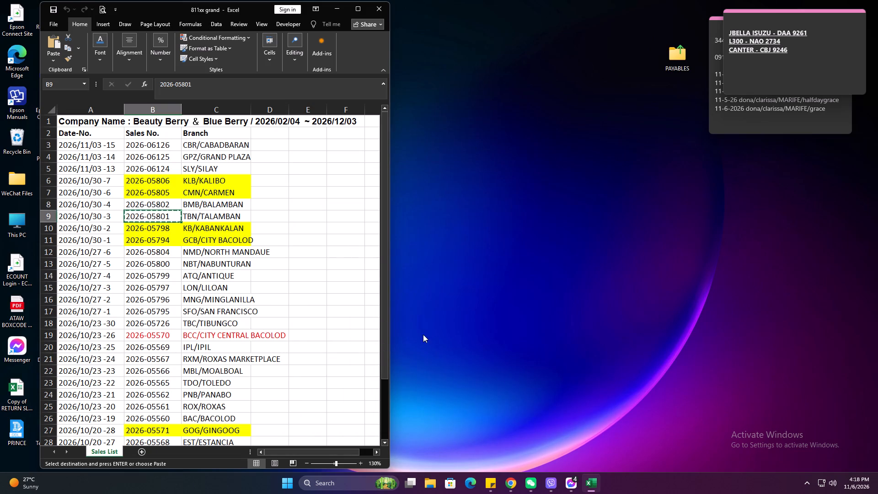
Switch to ECOUNT in Chrome and review the header details of the open TBN/TALAMBAN sales record 2026-05801.
left_click(509, 492)
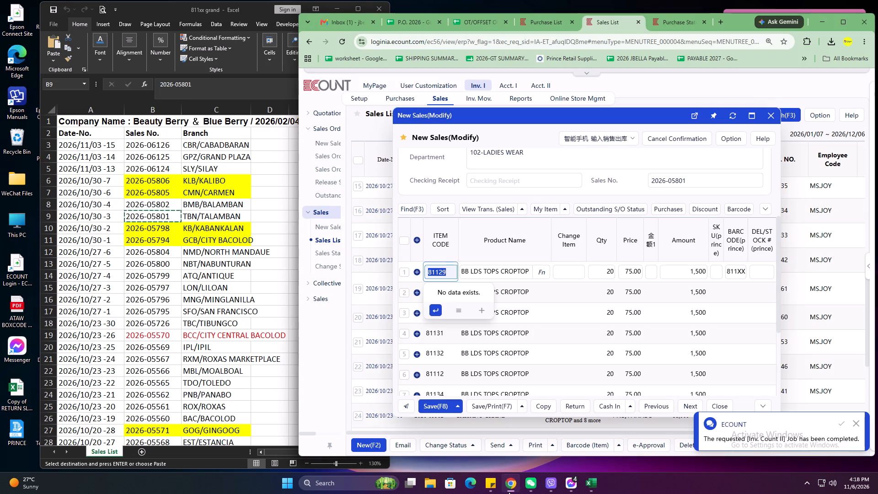
scroll(519, 227, "up", 3)
scroll(519, 226, "down", 1)
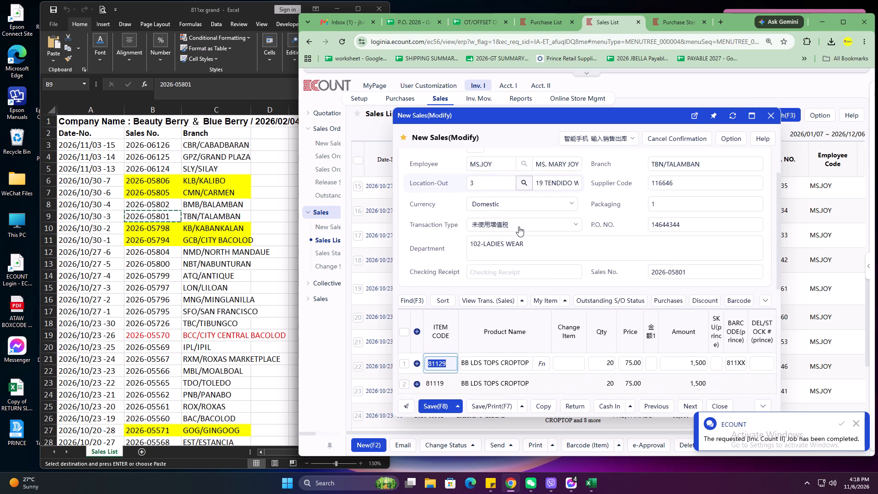
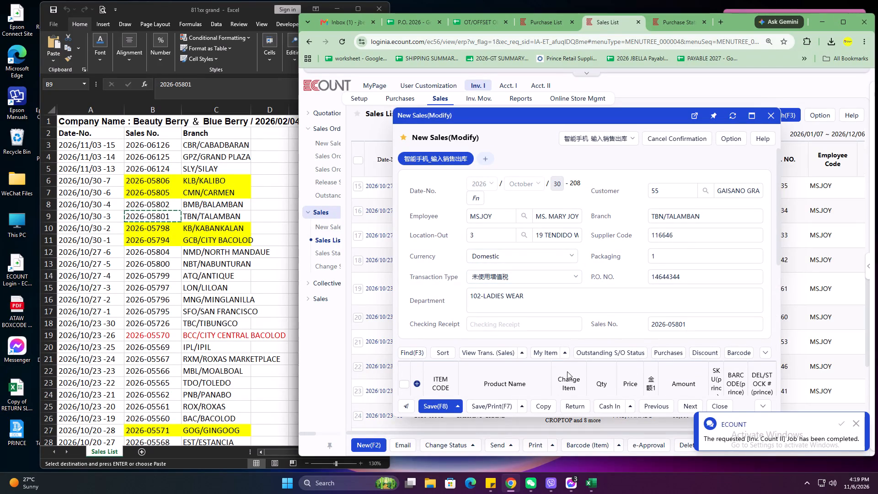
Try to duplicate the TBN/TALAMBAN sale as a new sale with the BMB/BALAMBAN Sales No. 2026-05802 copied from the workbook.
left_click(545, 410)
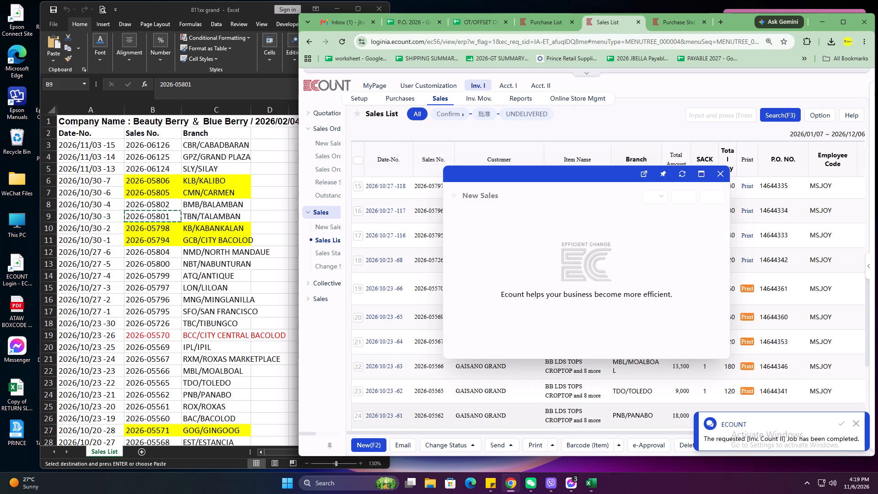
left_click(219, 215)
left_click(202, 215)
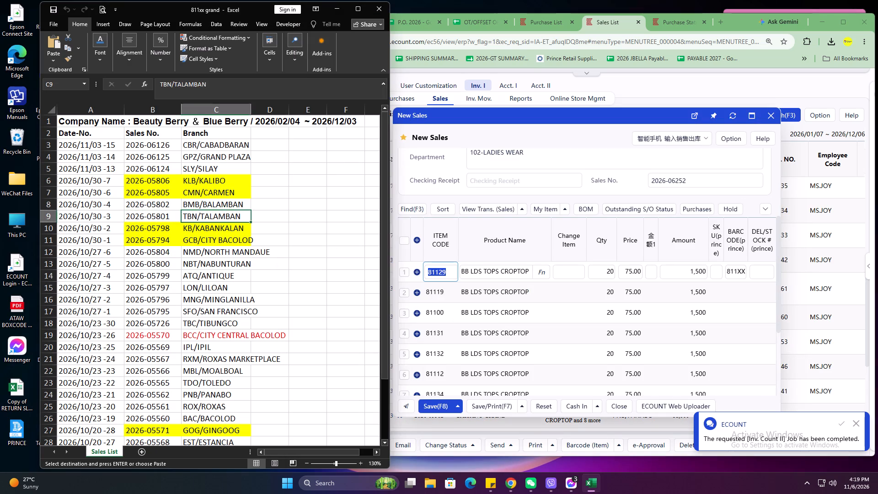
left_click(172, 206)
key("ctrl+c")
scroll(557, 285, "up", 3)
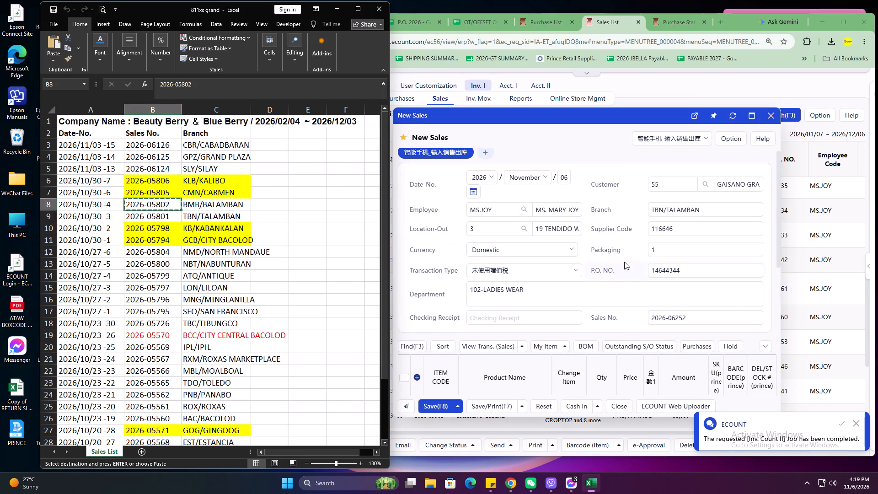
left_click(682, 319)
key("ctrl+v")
Return to the Sales List search form and set the start month of the period to January 2026.
left_click(316, 247)
left_click(213, 202)
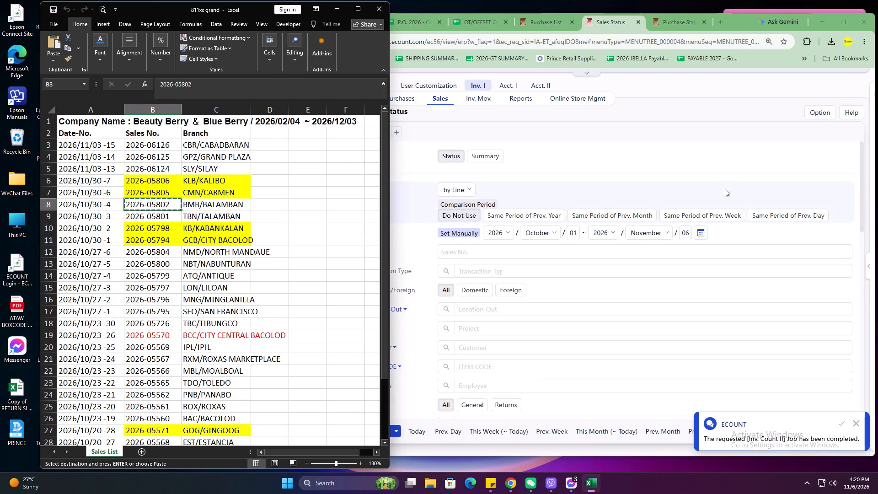
left_click(644, 101)
left_click(327, 243)
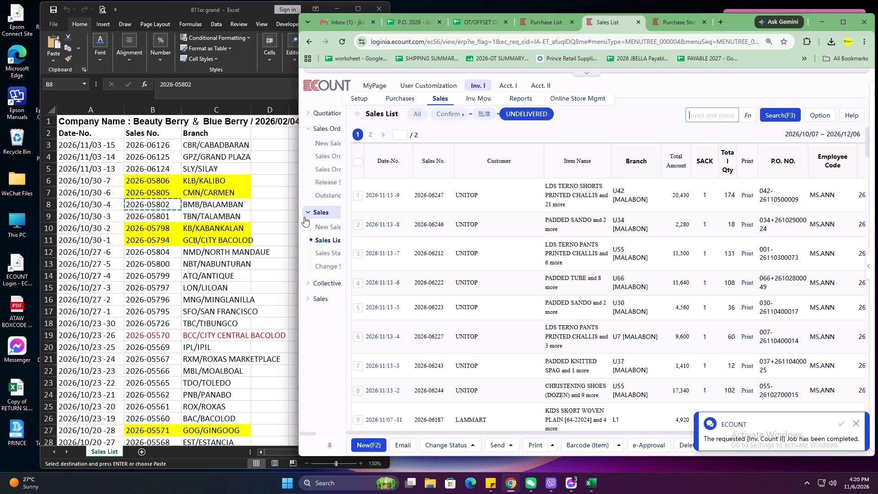
left_click(764, 119)
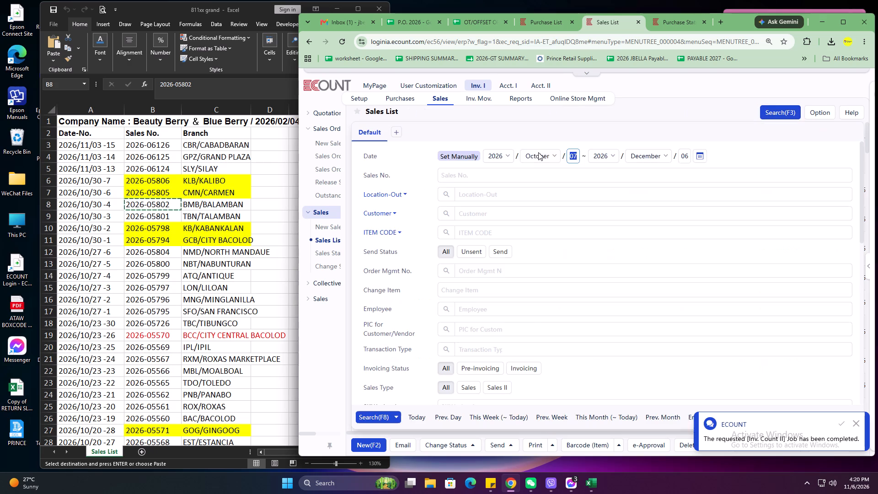
left_click(538, 149)
scroll(535, 168, "up", 7)
left_click(541, 173)
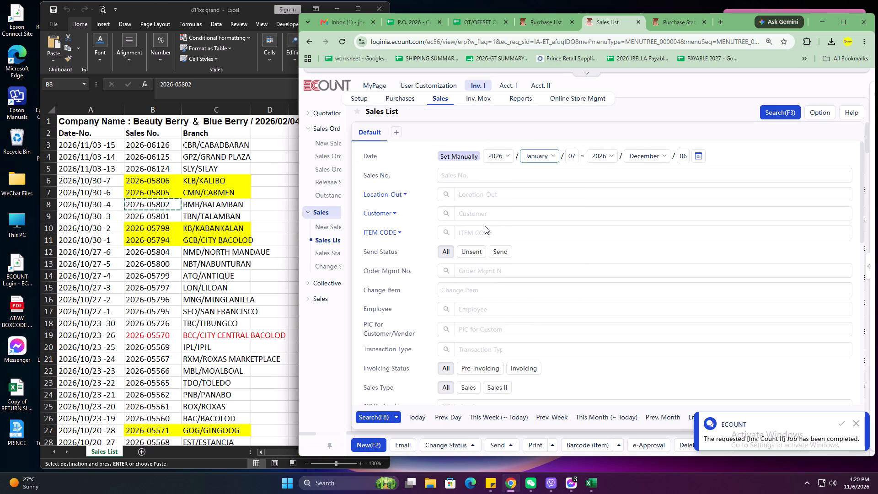
Search sales for item codes GG2026 and 81129 with customer GRAND, and look through the listed branches against the workbook.
left_click(485, 226)
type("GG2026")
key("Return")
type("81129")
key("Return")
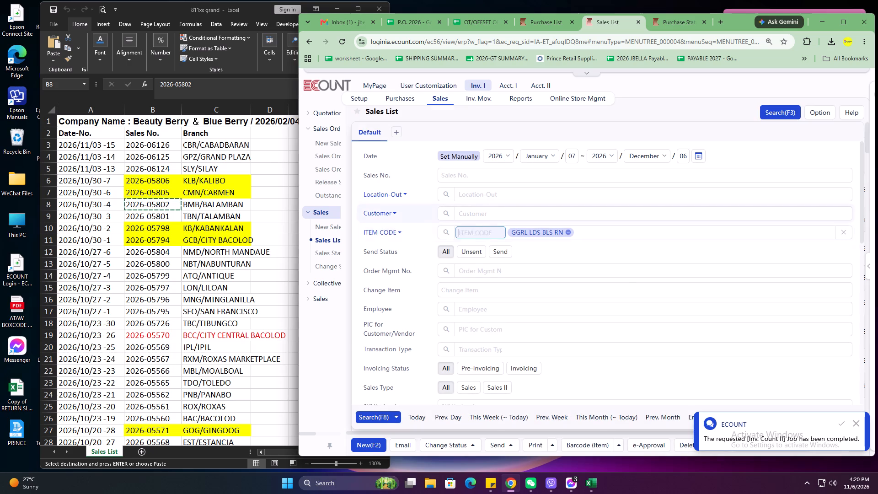
left_click(487, 209)
type("GRAND")
key("Return")
left_click(377, 419)
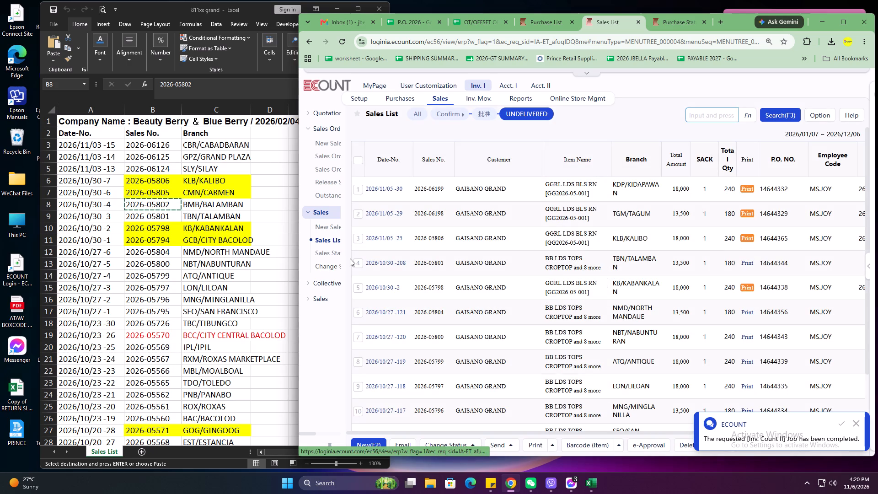
left_click_drag(343, 258, 324, 257)
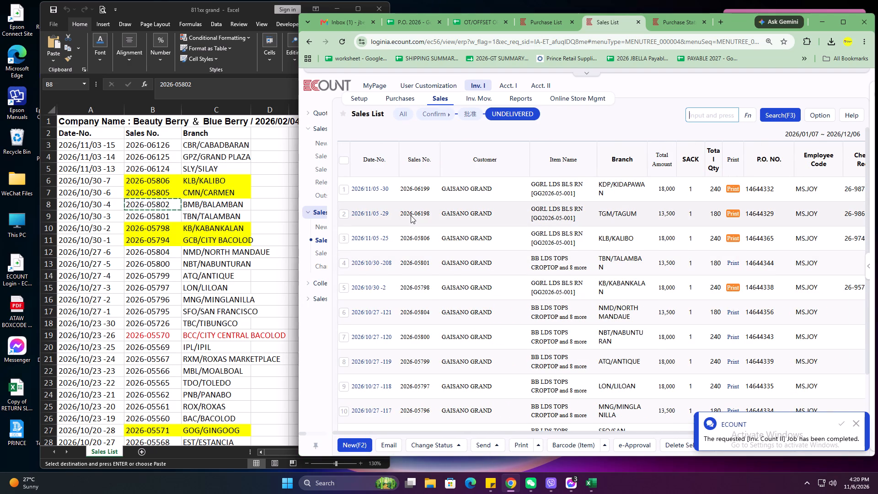
scroll(411, 215, "up", 3)
scroll(411, 215, "down", 3)
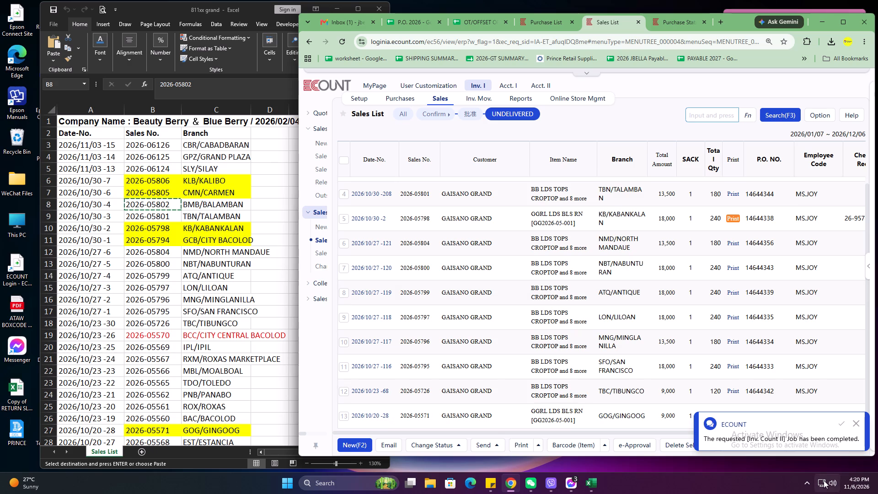
Show the hidden notification-area apps.
left_click(805, 480)
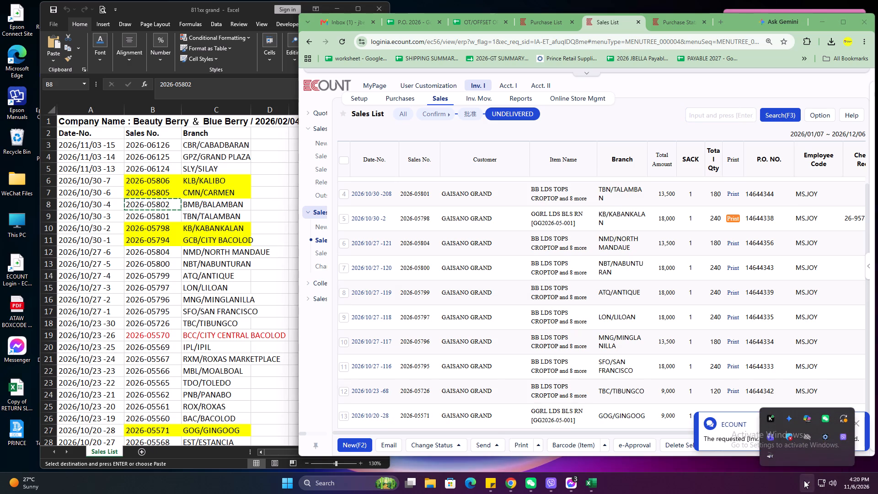
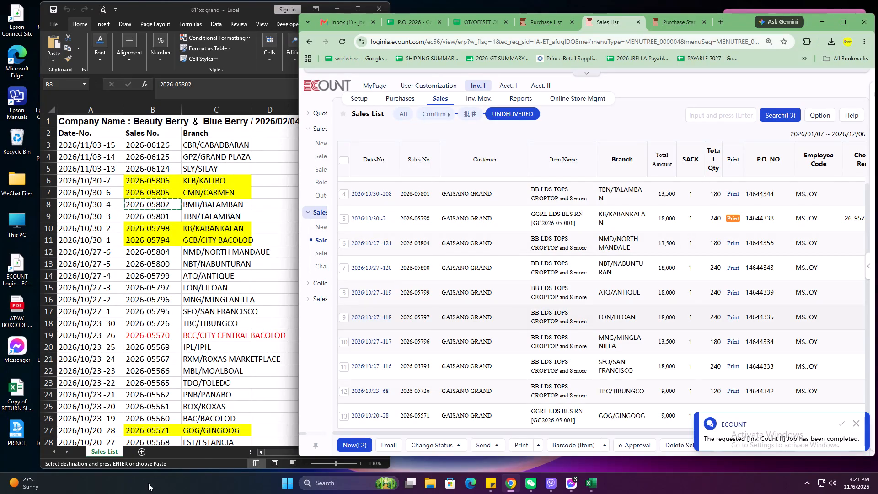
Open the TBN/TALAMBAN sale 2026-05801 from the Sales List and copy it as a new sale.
scroll(426, 227, "up", 4)
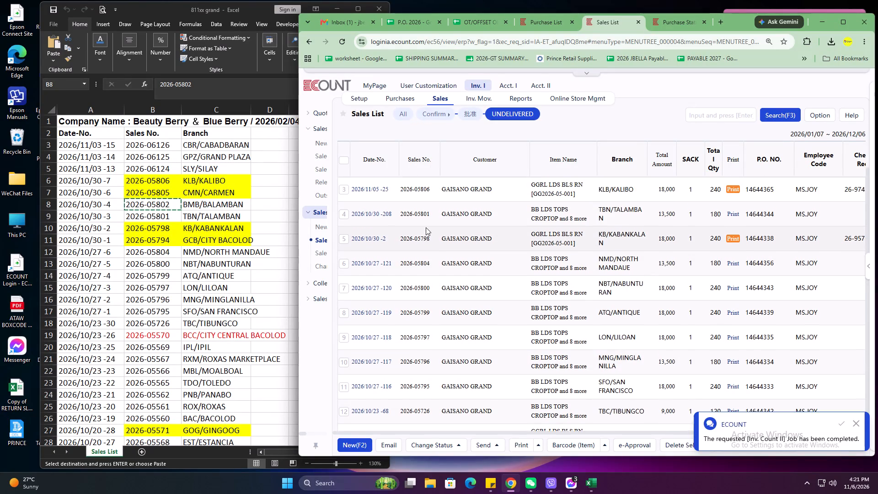
left_click(367, 261)
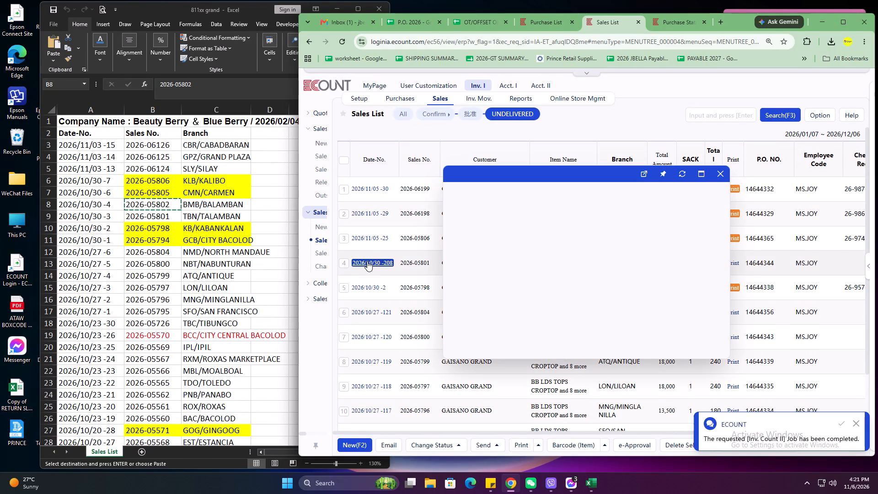
left_click(724, 173)
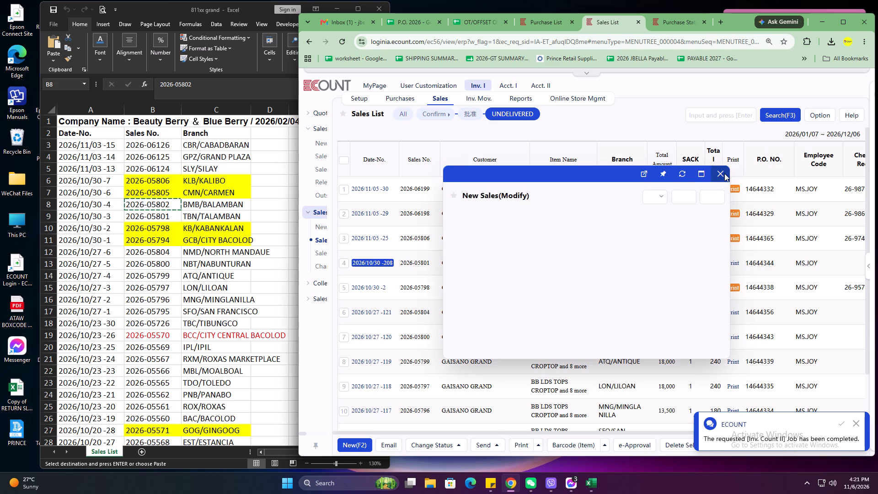
left_click(380, 264)
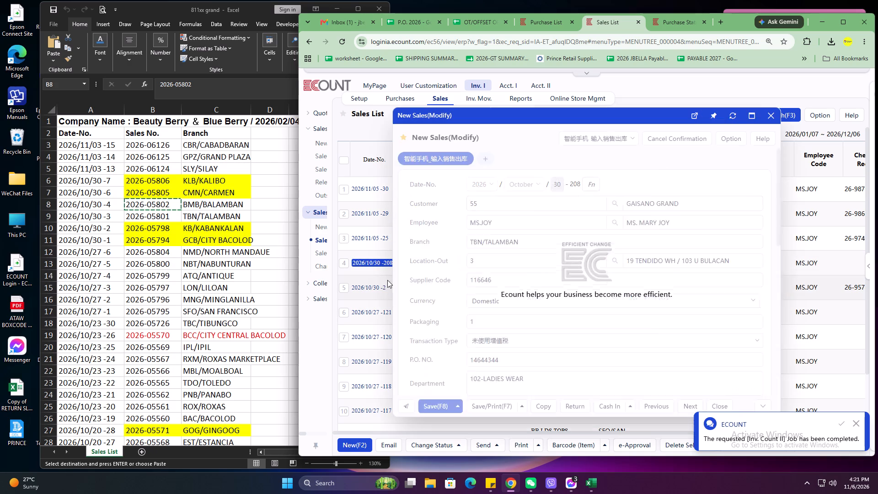
left_click(541, 408)
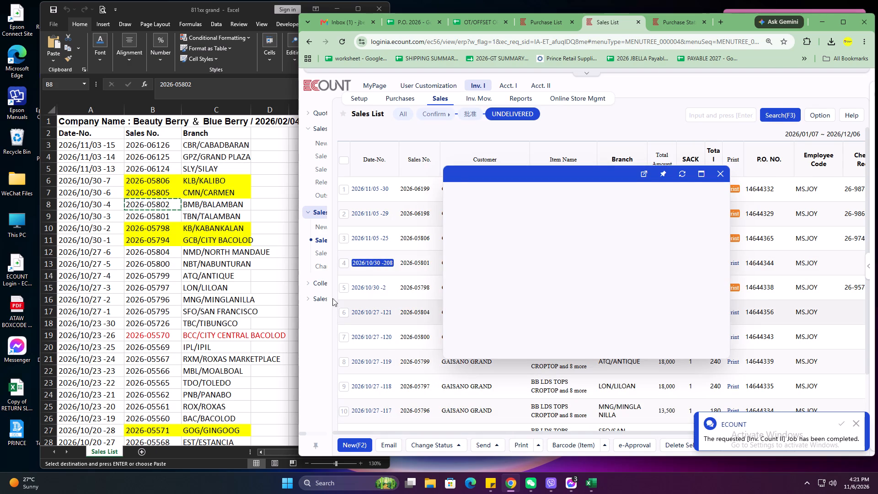
Date the new sale October 30, 2026 and set its Sales No. to 2026-05802, copied from the workbook's BMB/BALAMBAN row.
left_click(171, 226)
left_click(145, 203)
key("ctrl+c")
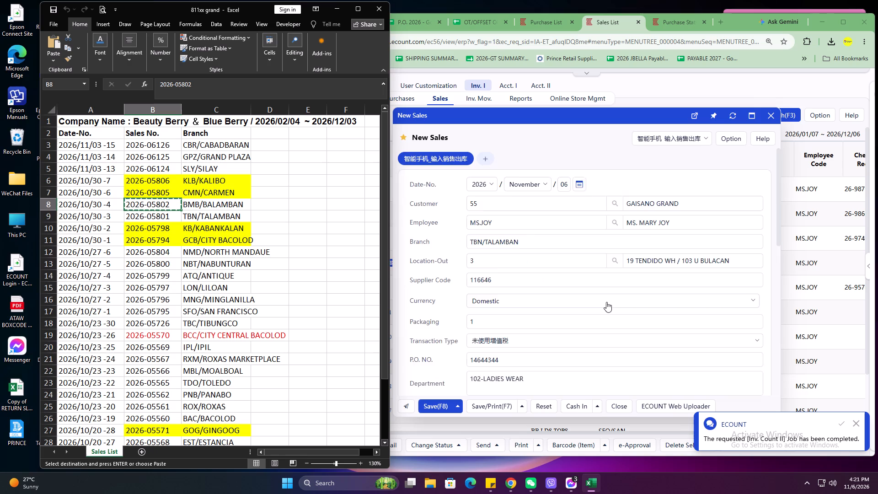
scroll(606, 291, "up", 9)
left_click(560, 182)
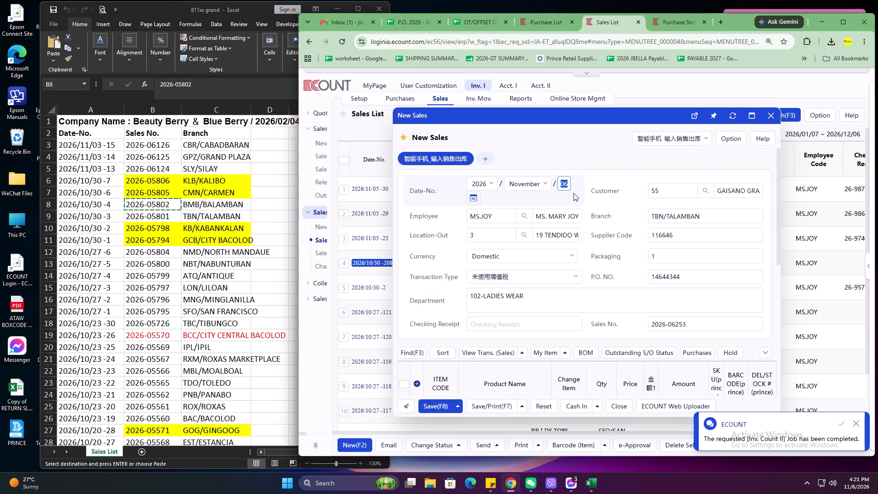
type("30")
left_click(521, 184)
left_click(536, 264)
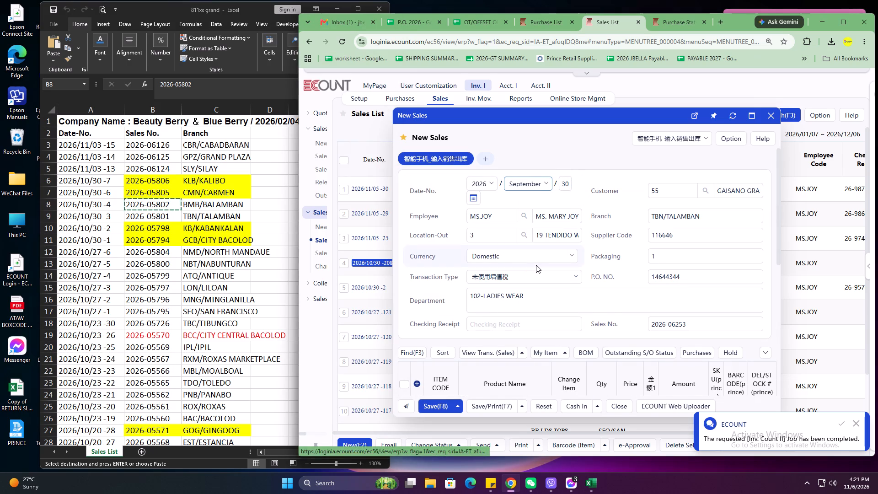
left_click(540, 187)
left_click(534, 276)
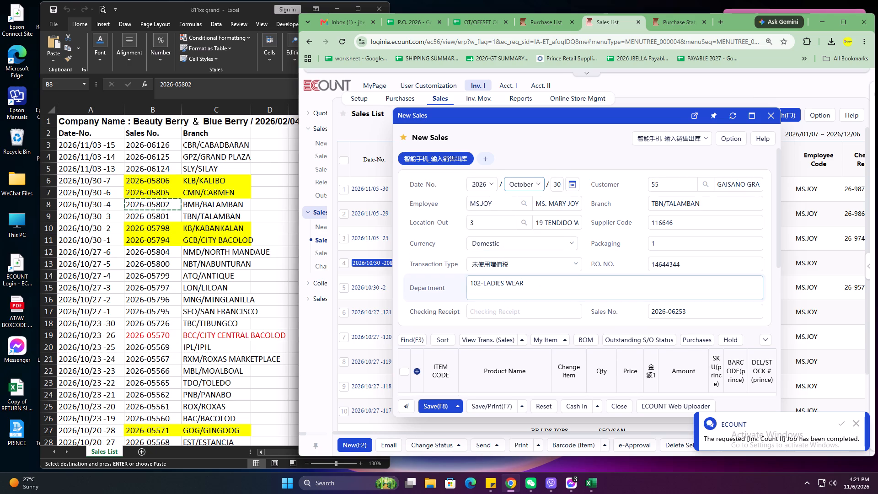
left_click(697, 307)
key("ctrl+v")
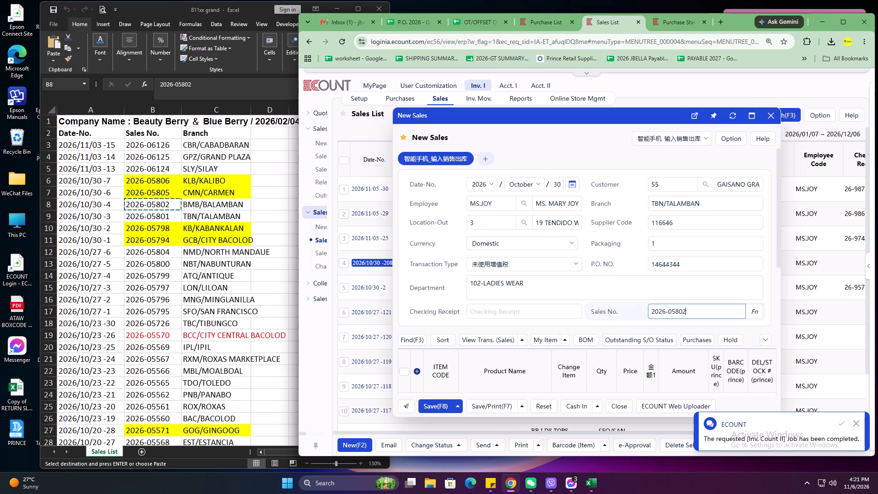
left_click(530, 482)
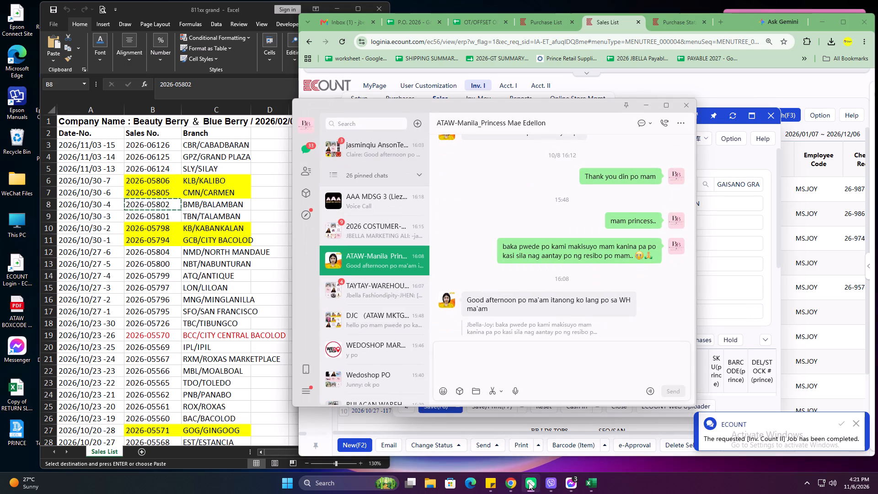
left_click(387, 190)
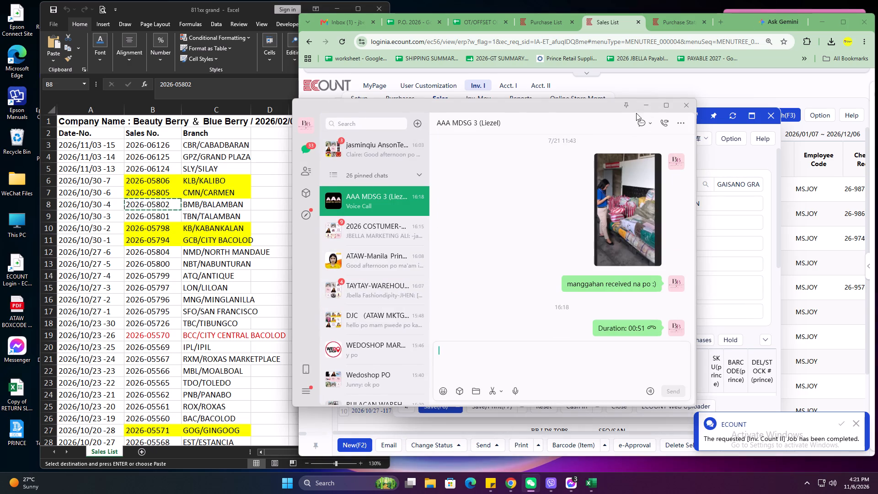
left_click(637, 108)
left_click(179, 202)
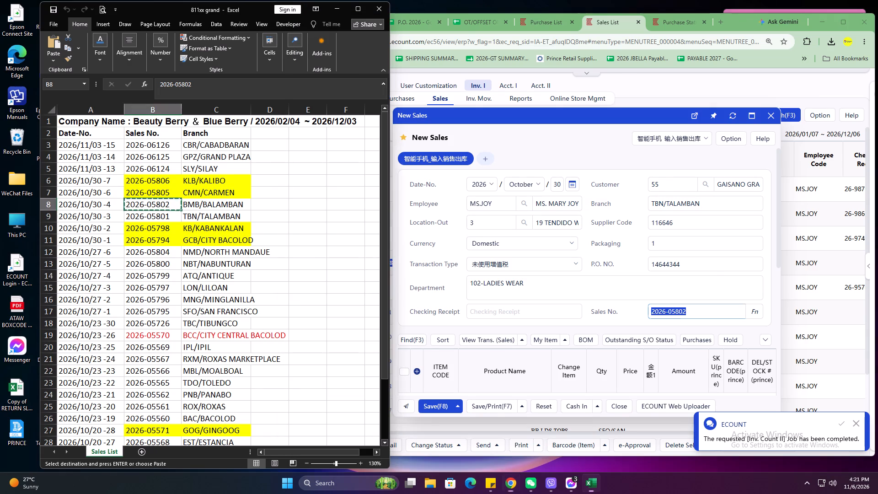
left_click(209, 203)
key("ctrl+c")
left_click(738, 208)
key("ctrl+v")
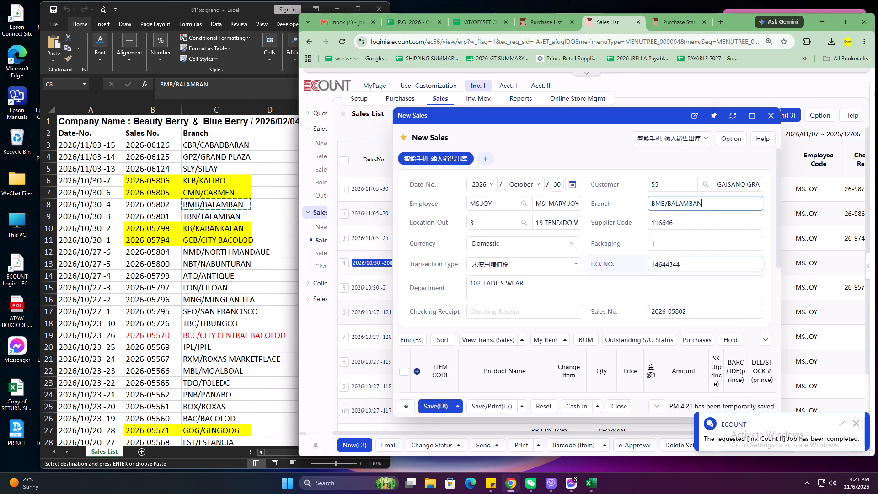
left_click(691, 267)
key("Right")
key("BackSpace")
key("BackSpace")
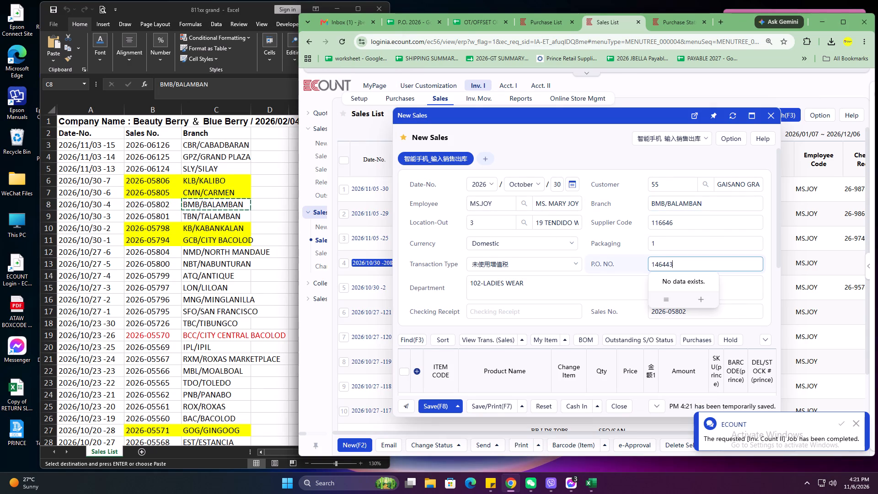
type("49")
Set the quantity to 16 for item 81100 and to 13 for each of the other eight items.
scroll(642, 295, "down", 1)
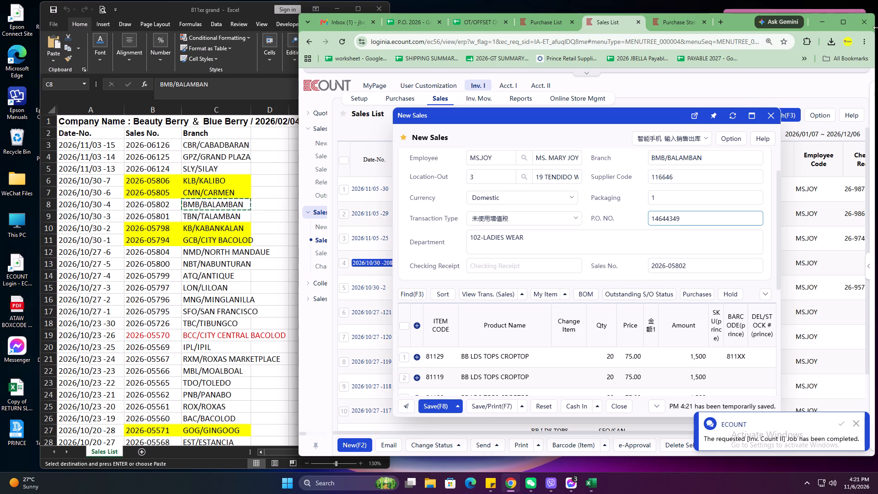
scroll(523, 331, "down", 1)
left_click(595, 349)
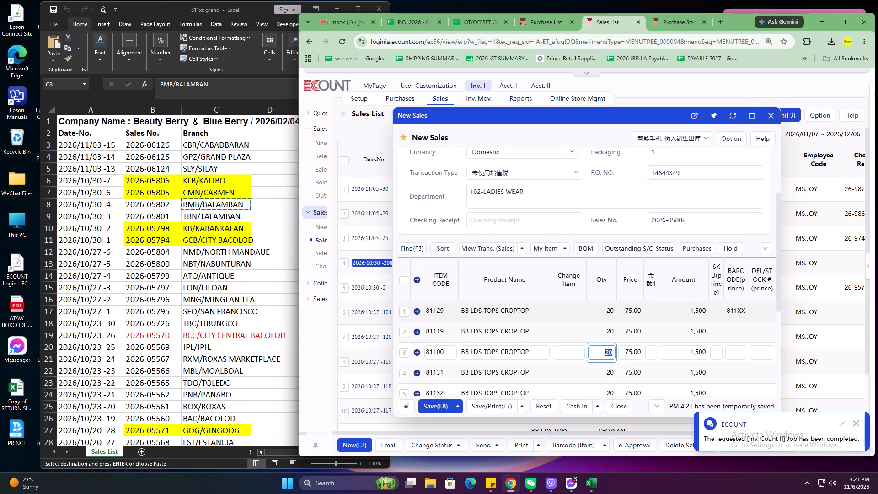
type("16")
key("Up")
key("Up")
type("13")
key("Down")
type("13")
key("Down")
key("Down")
type("13")
key("Down")
type("13")
key("Down")
key("1")
key("3")
key("Down")
key("1")
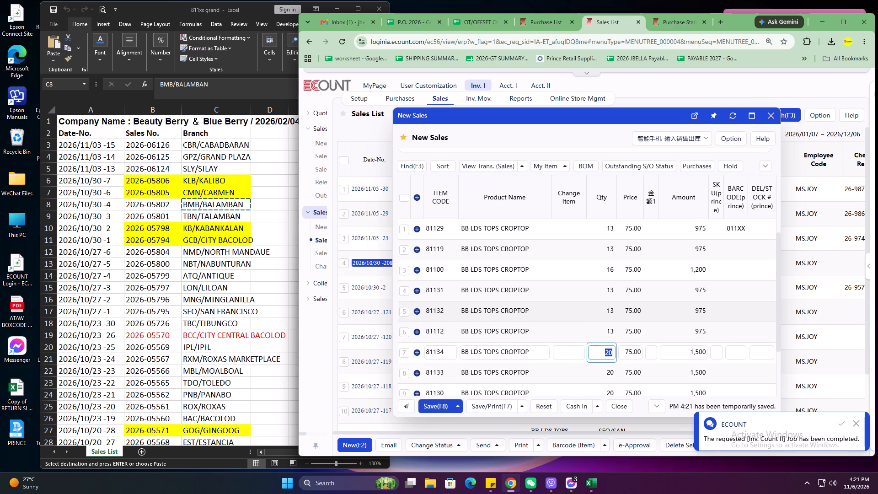
key("3")
key("Down")
type("13")
key("Down")
type("13")
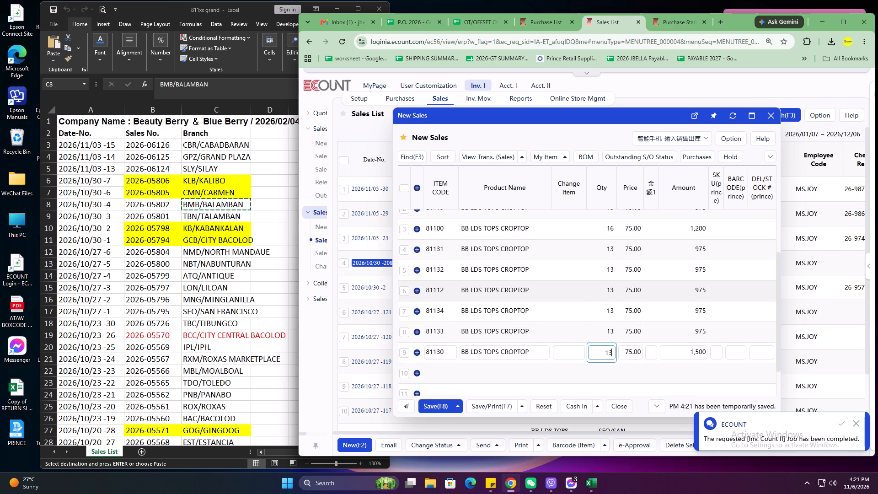
key("Down")
Save the new BMB/BALAMBAN sale with its already assigned number.
scroll(607, 303, "down", 6)
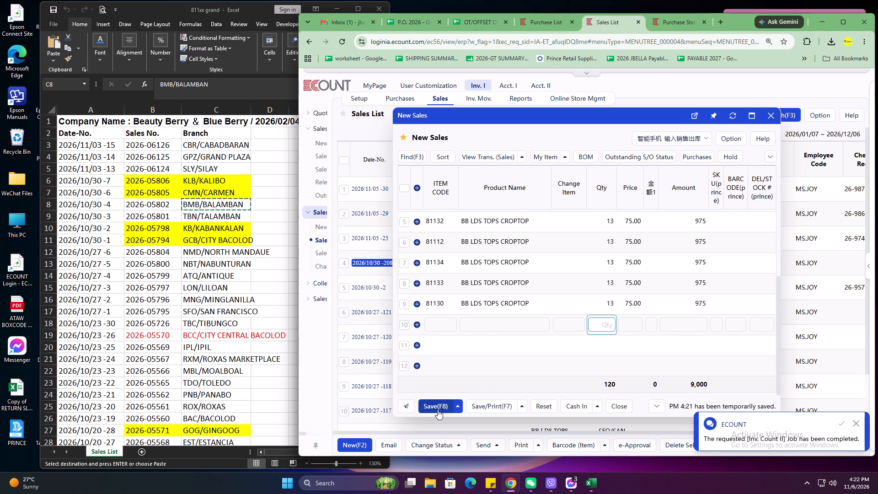
left_click(446, 366)
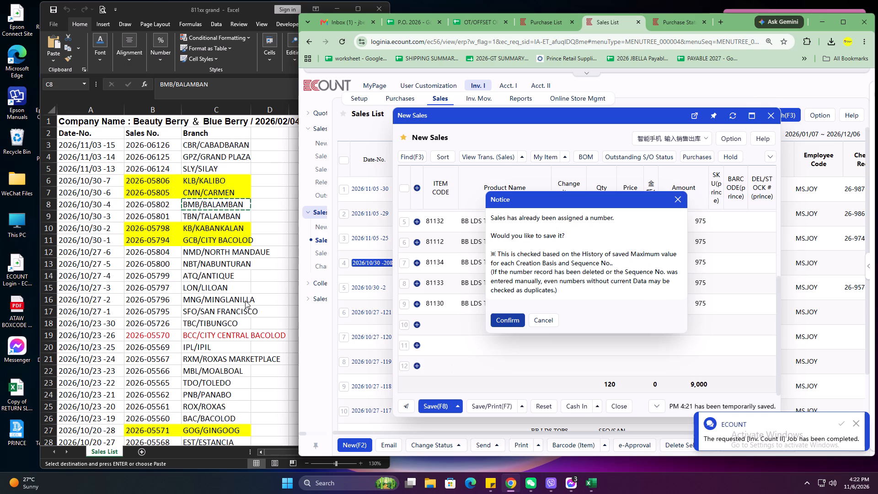
left_click(513, 320)
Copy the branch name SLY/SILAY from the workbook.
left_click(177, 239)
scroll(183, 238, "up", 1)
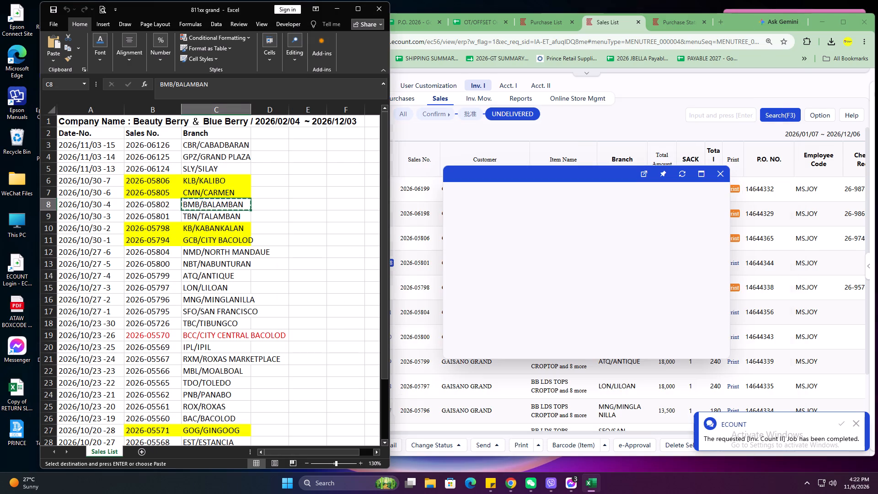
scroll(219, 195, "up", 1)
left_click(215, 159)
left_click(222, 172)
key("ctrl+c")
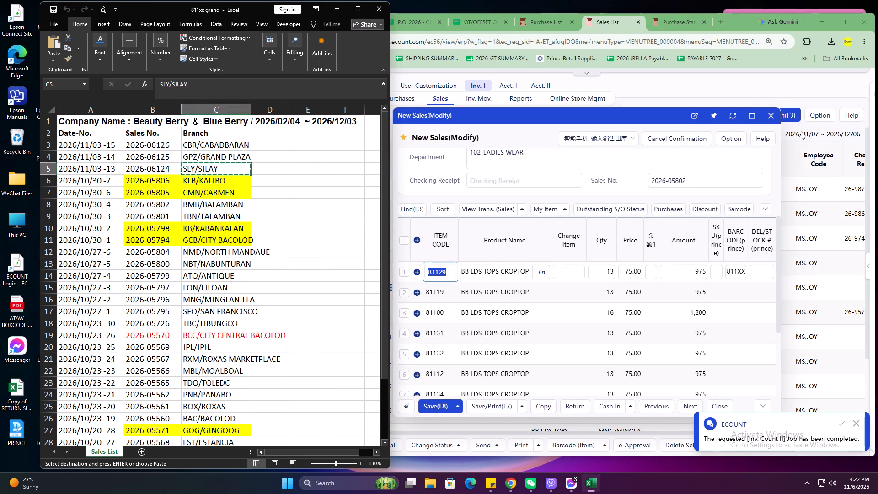
Close the saved sale, show sales of all statuses, search the list for GCB and open the GCB/CITY BACOLOD sale.
left_click(767, 112)
left_click(408, 113)
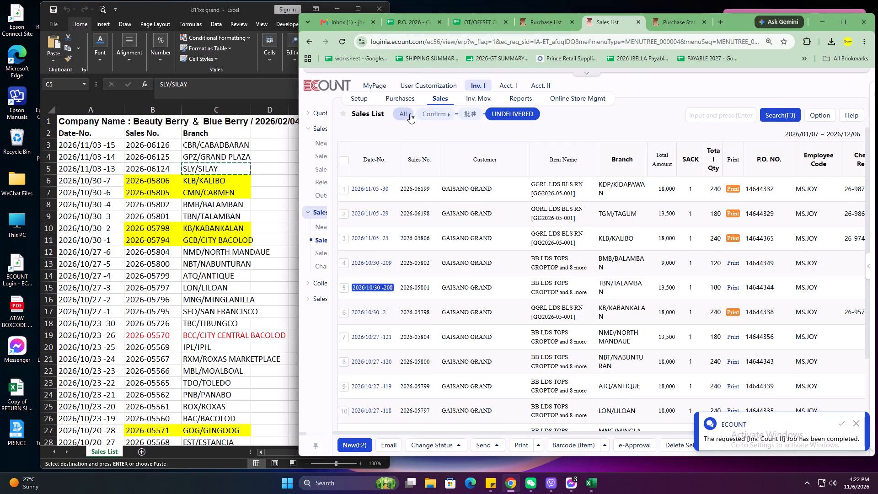
left_click(733, 114)
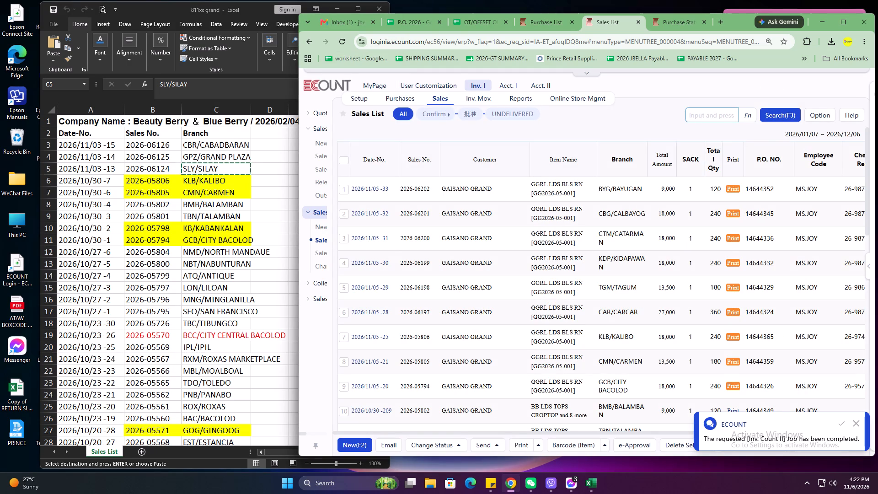
type("GCB")
key("Return")
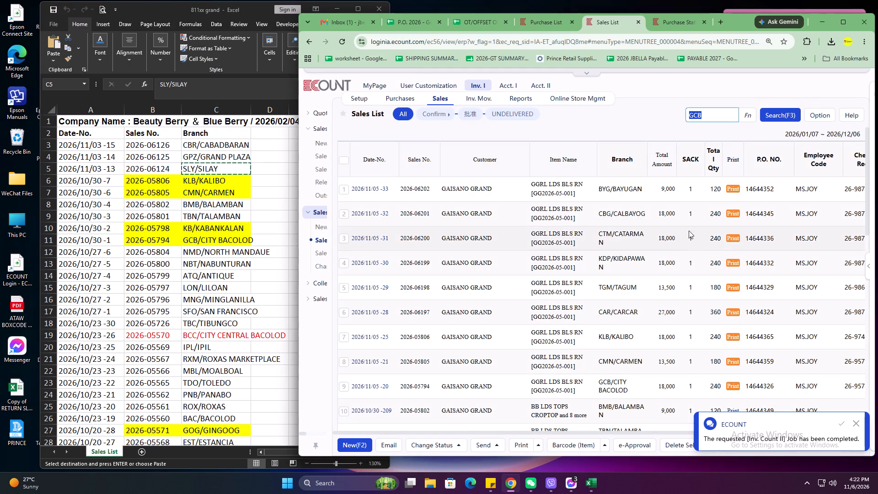
left_click(363, 187)
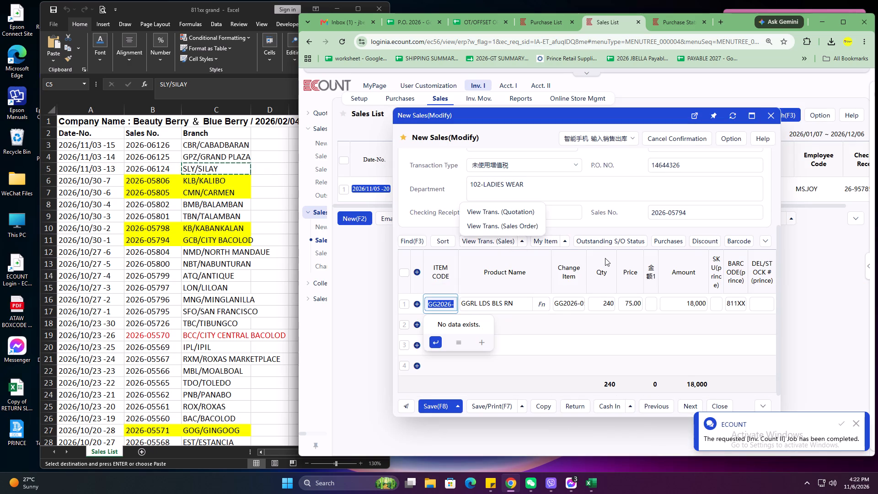
Insert item 81129 with quantity 26 above the existing line, reusing that line's product name GGRL LDS BLS RN and Change Item value.
scroll(703, 231, "up", 1)
scroll(703, 231, "down", 1)
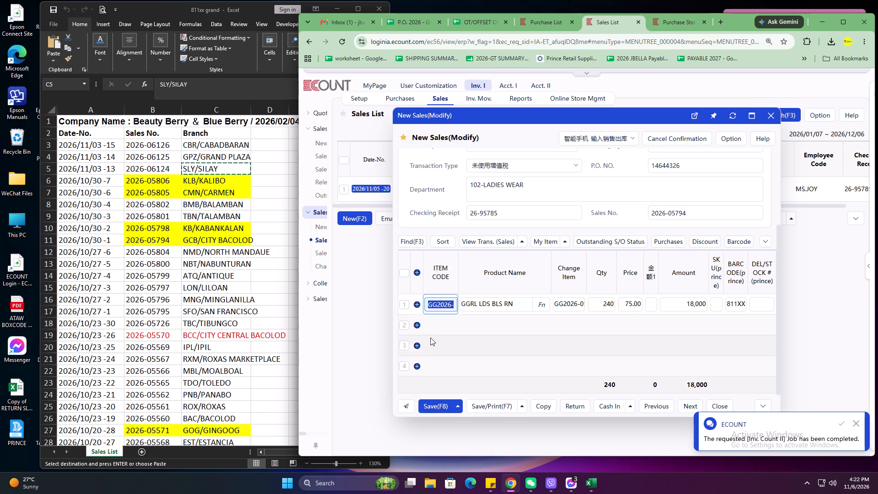
left_click(414, 306)
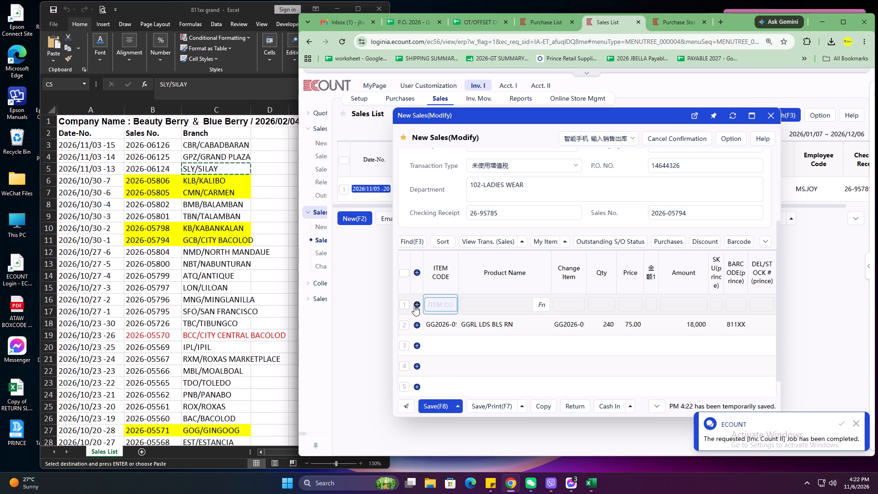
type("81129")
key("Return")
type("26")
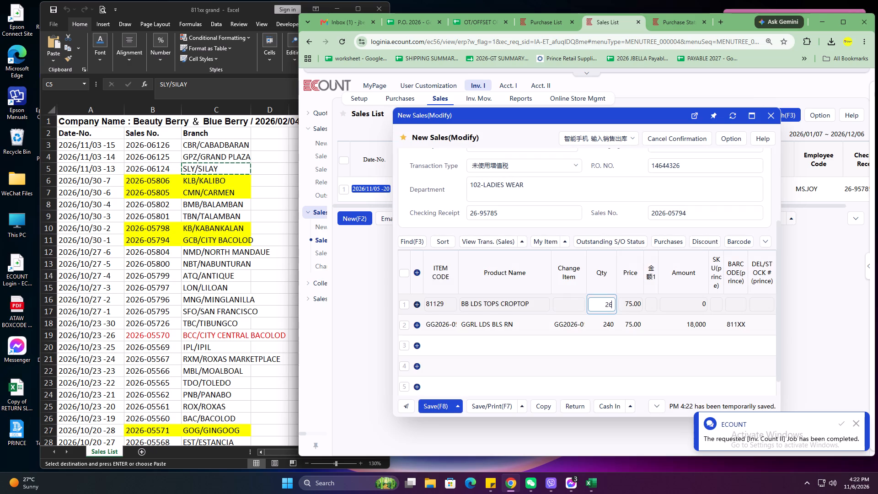
left_click(507, 325)
key("ctrl+c")
left_click(509, 309)
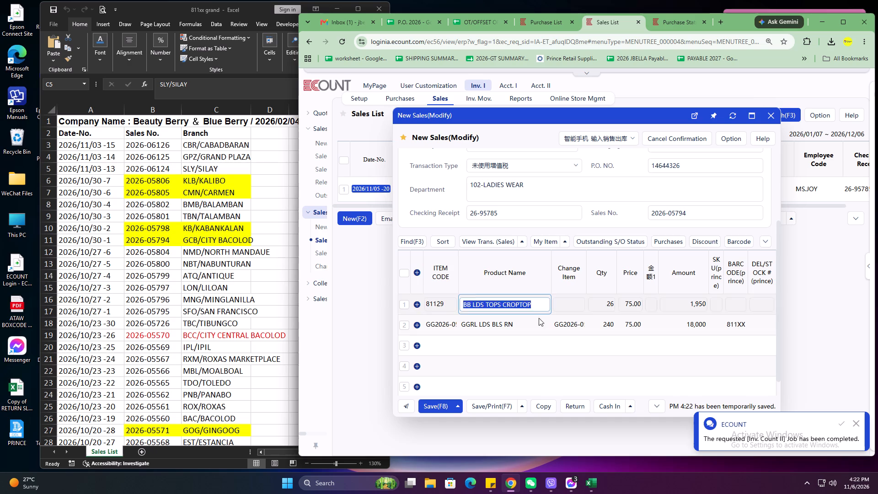
key("ctrl+v")
left_click(559, 324)
key("ctrl+c")
left_click(573, 307)
key("ctrl+v")
Delete the original GG2026 item line from the GCB/CITY BACOLOD sale.
left_click(405, 326)
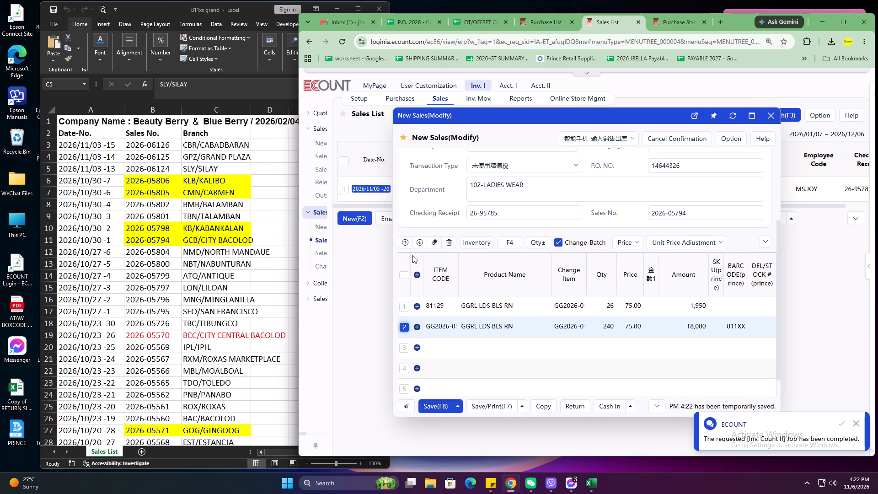
left_click(447, 240)
Add item 81119 with quantity 32 on the second line of the sale.
left_click(438, 332)
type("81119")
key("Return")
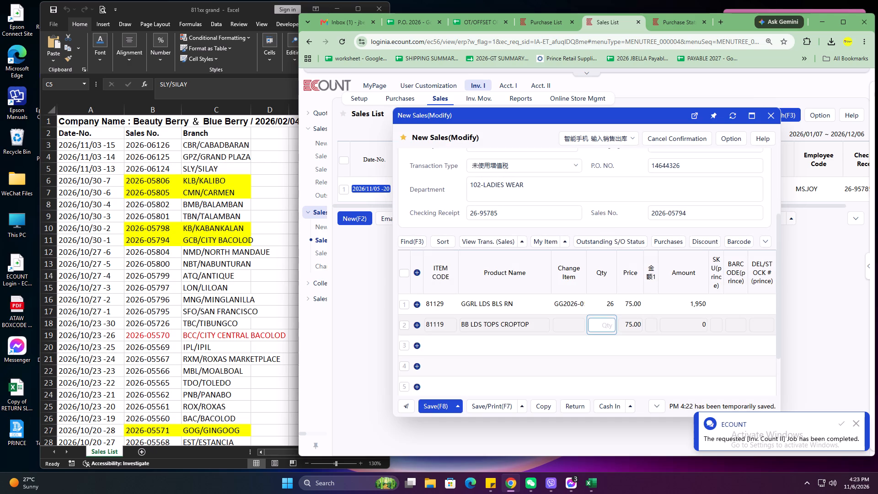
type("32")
Add item 81100 with quantity 26 on the third line of the GCB/CITY BACOLOD sale.
left_click(430, 352)
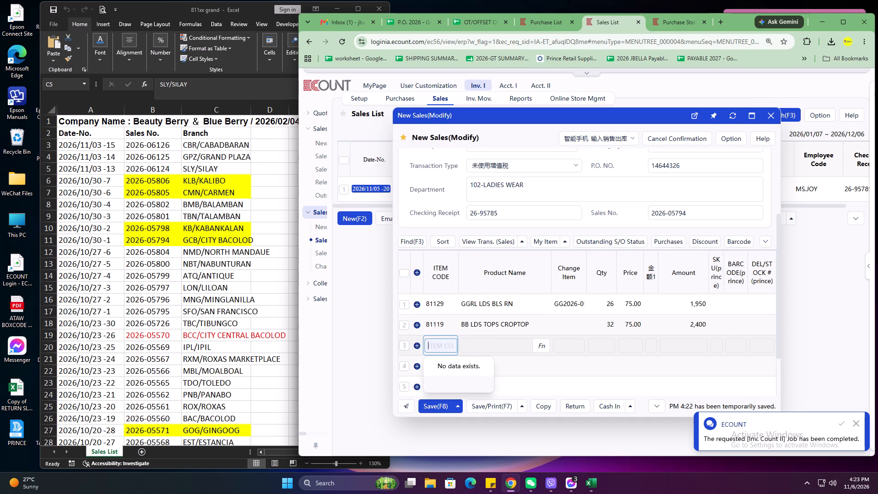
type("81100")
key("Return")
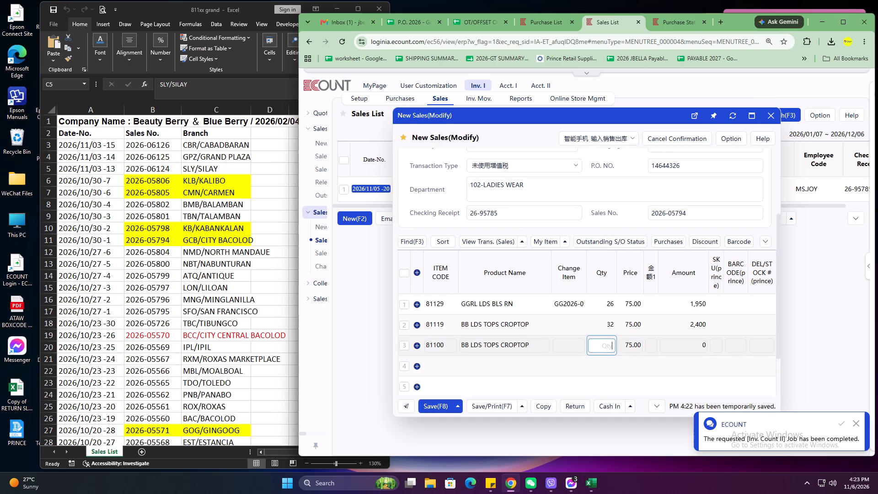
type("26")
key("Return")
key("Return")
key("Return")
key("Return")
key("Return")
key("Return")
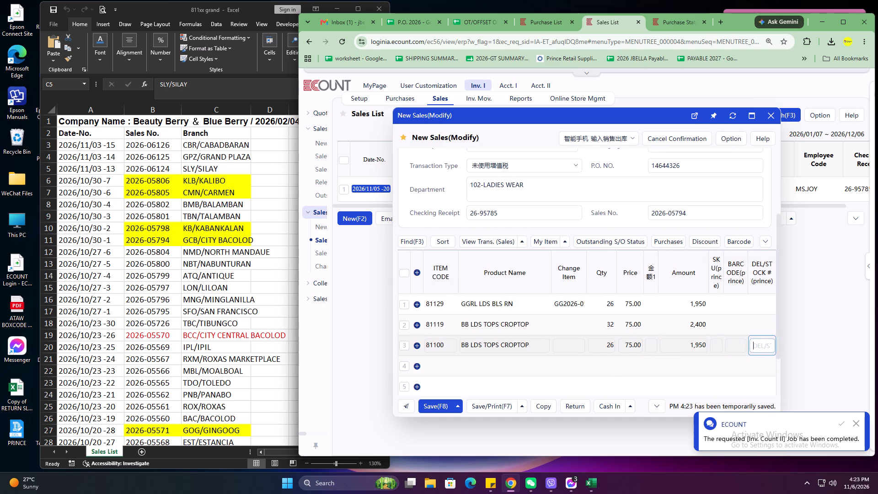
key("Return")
Add item 81131 with quantity 26 on the fourth line of the sale.
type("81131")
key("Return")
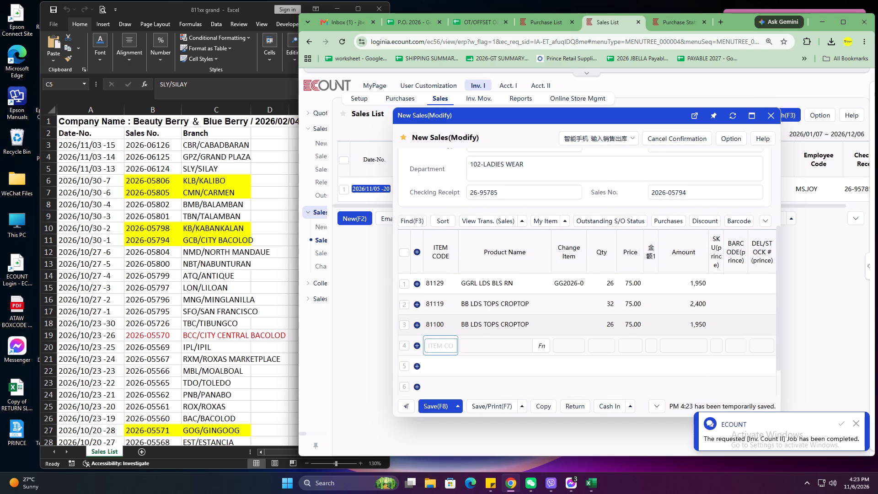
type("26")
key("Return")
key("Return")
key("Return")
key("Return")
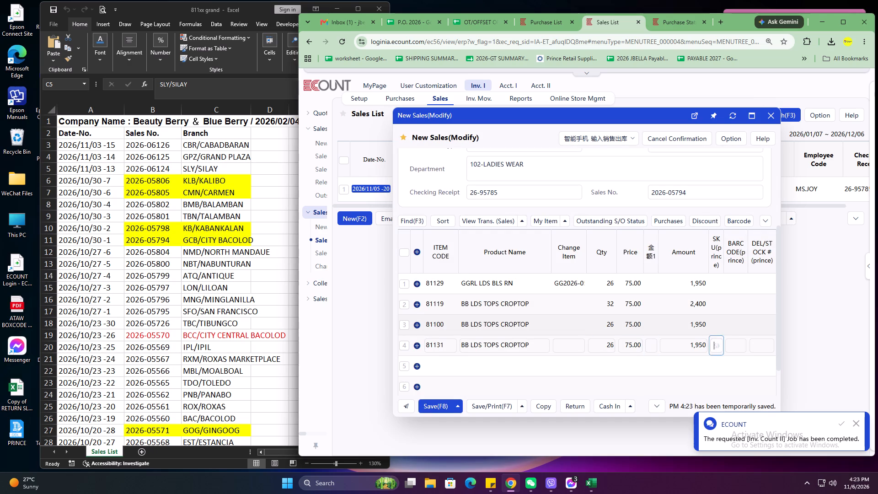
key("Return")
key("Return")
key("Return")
Add item 81132 with quantity 26 on the fifth line of the sale.
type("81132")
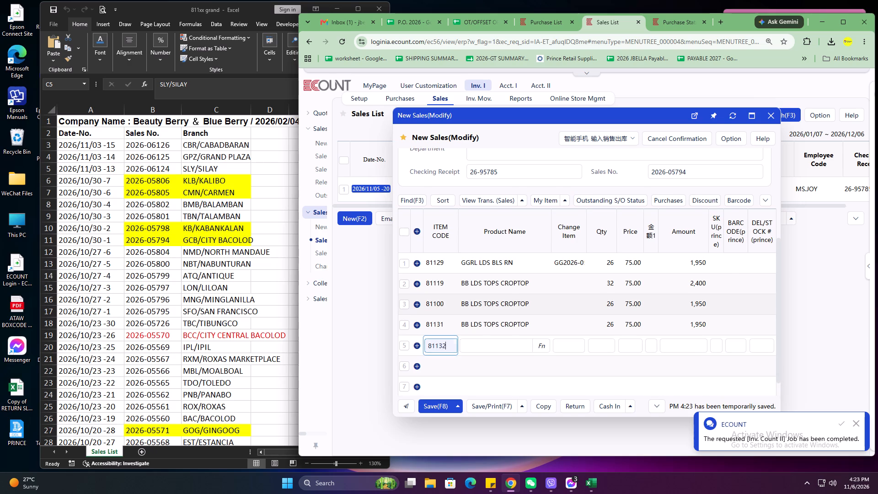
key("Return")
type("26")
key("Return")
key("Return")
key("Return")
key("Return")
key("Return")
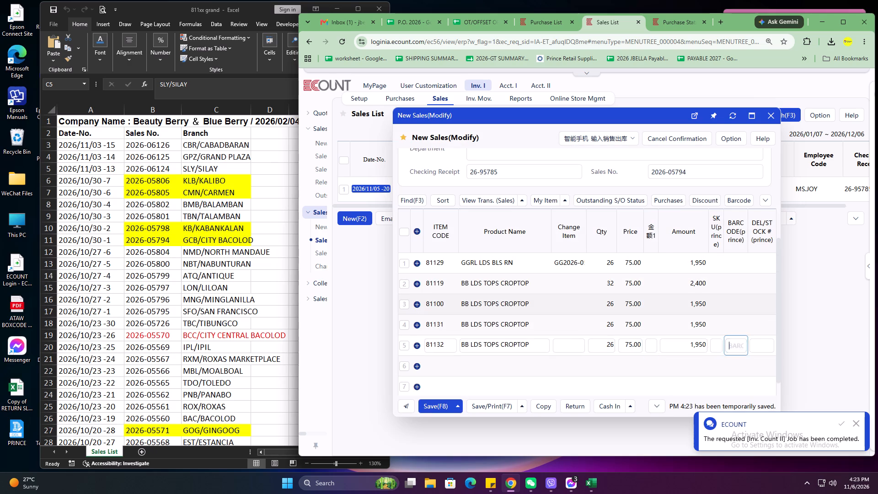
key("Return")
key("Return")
Add item 81112 with quantity 26 on the sixth line of the sale.
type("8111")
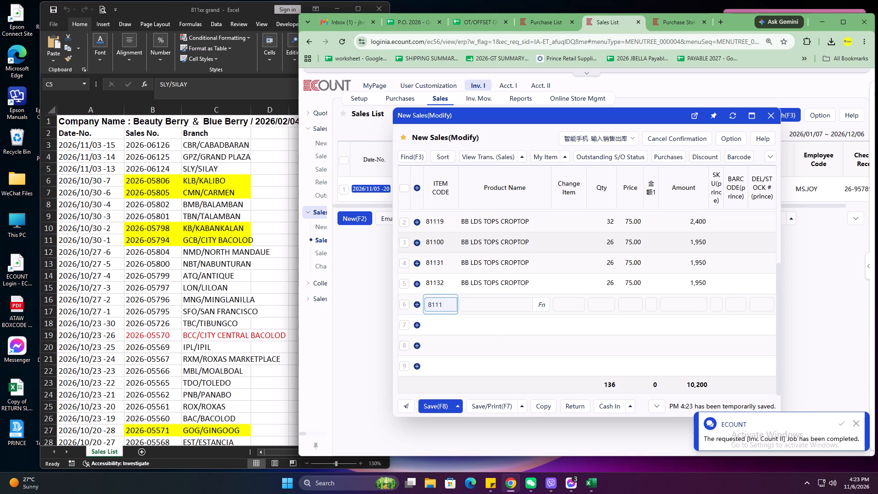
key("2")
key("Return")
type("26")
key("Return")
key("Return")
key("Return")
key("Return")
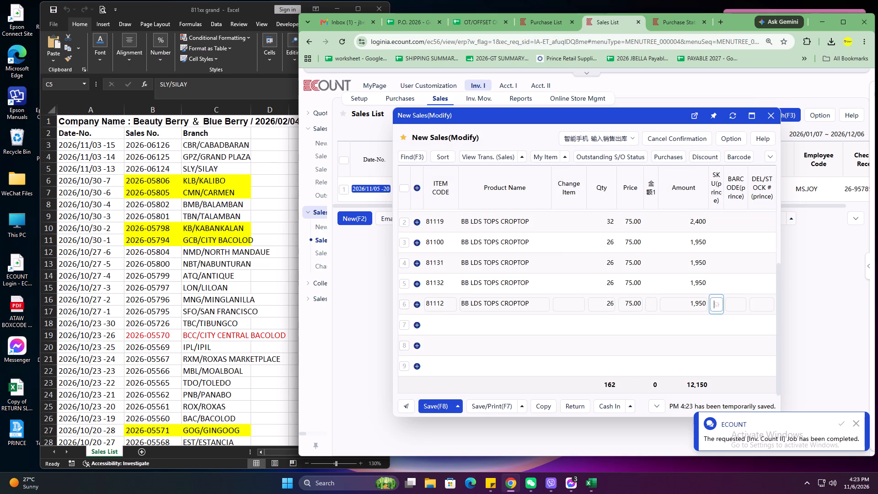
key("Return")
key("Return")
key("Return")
Add item 81134 with quantity 26 on the seventh line of the sale.
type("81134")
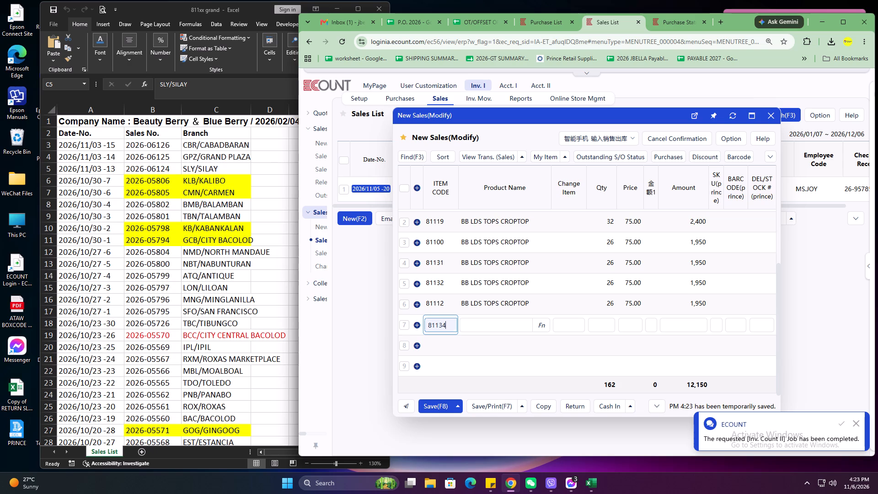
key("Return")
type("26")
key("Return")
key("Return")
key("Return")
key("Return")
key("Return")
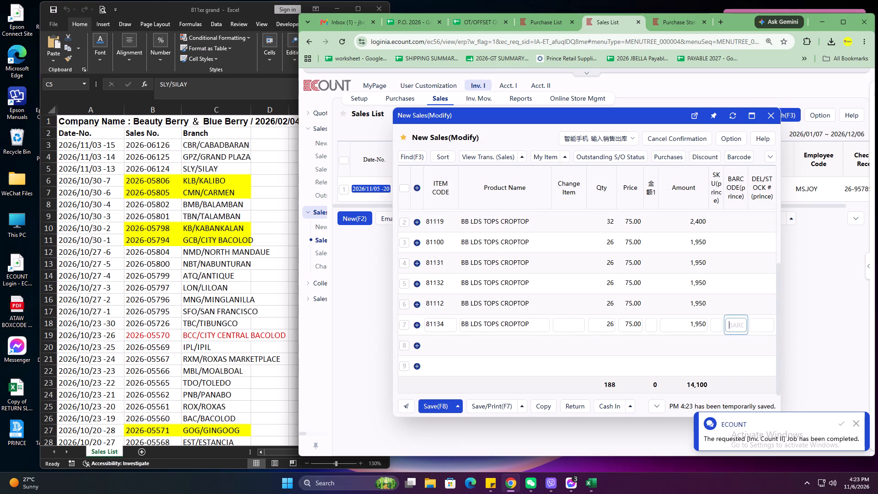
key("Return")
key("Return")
Add item 81133 with quantity 26 on the eighth line of the sale.
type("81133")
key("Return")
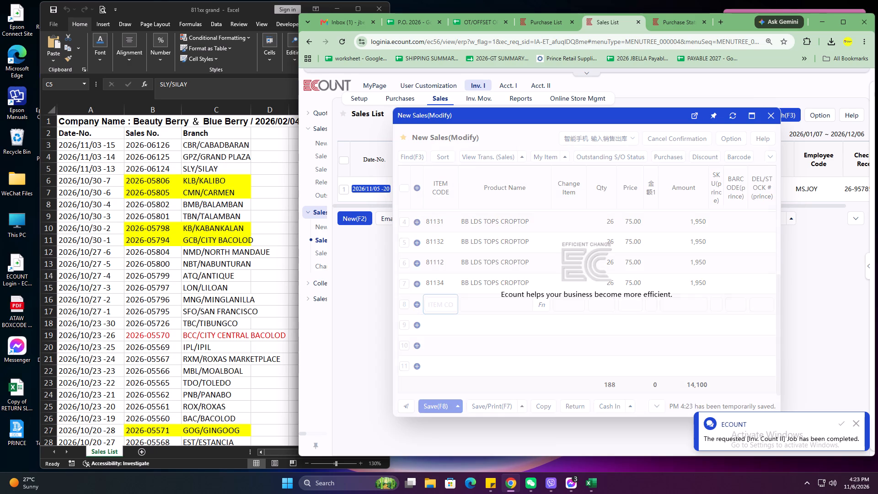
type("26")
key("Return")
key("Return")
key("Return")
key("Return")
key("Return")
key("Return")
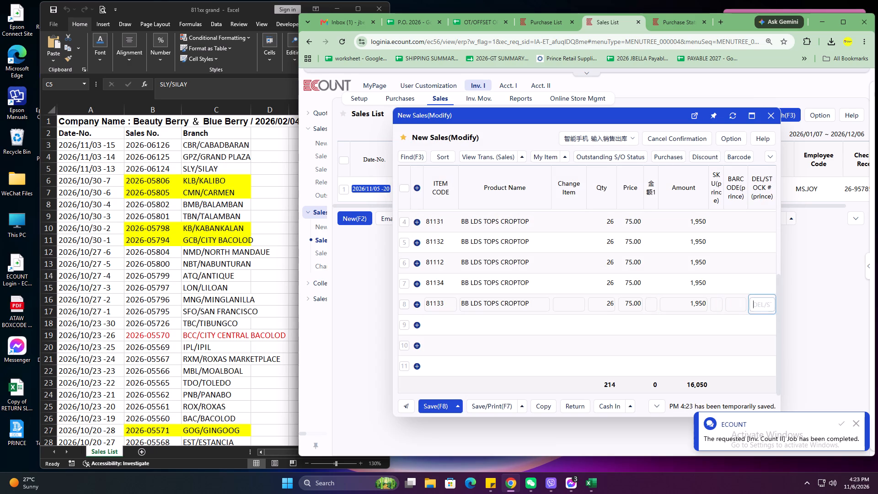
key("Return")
Add item 81130 with quantity 26 on the ninth line of the sale.
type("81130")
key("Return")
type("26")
Copy the first line's GG2026 Change Item value to lines 2 through 9, from item 81119 to item 81130.
scroll(432, 341, "up", 3)
left_click(560, 301)
key("ctrl+c")
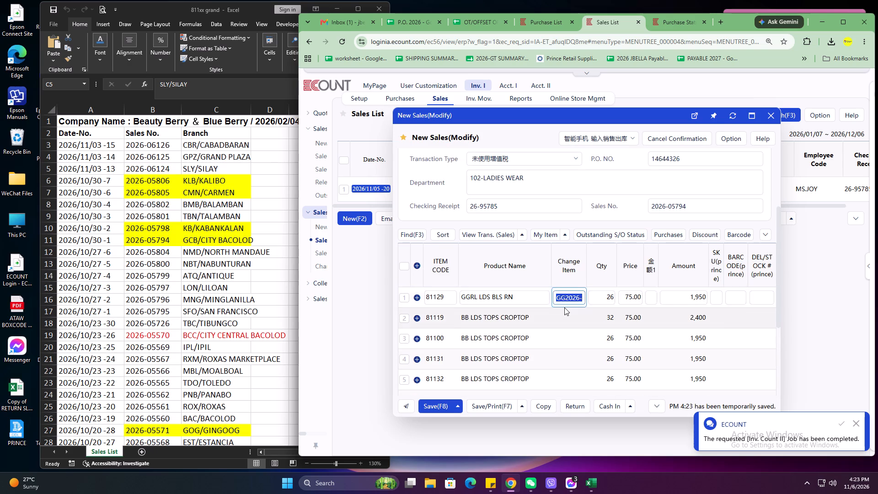
left_click(564, 307)
key("ctrl+v")
left_click(564, 337)
key("ctrl+v")
scroll(564, 337, "down", 1)
left_click(567, 317)
key("ctrl+v")
left_click(568, 328)
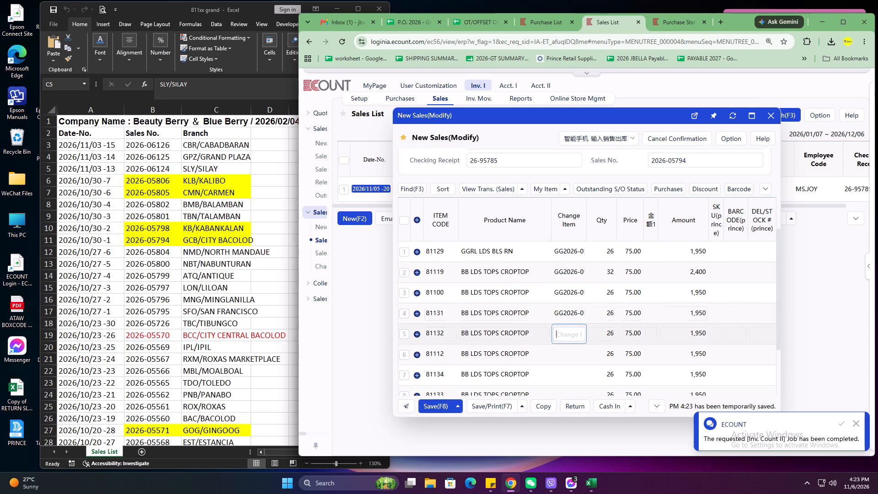
key("ctrl+v")
left_click(570, 354)
key("ctrl+v")
scroll(570, 353, "down", 1)
left_click(569, 333)
key("ctrl+v")
left_click(573, 346)
key("ctrl+v")
left_click(572, 365)
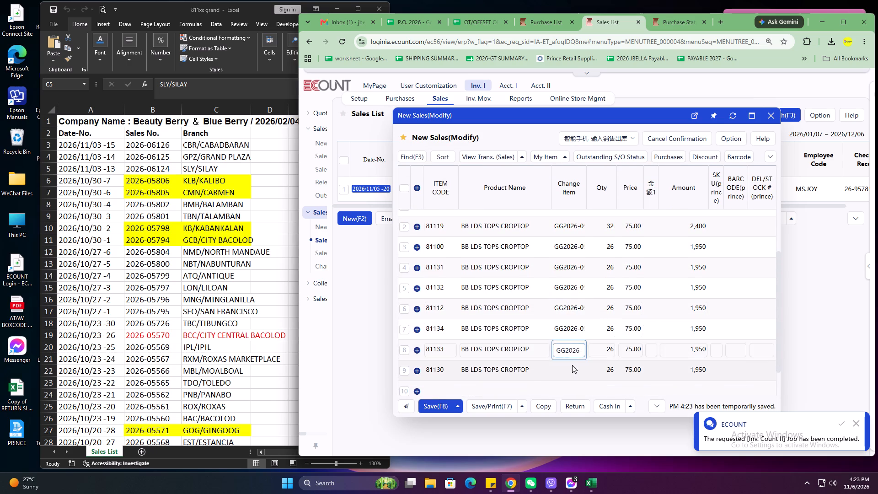
key("ctrl+v")
Replace the product names on lines 2 through 9 with the first line's name, GGRL LDS BLS RN.
scroll(527, 346, "up", 2)
left_click(512, 302)
key("ctrl+c")
left_click(510, 309)
key("ctrl+v")
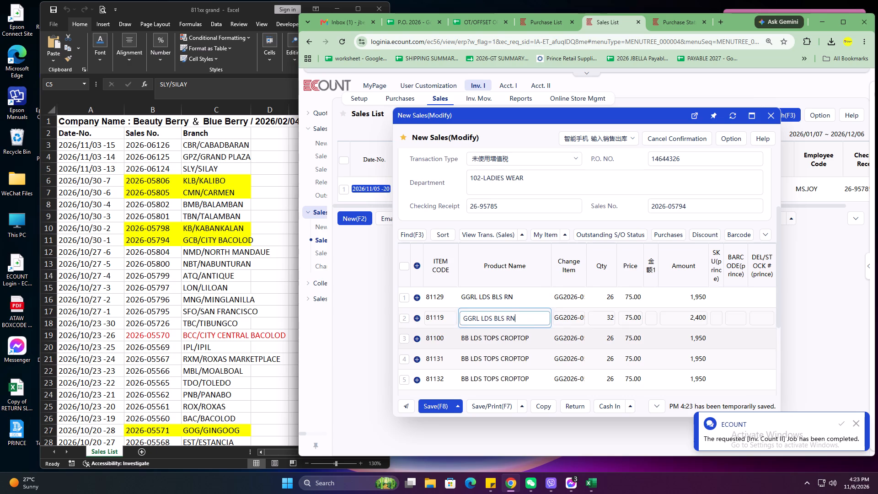
left_click(510, 334)
key("ctrl+v")
scroll(507, 340, "down", 1)
left_click(511, 311)
key("ctrl+v")
left_click(508, 332)
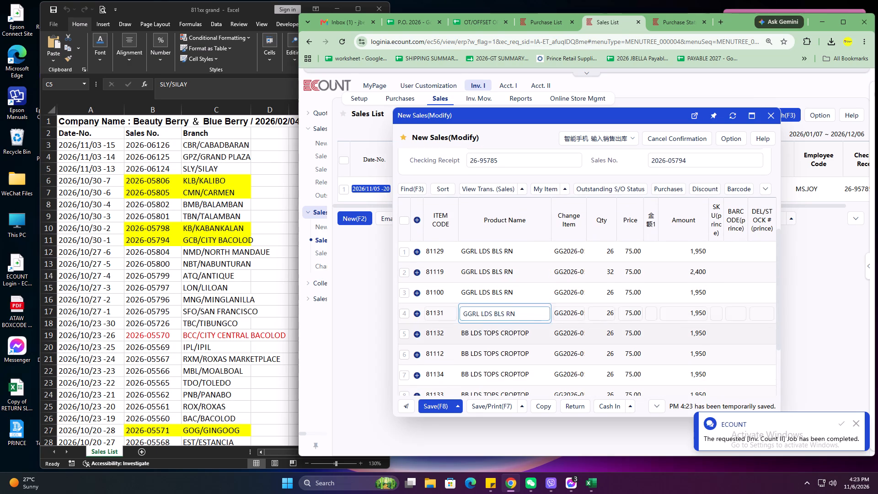
key("ctrl+v")
left_click(509, 353)
key("ctrl+v")
scroll(509, 350, "down", 2)
left_click(510, 289)
key("ctrl+v")
left_click(509, 298)
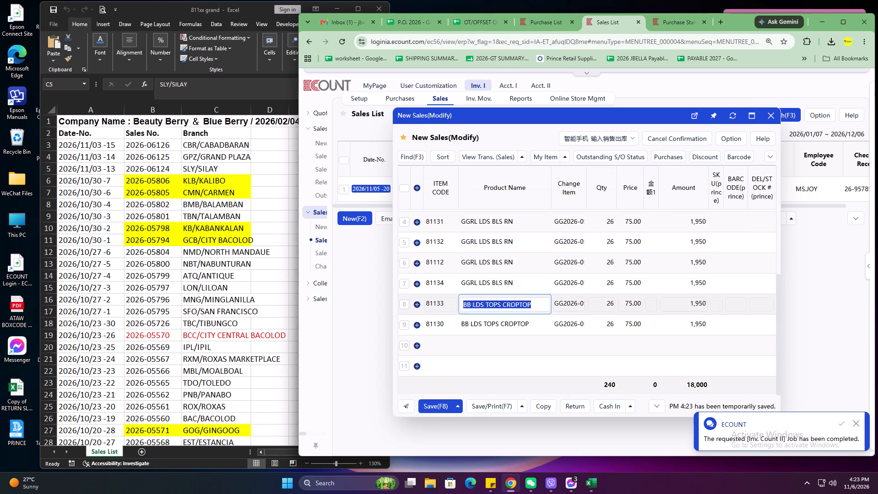
key("ctrl+v")
left_click(508, 325)
key("ctrl+v")
Check the completed item lines and save the GCB/CITY BACOLOD sale.
left_click(526, 348)
scroll(526, 348, "down", 1)
scroll(528, 349, "up", 4)
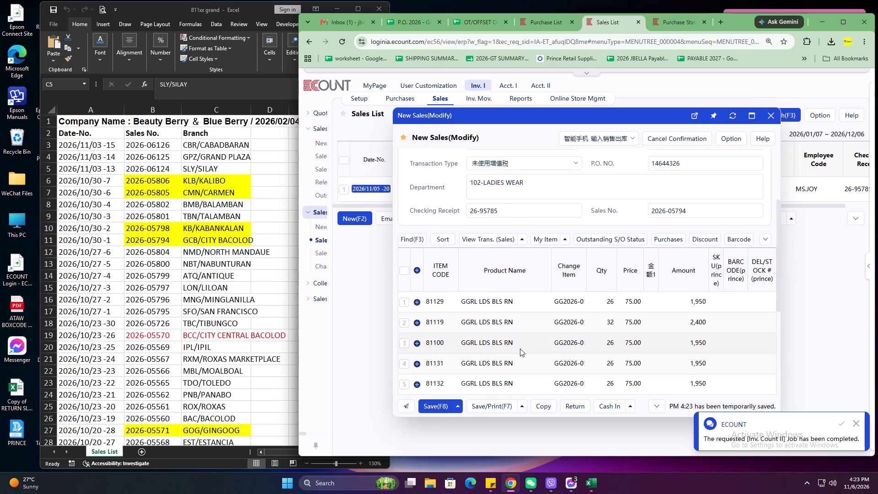
scroll(540, 341, "up", 3)
left_click(455, 405)
left_click(442, 407)
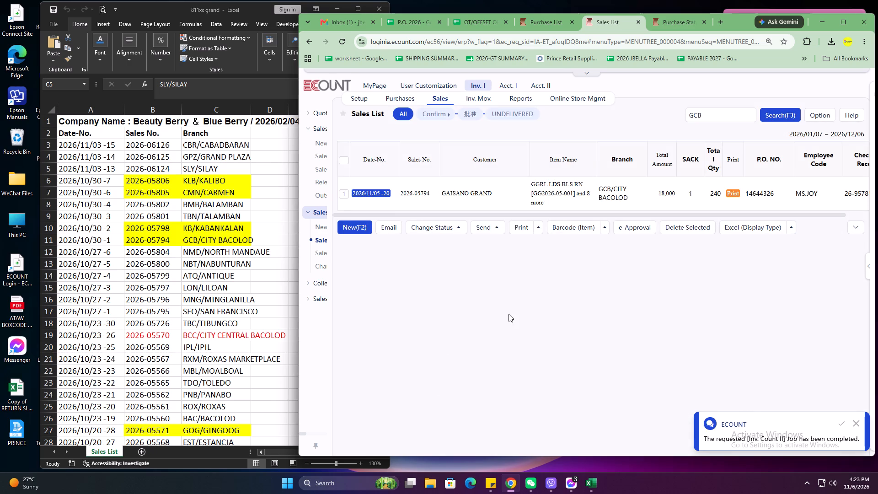
Search the sales list for CMN across all statuses and open the CMN/CARMEN sale.
left_click(734, 109)
type("CMN")
key("Return")
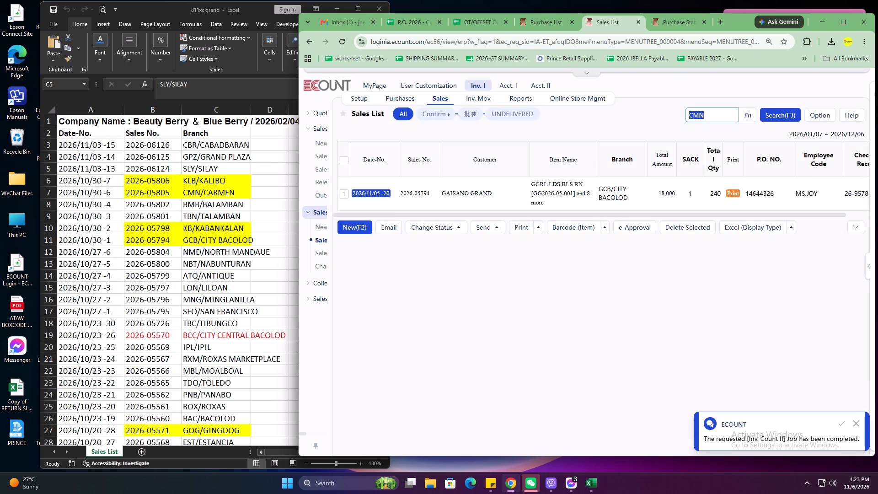
left_click(521, 116)
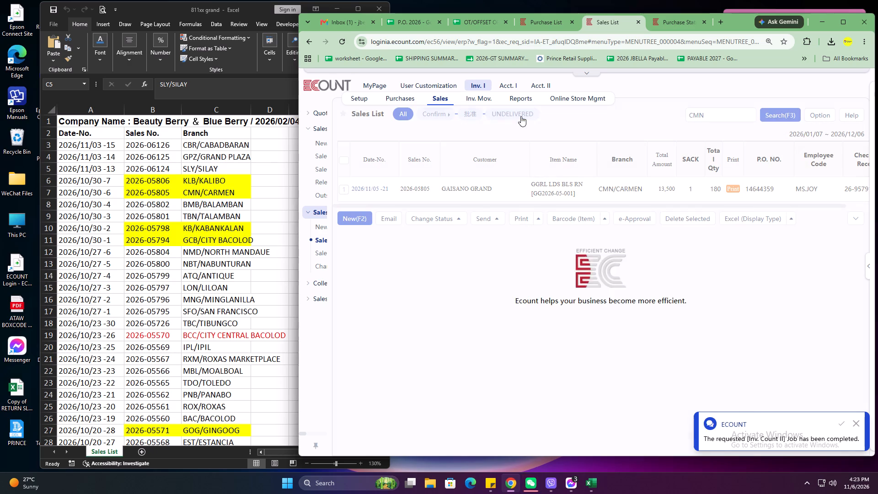
left_click(395, 115)
left_click(401, 115)
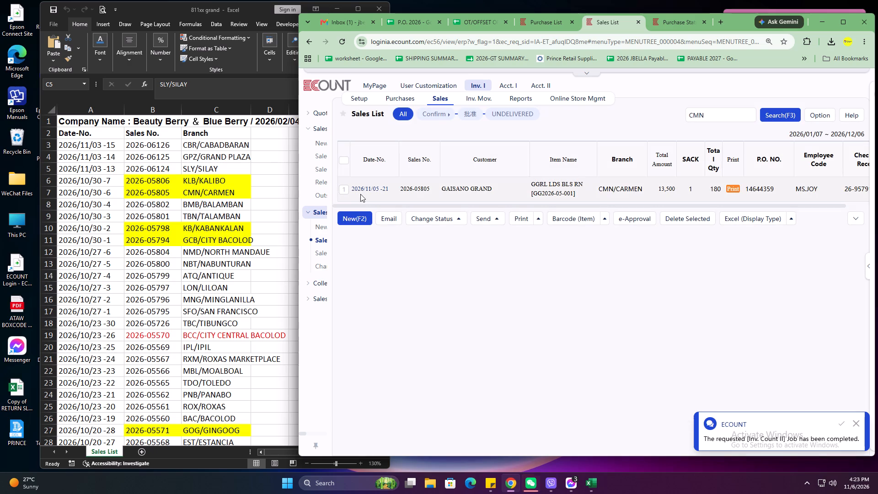
left_click(360, 194)
left_click(369, 192)
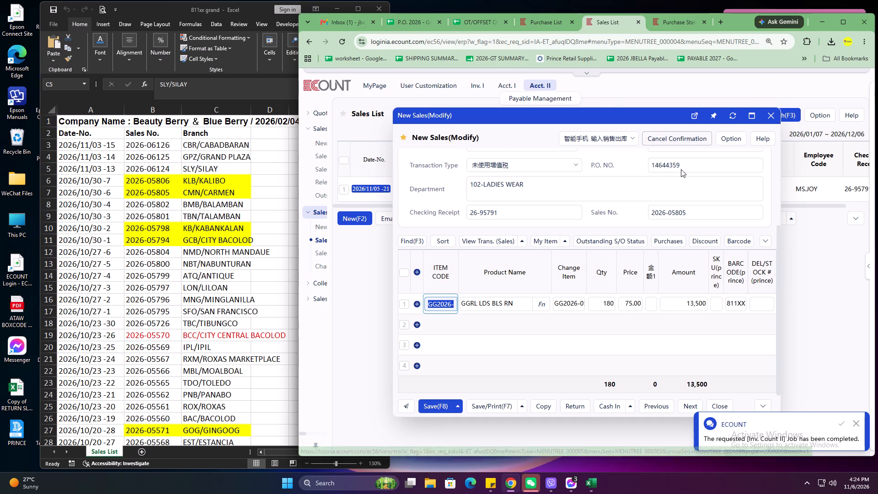
Insert a line above the GG2026 item in the CMN/CARMEN sale and search the item list for 81129.
left_click(413, 302)
left_click(418, 305)
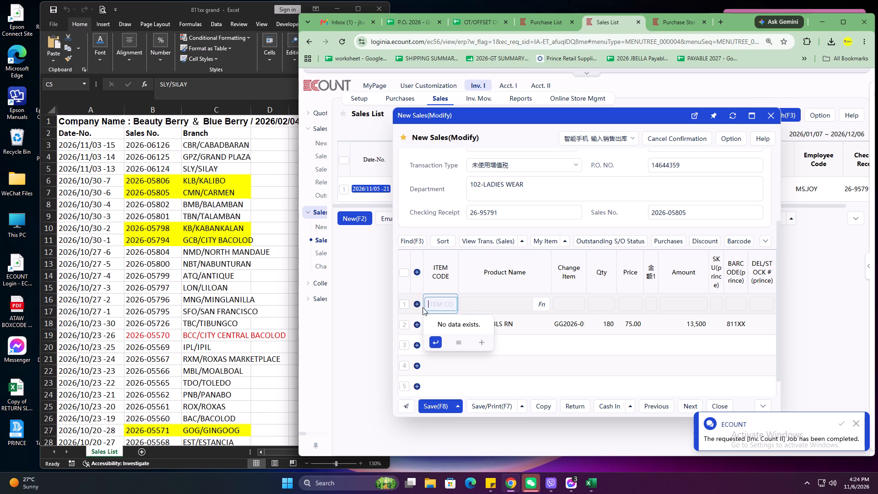
key("8")
key("1")
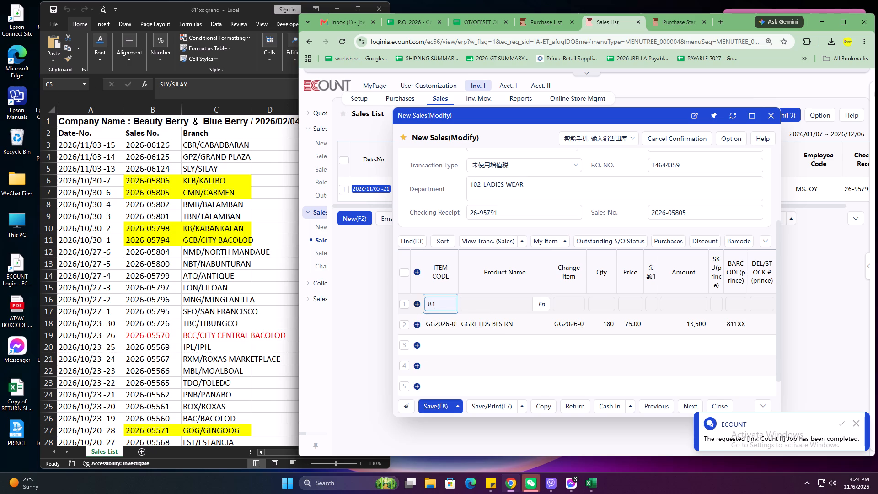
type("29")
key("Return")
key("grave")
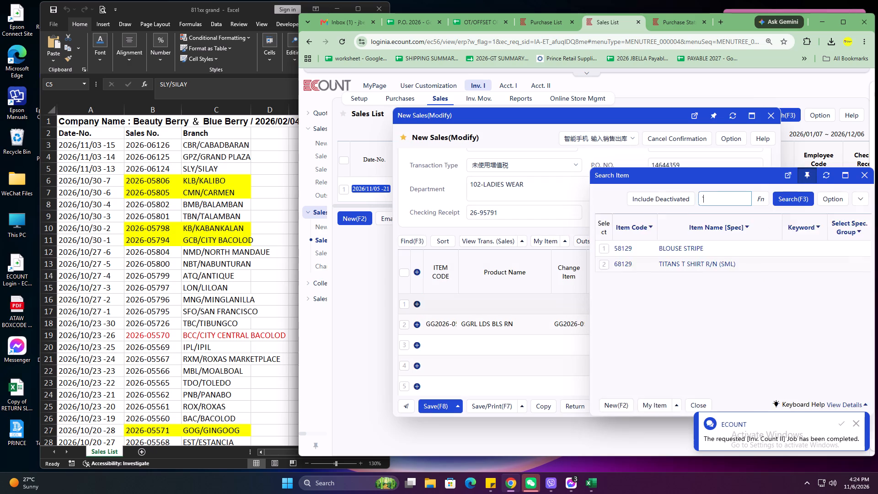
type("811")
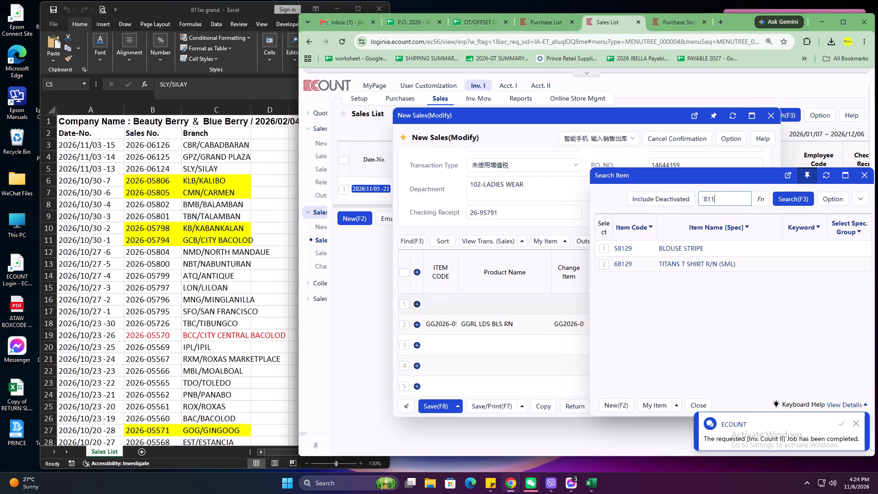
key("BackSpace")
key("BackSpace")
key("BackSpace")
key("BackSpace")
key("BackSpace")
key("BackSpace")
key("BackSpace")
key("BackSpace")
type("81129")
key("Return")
Switch to WeChat and read the latest messages in the Wedoshop PO and WEDOSHOP MARKETING chats.
left_click(530, 480)
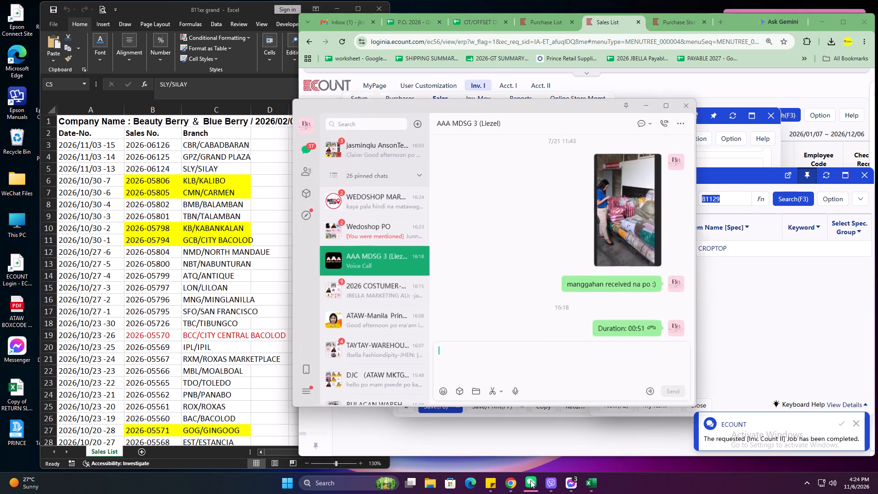
left_click(389, 236)
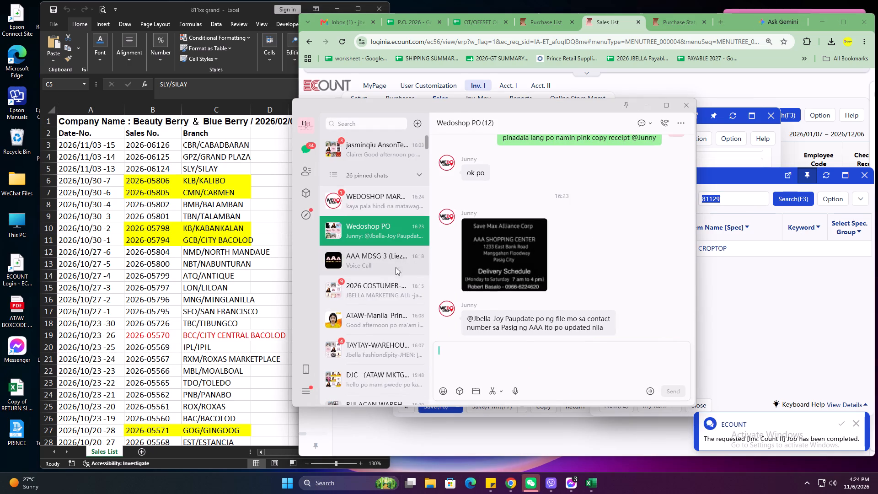
left_click(628, 346)
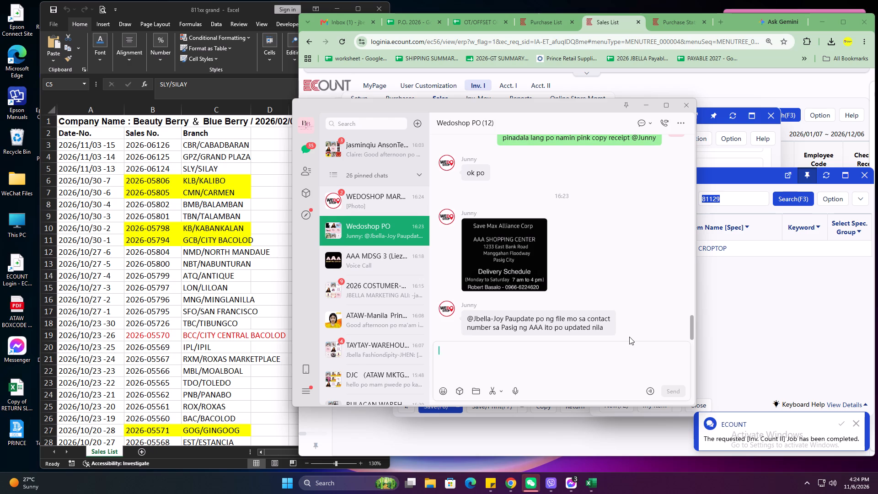
left_click(603, 349)
left_click(404, 204)
left_click(520, 354)
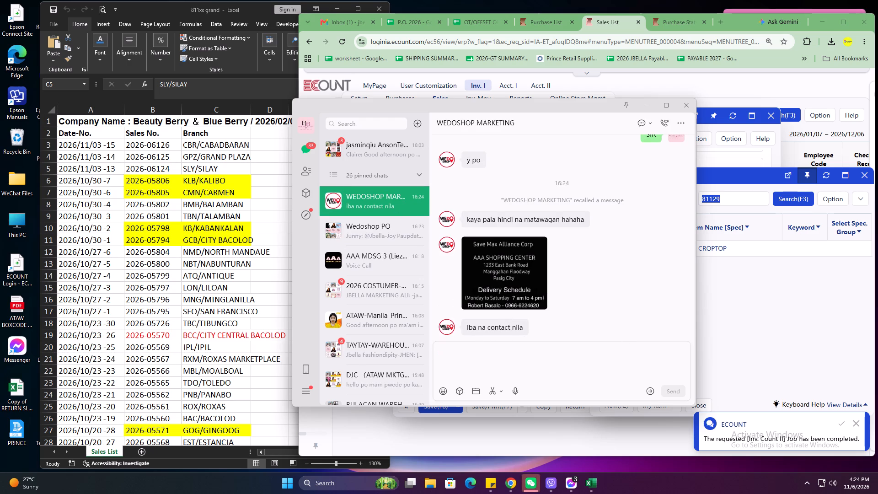
Complete and send the reply "OKI po" in the WEDOSHOP MARKETING chat.
type("po")
key("Return")
Reply "oki po noted" in the Wedoshop PO chat.
left_click(392, 272)
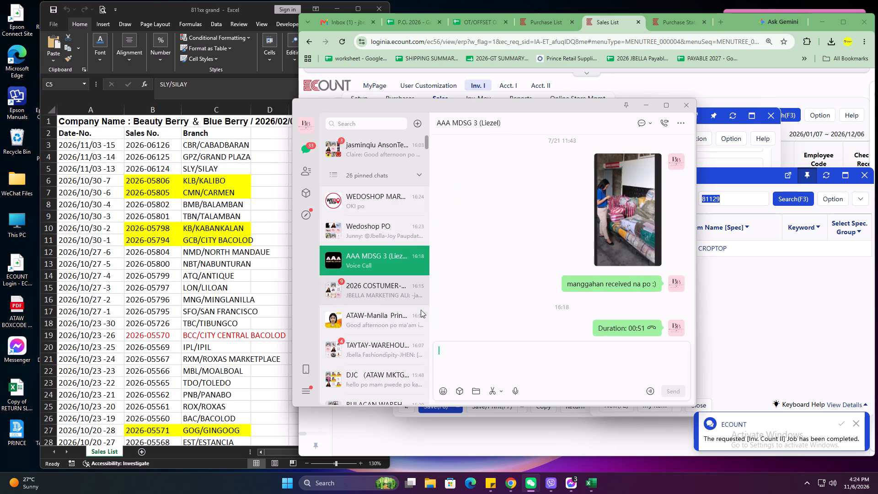
left_click(348, 231)
type("oki po")
key("space")
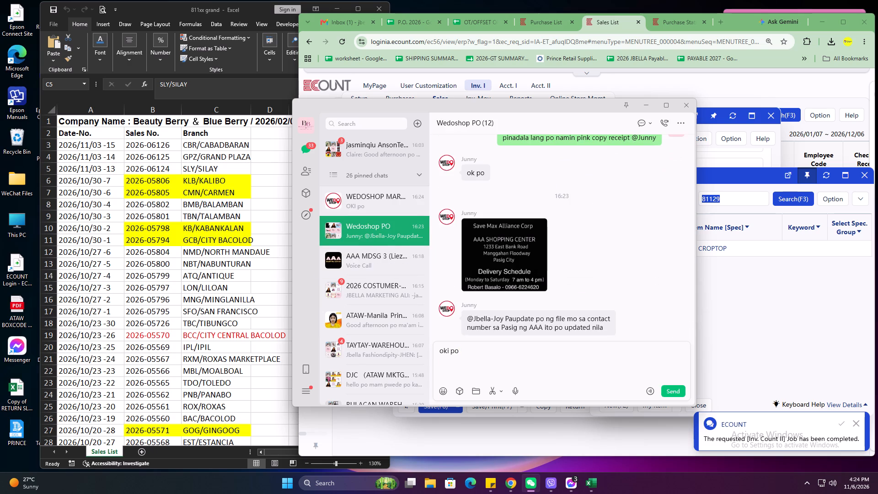
type("noted")
key("Return")
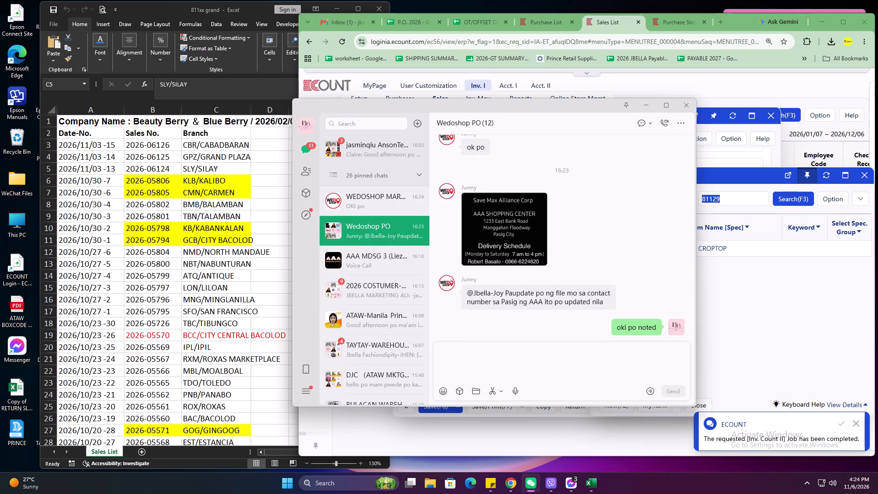
View the AAA Shopping Center delivery schedule image in the Wedoshop PO chat and forward it to the JBELLA@DELIVERY ADDRESS group.
left_click(515, 252)
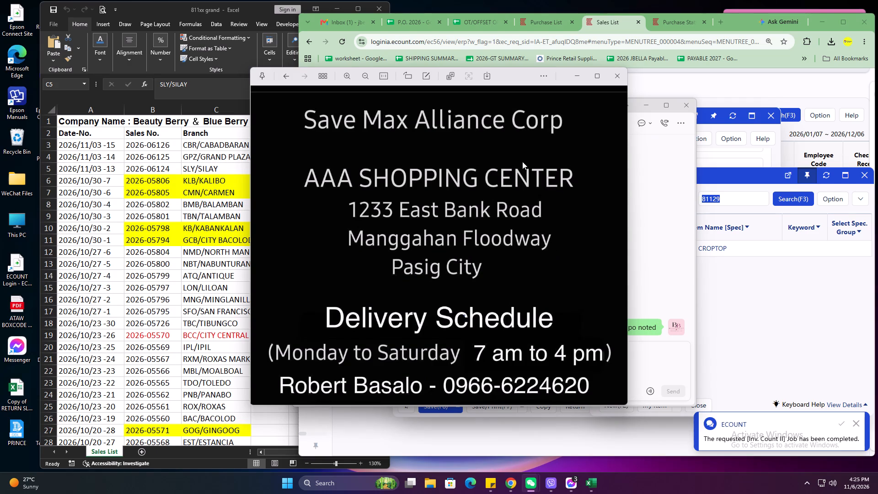
left_click(620, 81)
left_click(485, 226)
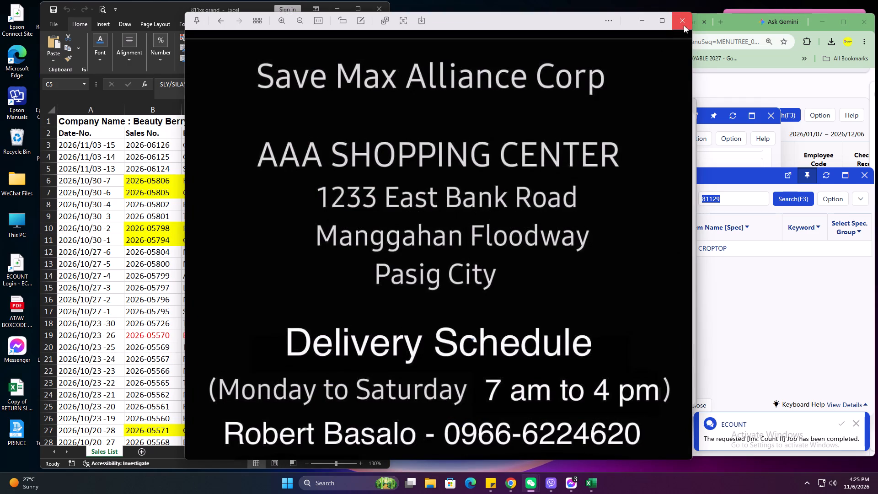
left_click(684, 25)
right_click(500, 233)
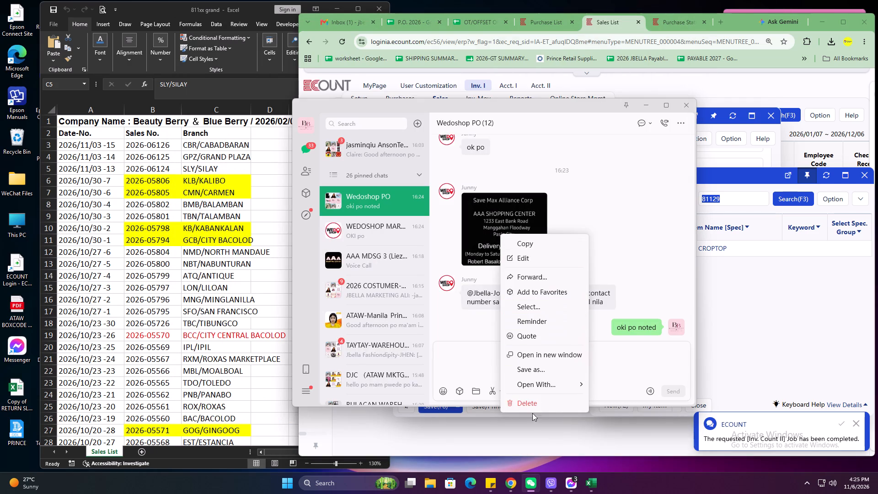
left_click(541, 281)
type("add")
left_click(461, 184)
left_click(534, 363)
scroll(377, 200, "up", 3)
left_click(377, 183)
left_click(378, 145)
left_click(380, 150)
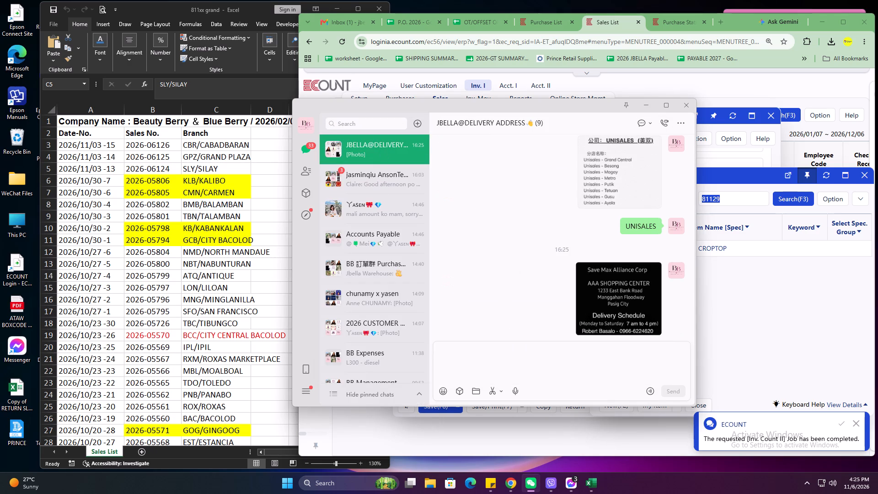
left_click(528, 365)
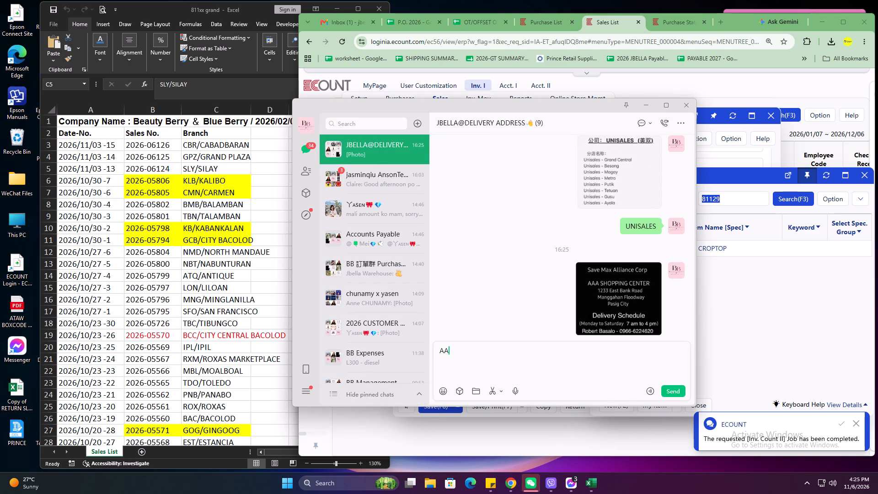
type("- updated contact number only")
key("Return")
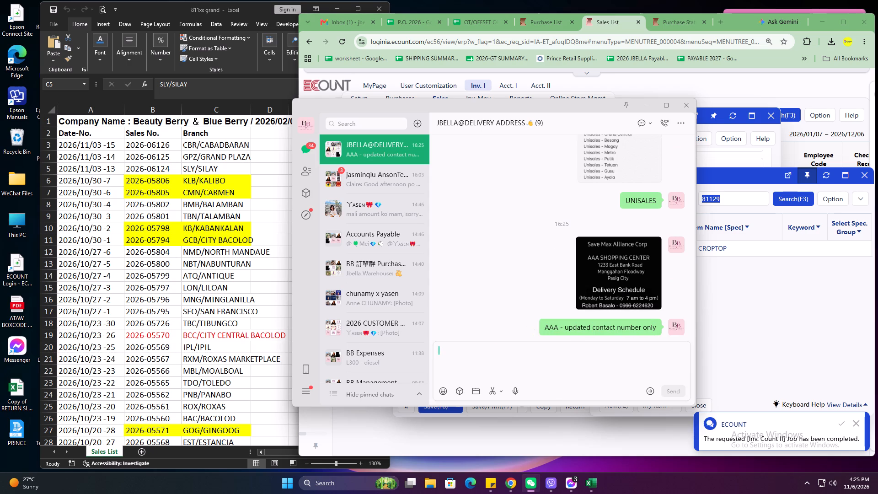
Collapse the pinned chats and reply in WEDOSHOP MARKETING with "yawa" followed by a long laughing "haha" message.
left_click(381, 402)
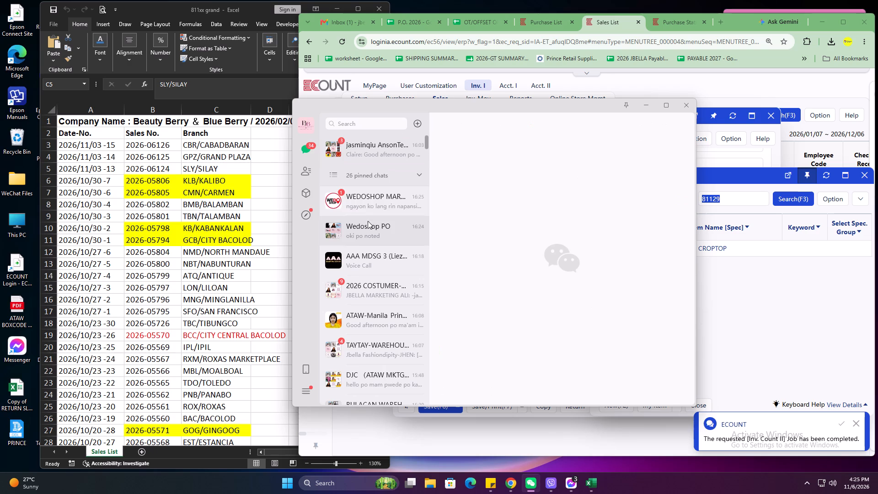
left_click(371, 214)
left_click(577, 356)
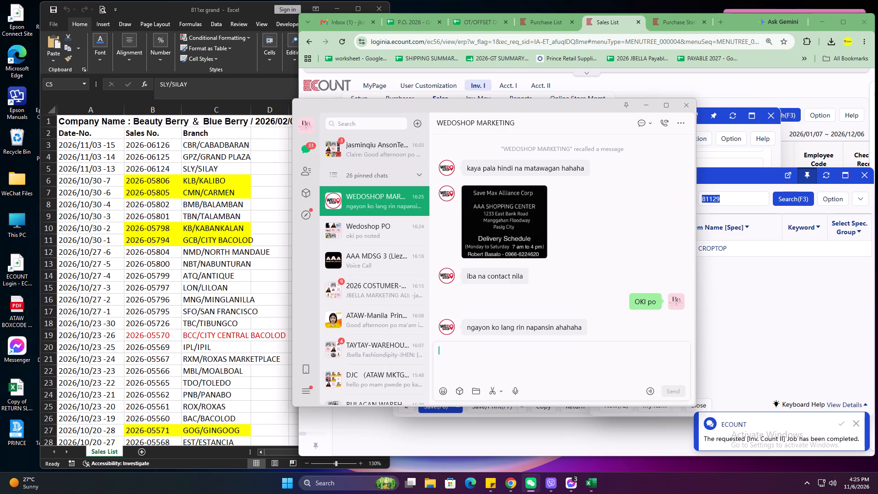
type("yawa")
key("Return")
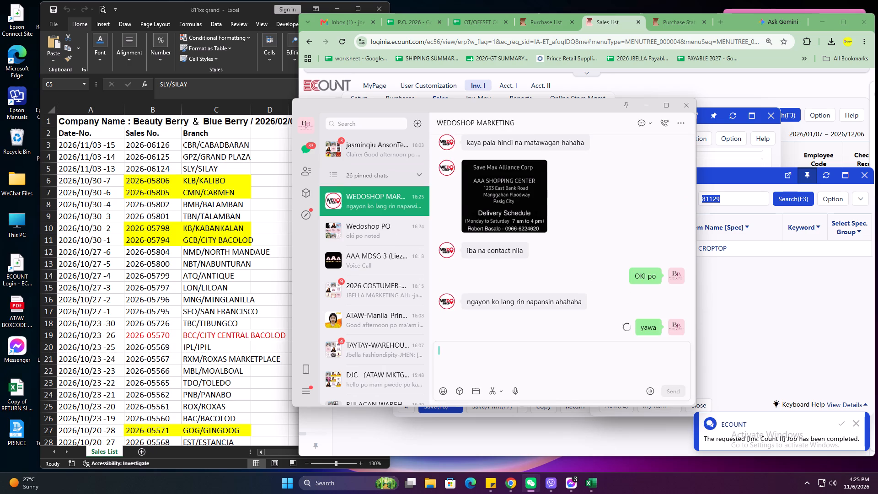
key("d")
key("BackSpace")
type("ha")
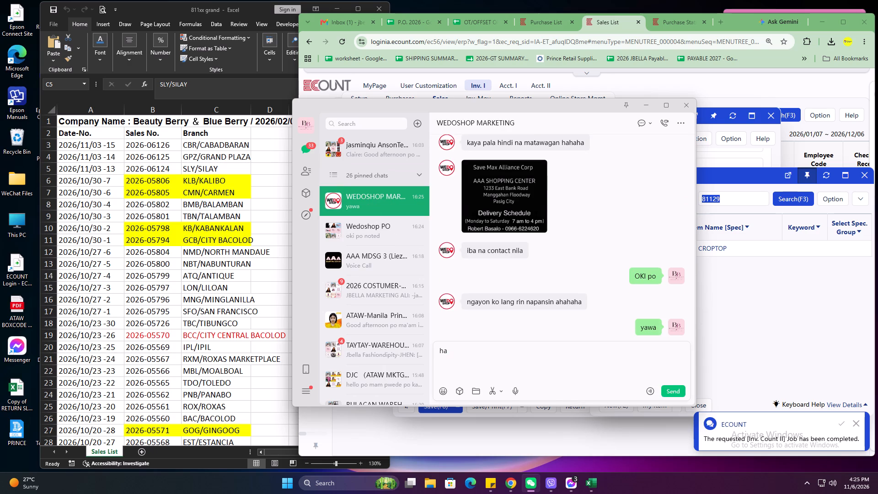
type("hahahahhaha")
key("Return")
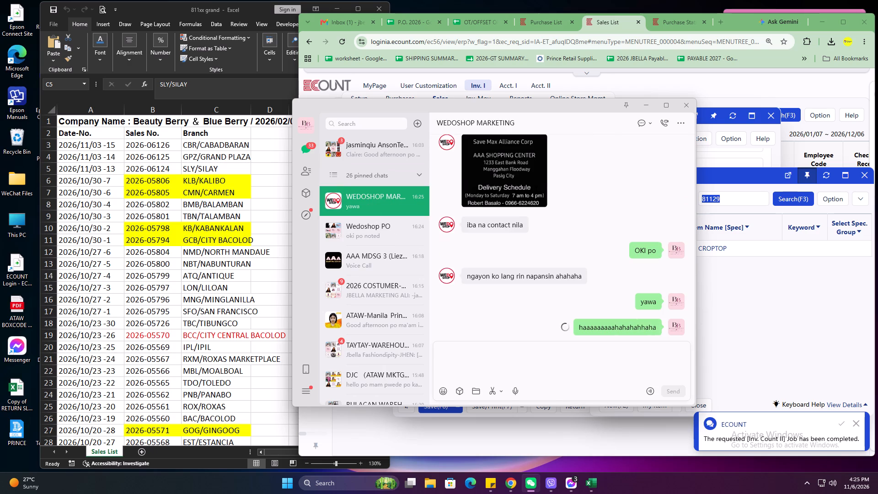
Send "Thank you po mam" to the ATAW-Manila contact who answered about the receipt.
left_click(397, 323)
left_click(547, 378)
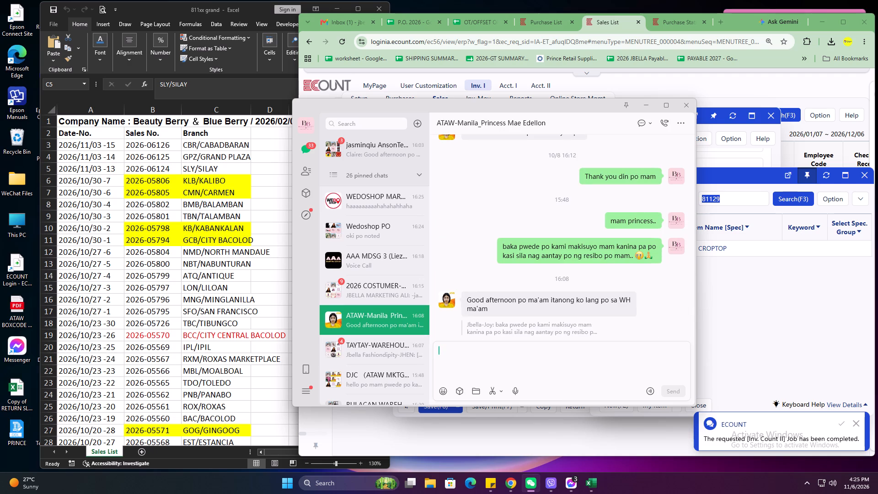
left_click(547, 368)
type("Thank you po mam")
key("Return")
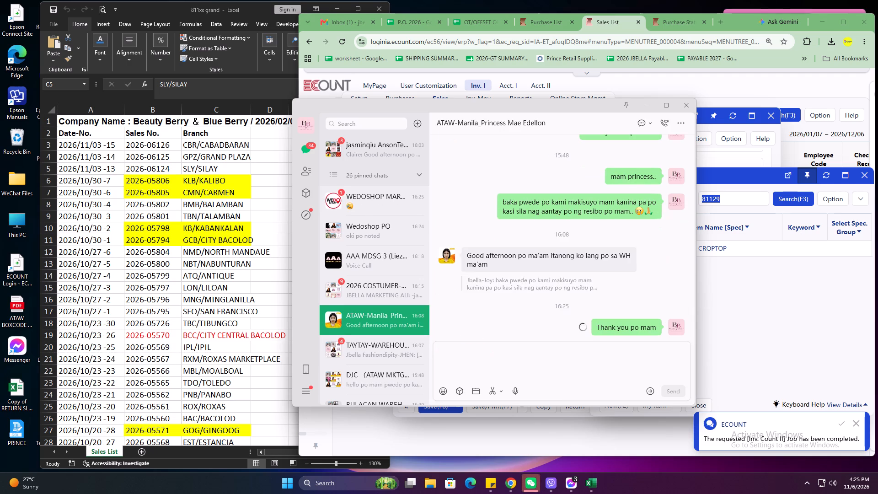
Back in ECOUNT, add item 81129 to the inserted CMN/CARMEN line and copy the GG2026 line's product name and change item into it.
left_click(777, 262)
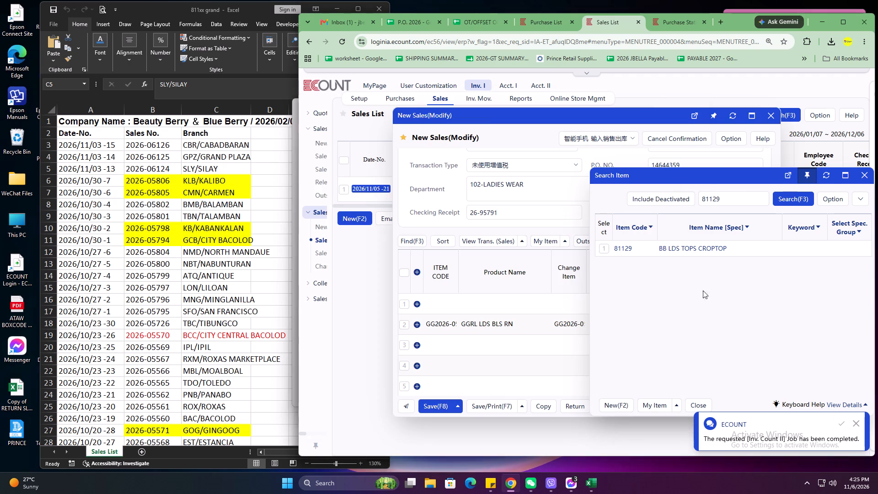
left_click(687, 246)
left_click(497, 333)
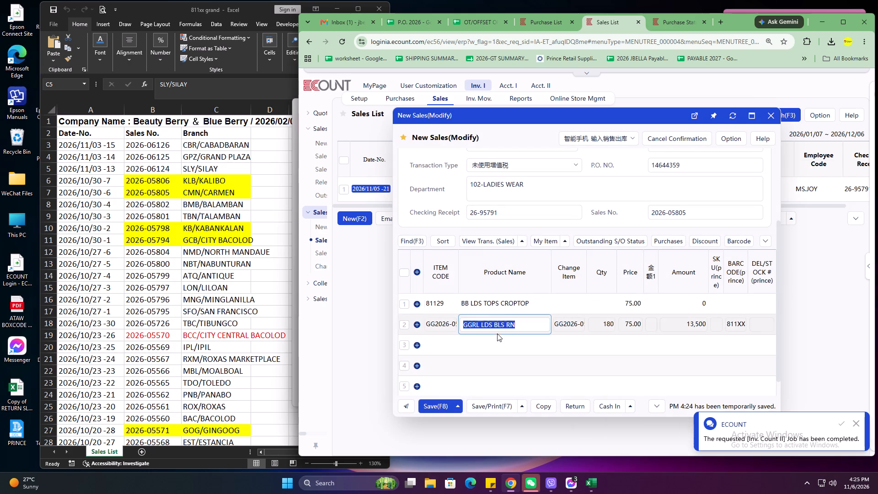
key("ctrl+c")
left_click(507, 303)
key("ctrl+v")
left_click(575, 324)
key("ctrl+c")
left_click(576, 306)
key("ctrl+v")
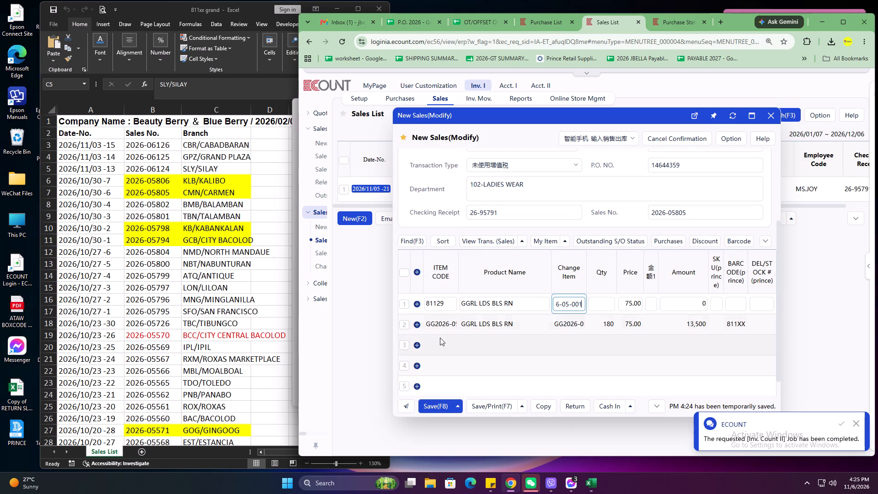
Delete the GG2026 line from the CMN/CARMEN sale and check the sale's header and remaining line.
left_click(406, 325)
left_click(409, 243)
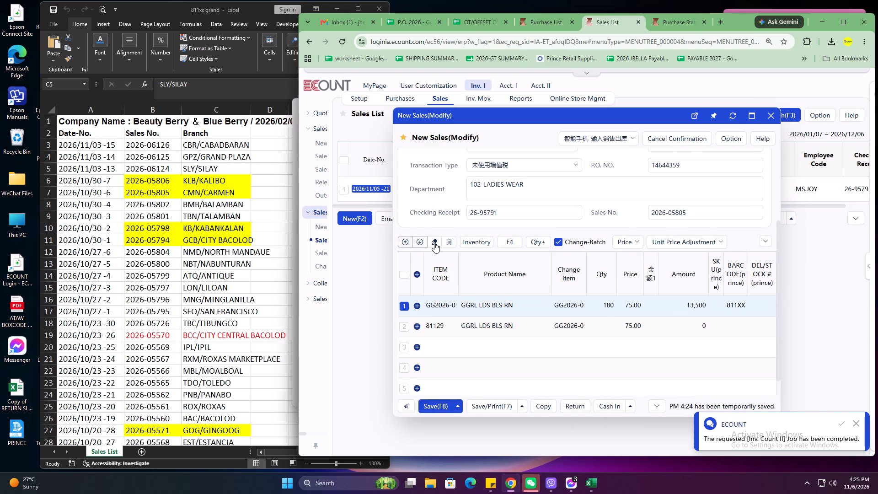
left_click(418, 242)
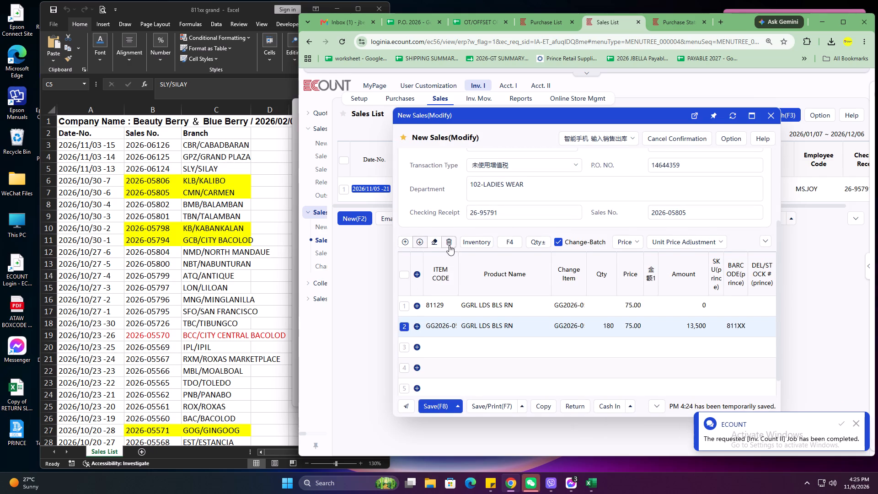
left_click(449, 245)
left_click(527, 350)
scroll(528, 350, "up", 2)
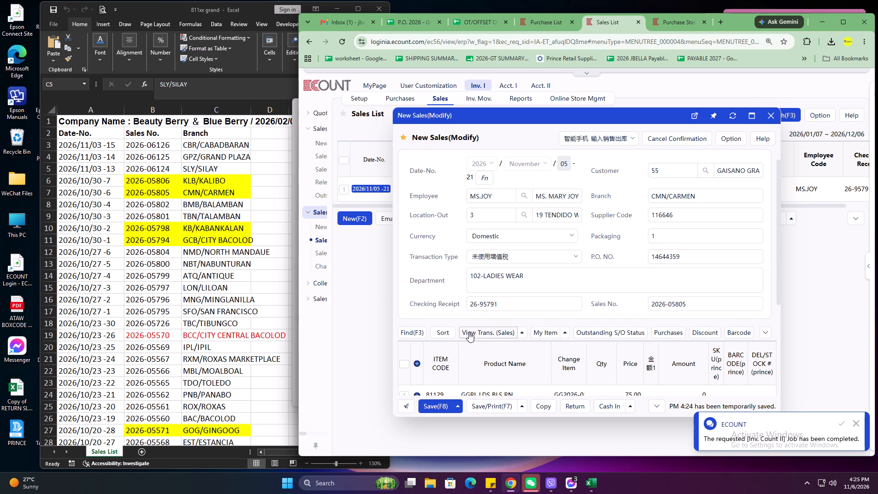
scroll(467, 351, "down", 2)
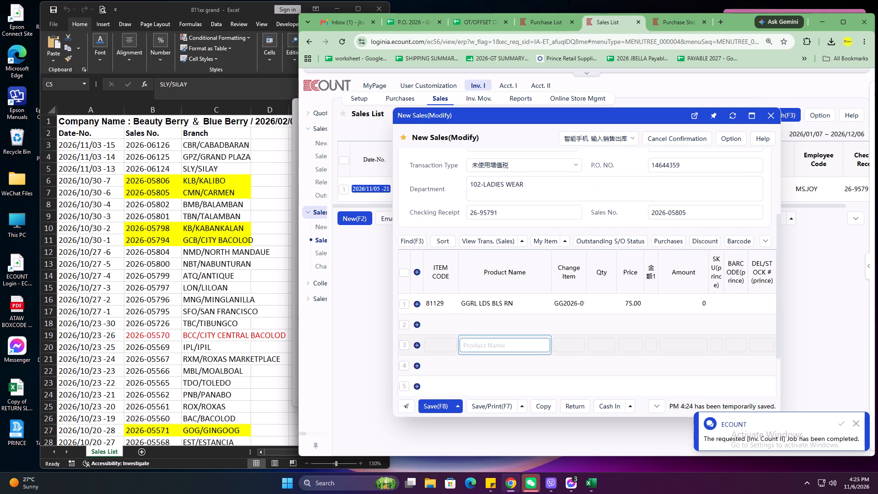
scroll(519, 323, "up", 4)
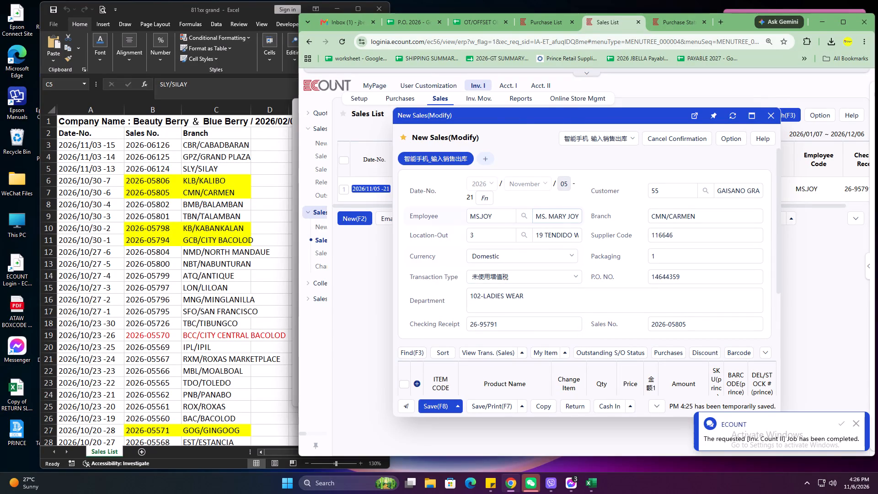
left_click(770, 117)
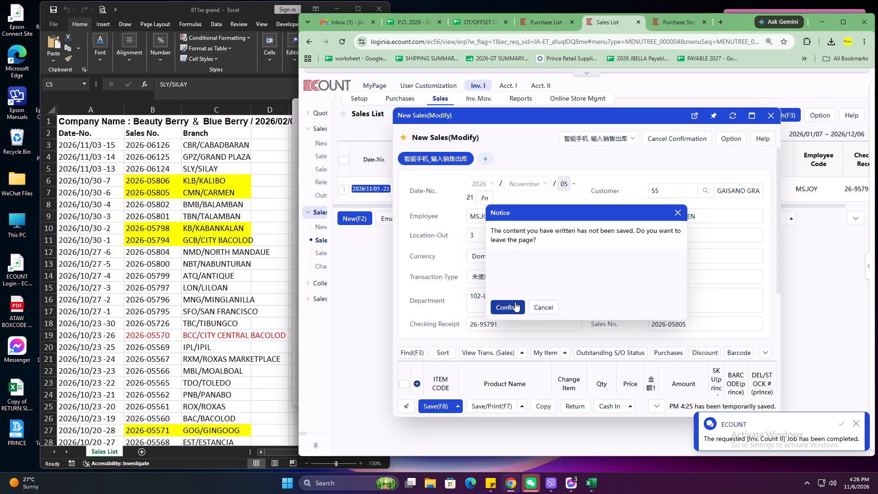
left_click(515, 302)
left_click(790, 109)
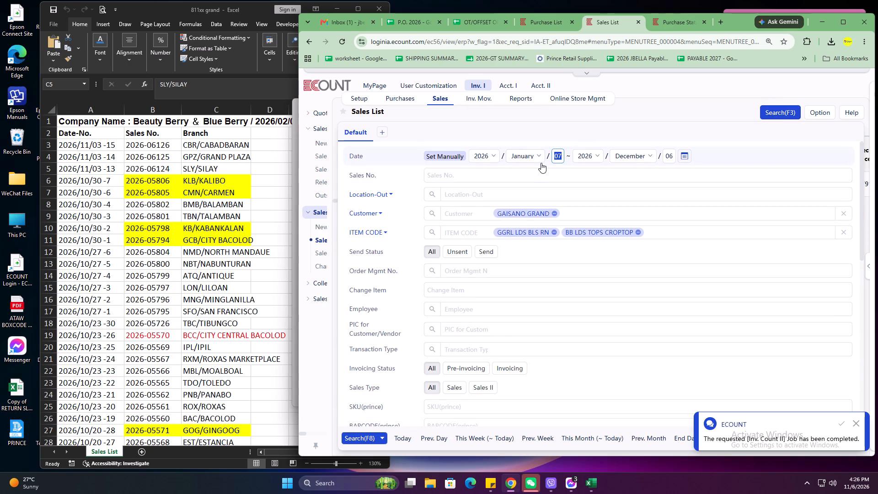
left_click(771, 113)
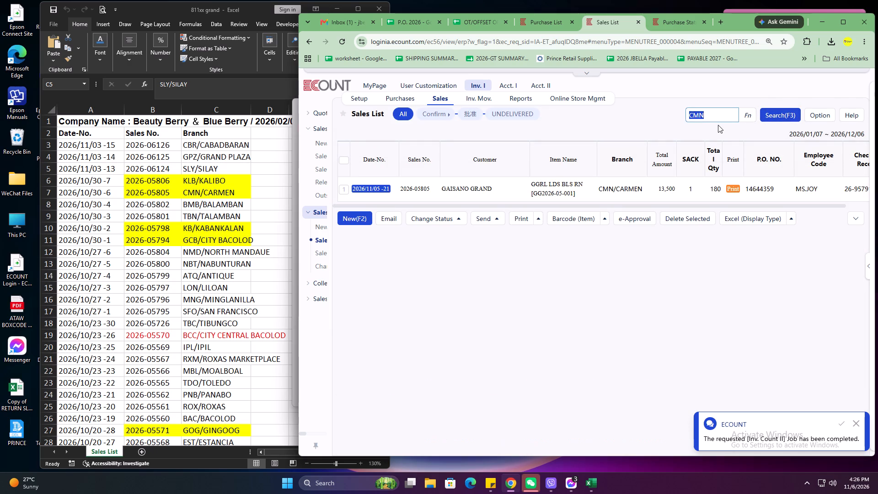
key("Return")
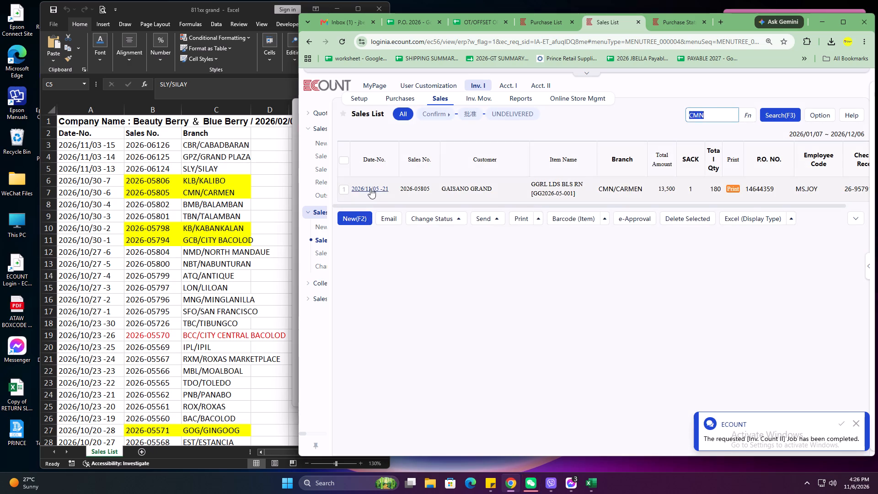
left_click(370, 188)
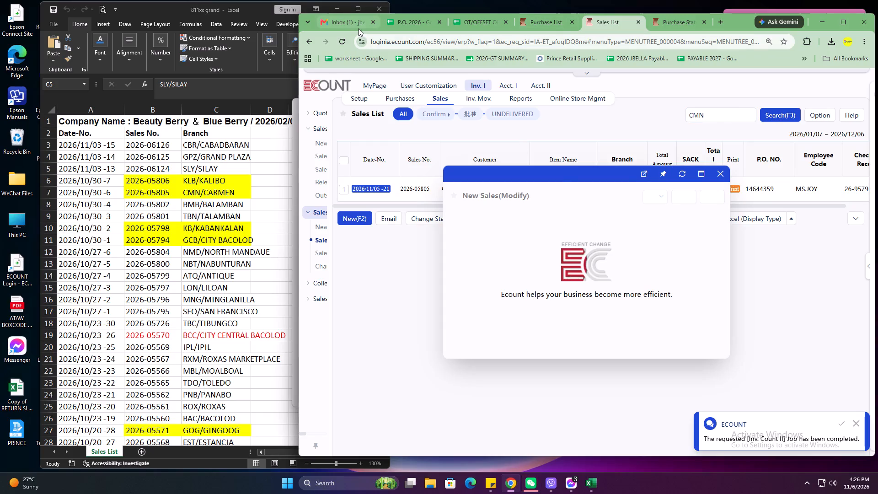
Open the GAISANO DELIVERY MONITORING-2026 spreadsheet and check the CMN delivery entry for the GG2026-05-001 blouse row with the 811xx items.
left_click(480, 22)
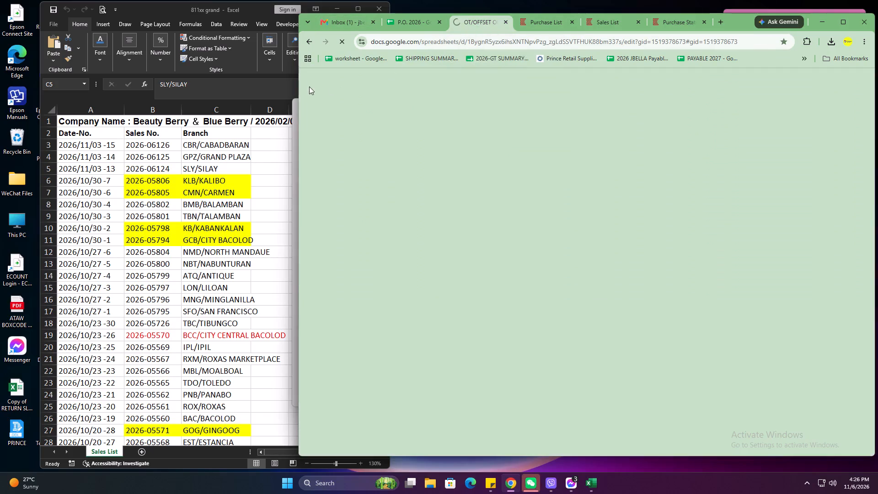
left_click(312, 79)
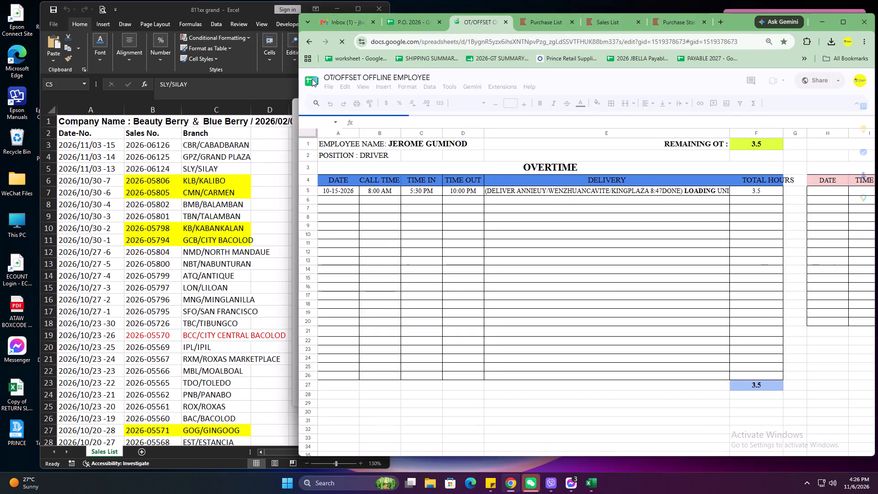
left_click(312, 79)
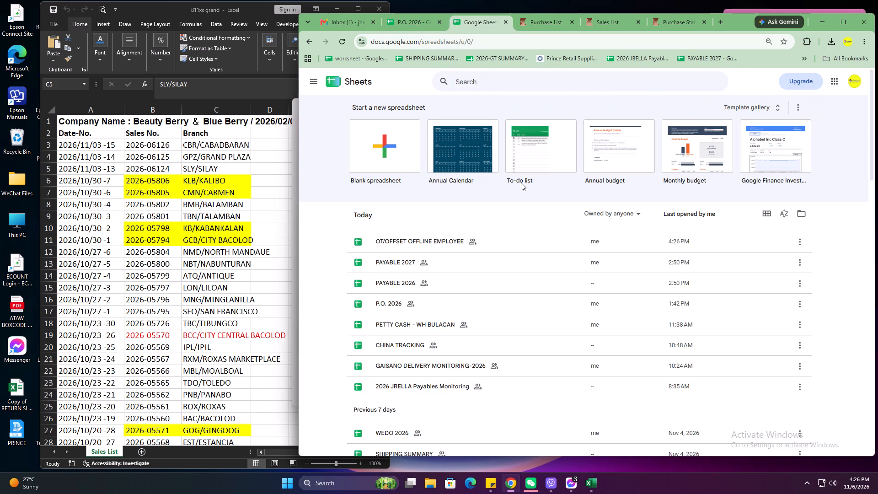
left_click(418, 368)
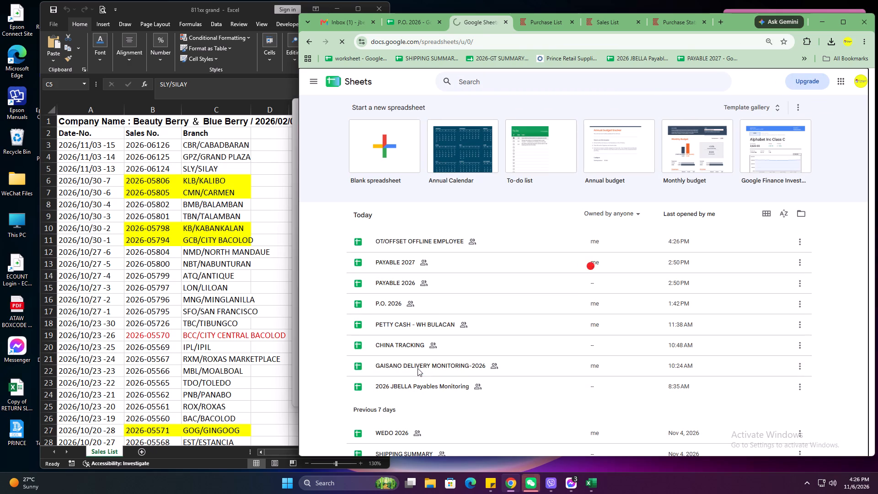
scroll(410, 360, "down", 6)
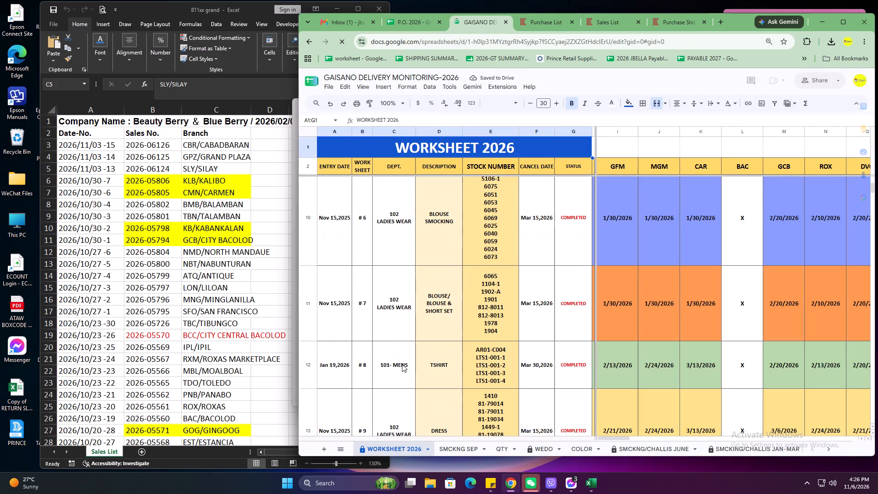
scroll(426, 348, "down", 4)
left_click_drag(609, 439, 610, 439)
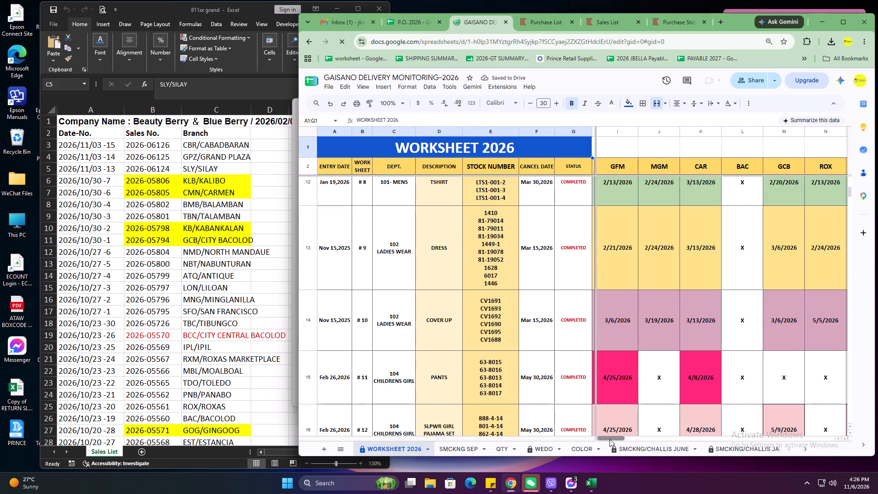
left_click_drag(610, 439, 788, 440)
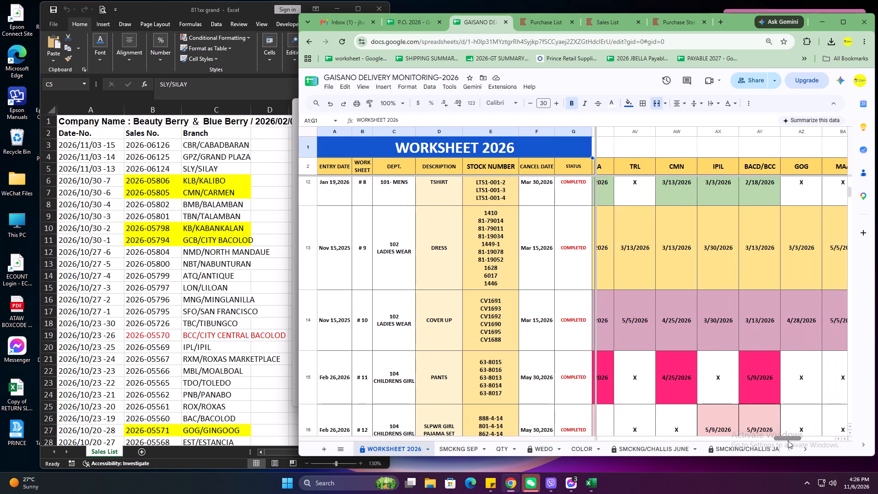
left_click_drag(788, 440, 788, 440)
scroll(736, 358, "down", 20)
scroll(730, 356, "down", 18)
scroll(730, 356, "down", 4)
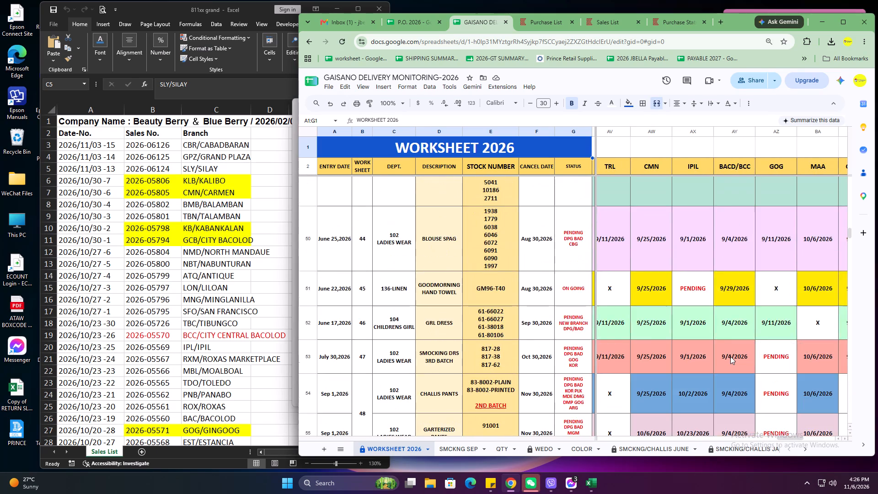
scroll(730, 356, "down", 9)
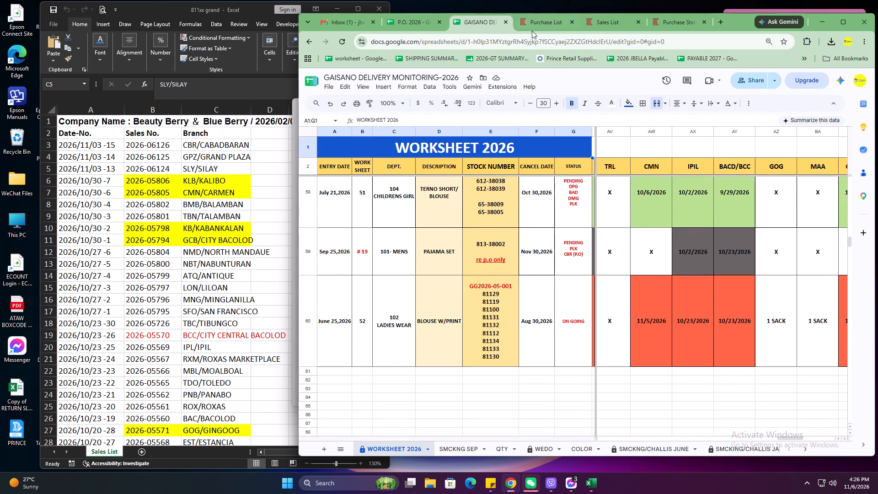
Return to the CMN/CARMEN sale to check its header, and enter 11/5/2026 beside the CMN/CARMEN row in the 811xx grand workbook.
left_click(676, 24)
left_click(539, 23)
left_click(609, 27)
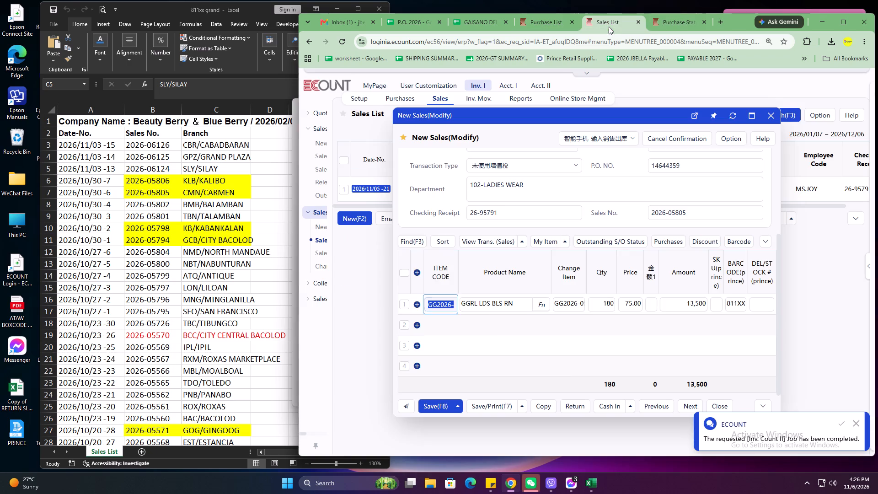
scroll(567, 373, "up", 4)
left_click(132, 168)
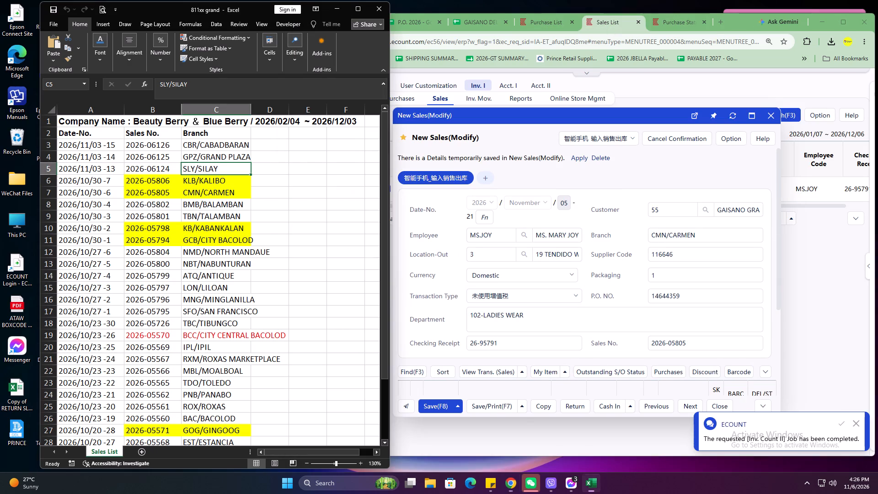
left_click(198, 170)
left_click(207, 214)
left_click(146, 212)
left_click(205, 246)
left_click(158, 236)
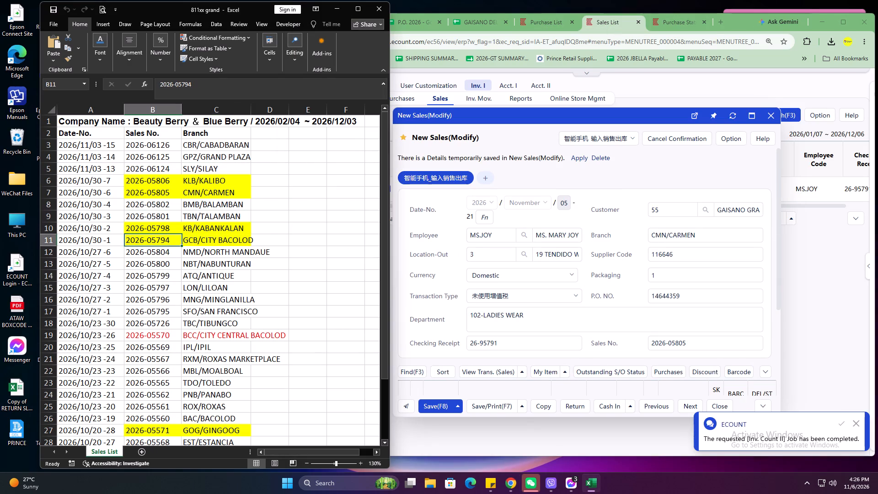
left_click(189, 271)
left_click(210, 325)
left_click(181, 339)
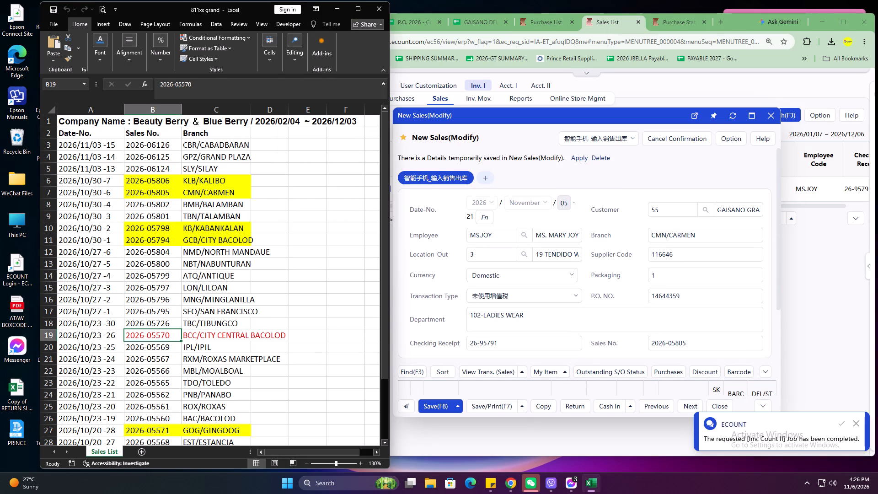
left_click(174, 240)
left_click(159, 214)
left_click(158, 194)
left_click(109, 196)
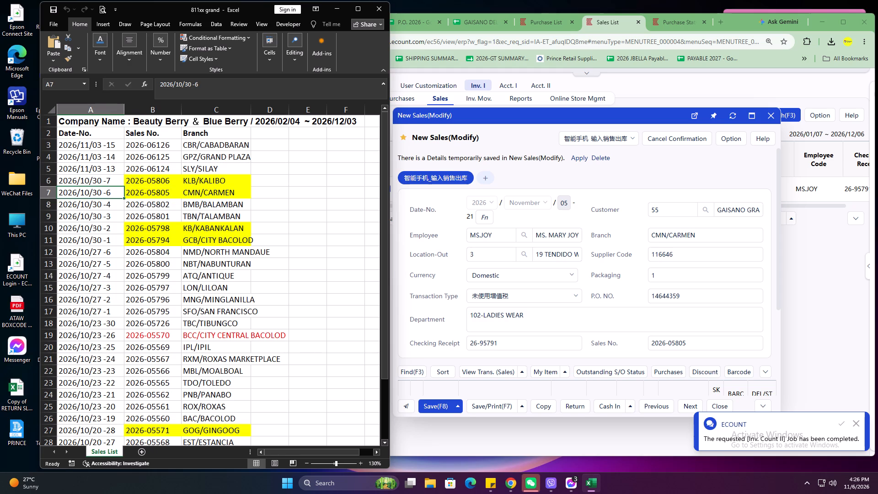
left_click(275, 195)
type("11/5/2026")
key("Return")
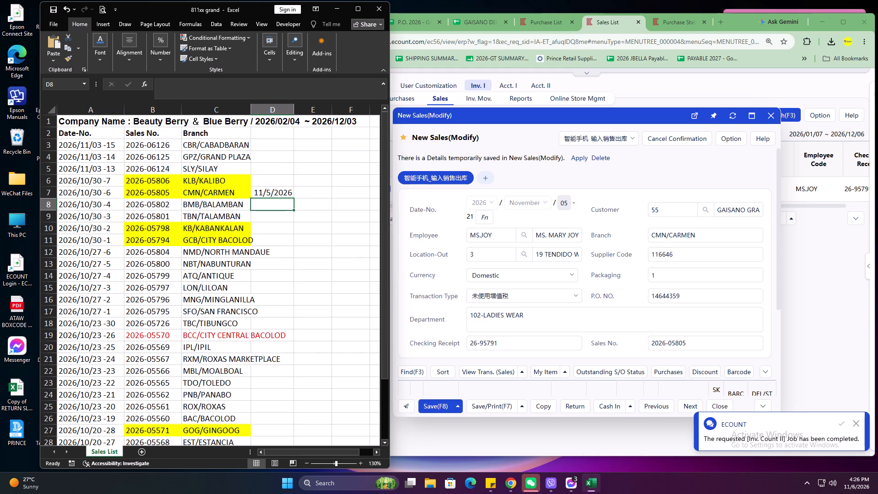
In the ECOUNT CMN/CARMEN sale, insert a line above the GG2026 line for item 81129 with quantity 20.
scroll(634, 267, "down", 1)
left_click(493, 332)
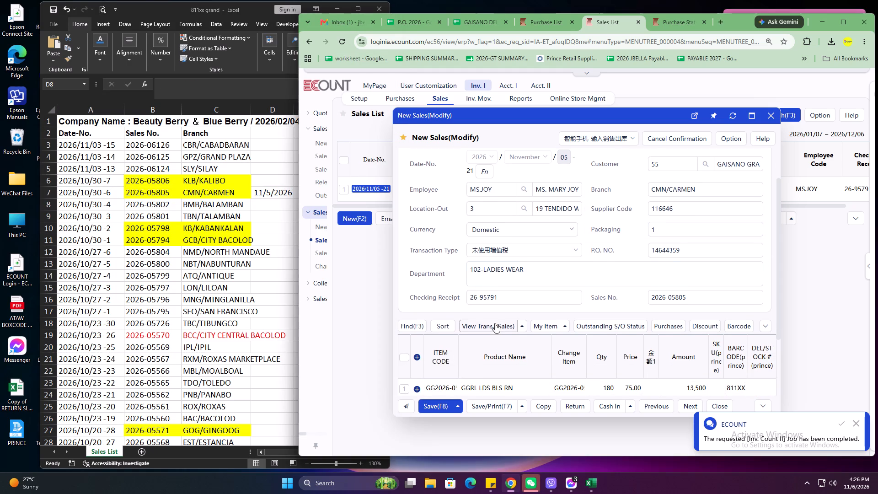
scroll(495, 323, "down", 2)
left_click(418, 306)
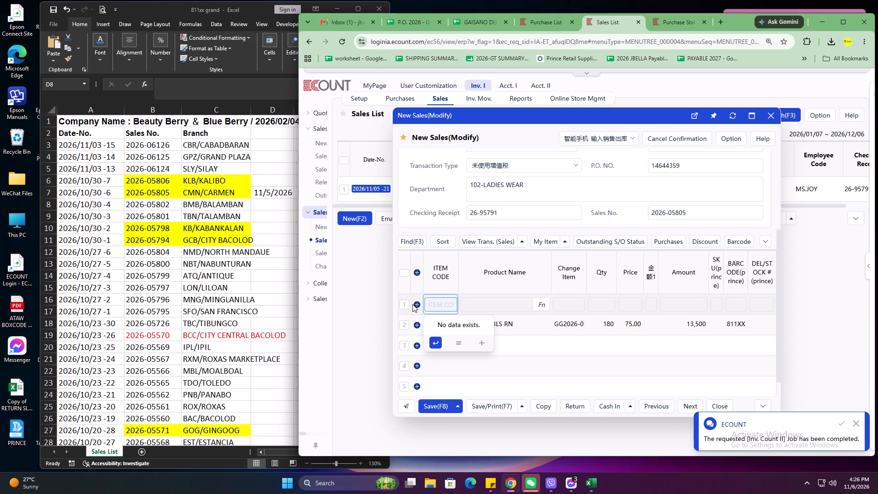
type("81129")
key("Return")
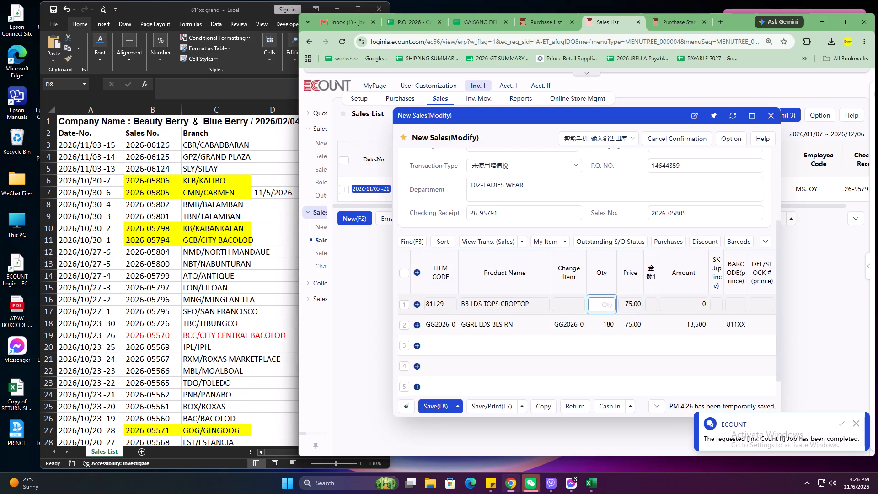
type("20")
Copy the GG2026 line's product name and change item into the 81129 line.
left_click(501, 327)
key("ctrl+c")
left_click(505, 306)
key("ctrl+v")
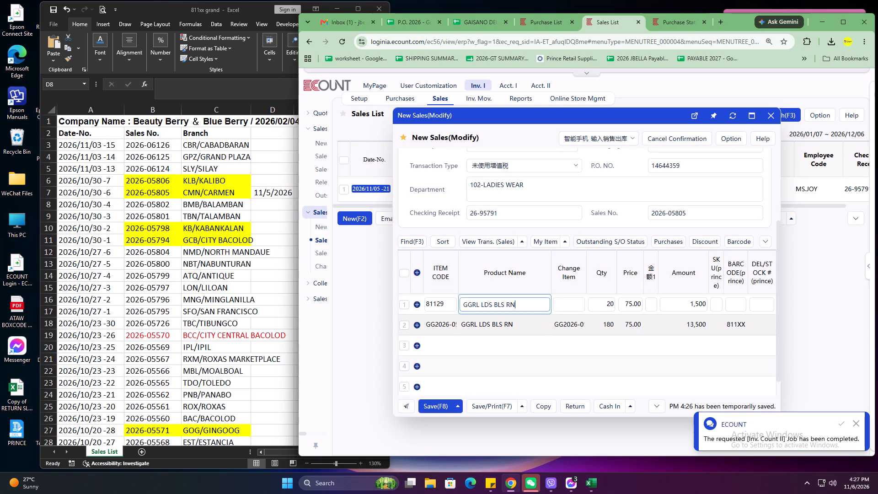
left_click(568, 327)
key("ctrl+c")
left_click(569, 305)
key("ctrl+v")
Delete the GG2026 line from the CMN/CARMEN sale.
left_click(408, 323)
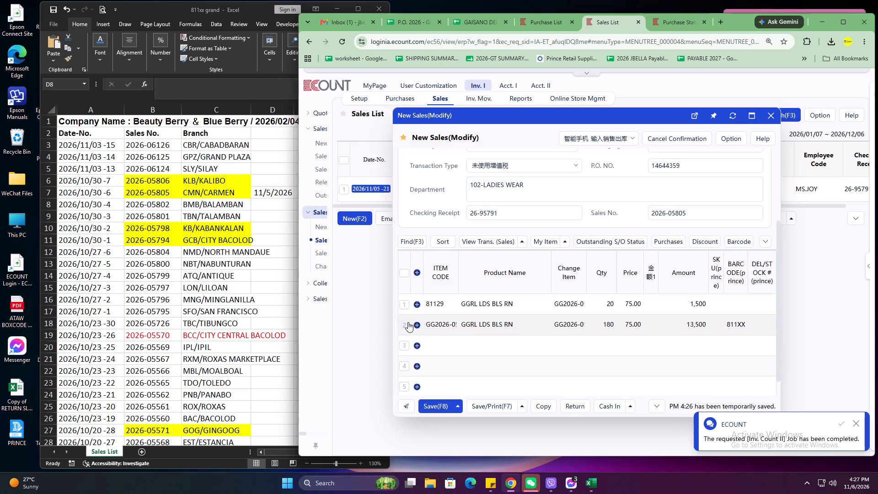
left_click(447, 242)
Add item 81119 with quantity 20 on the second line of the CMN/CARMEN sale.
left_click(438, 326)
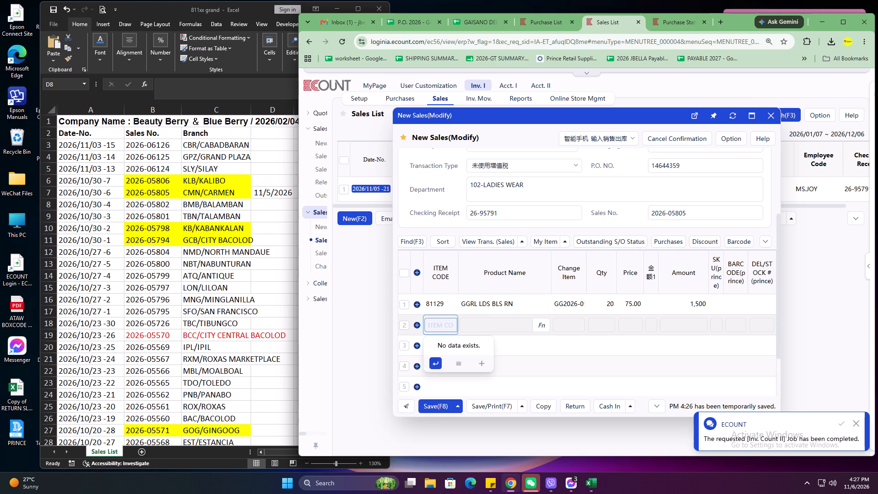
type("811")
type("19")
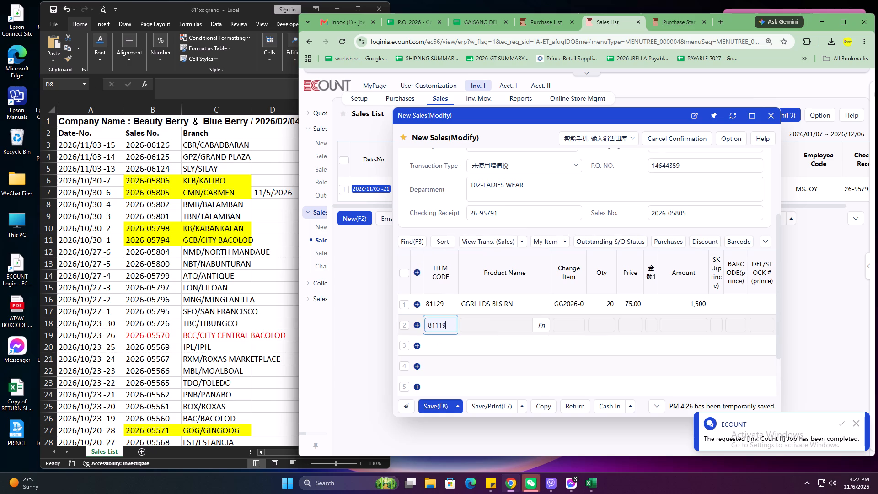
key("Return")
type("20")
key("Return")
key("Return")
key("Return")
key("Return")
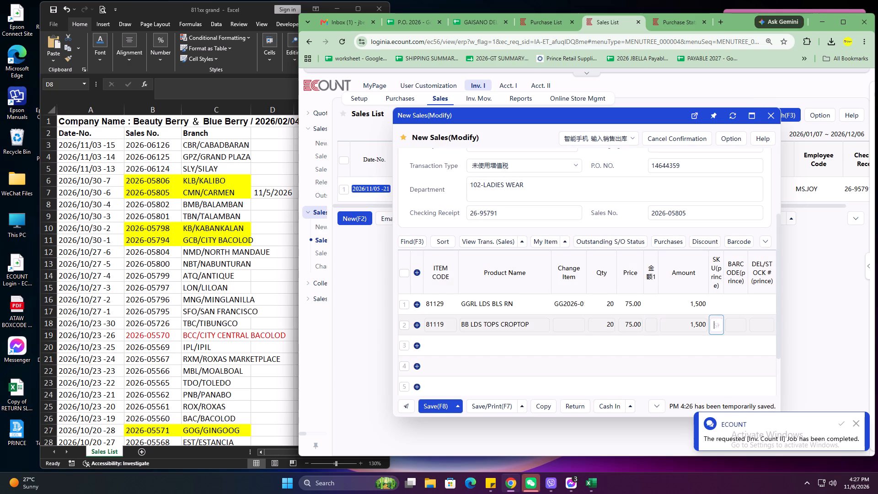
key("Return")
key("Return")
key("Return")
Add item 81100 with quantity 20 on the third line of the sale.
type("81100")
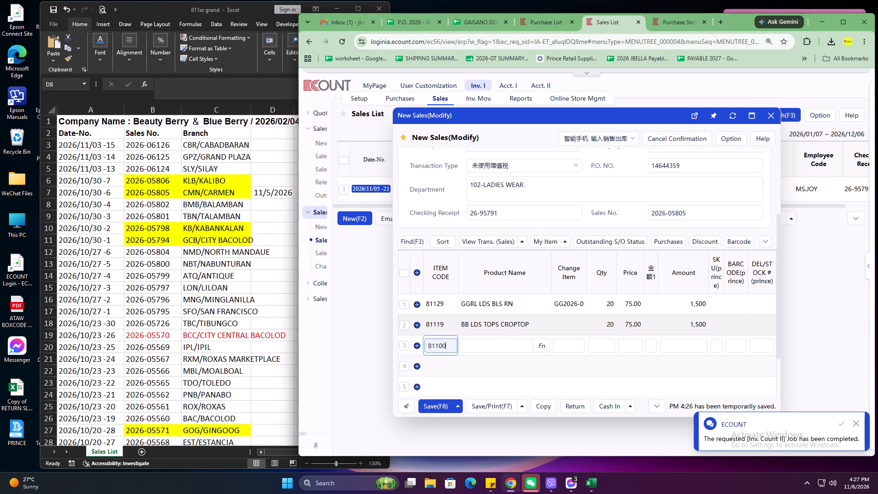
key("Return")
type("20")
key("Return")
key("Return")
key("Return")
key("Return")
key("Return")
key("Return")
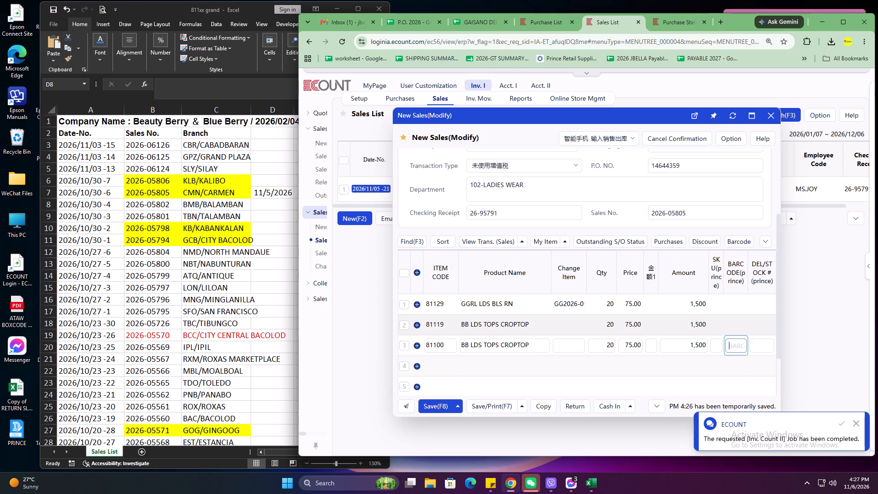
key("Return")
Add item 81131 with quantity 20 on the fourth line of the sale.
type("81131")
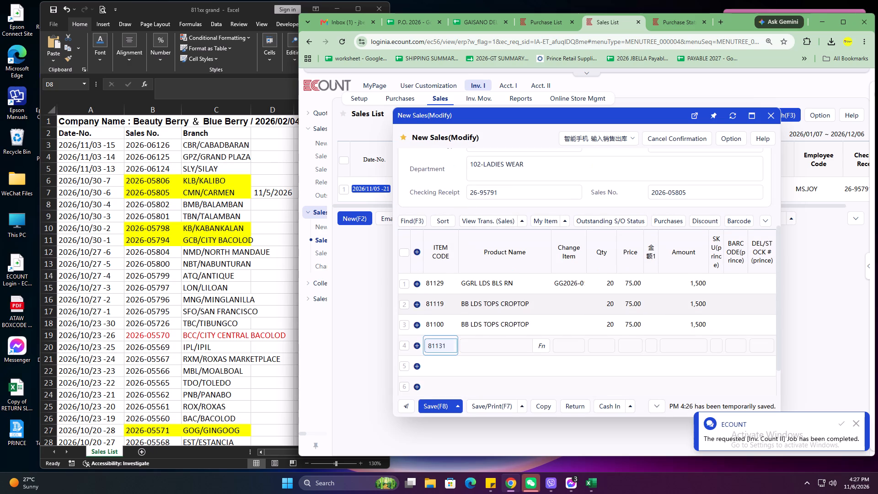
key("Return")
type("20")
key("Return")
key("Return")
key("Return")
key("Return")
key("Return")
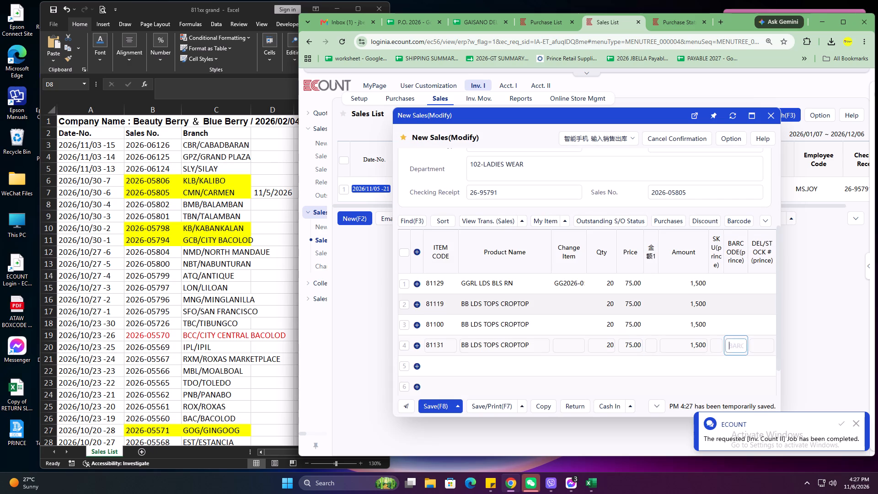
key("Return")
key("Return")
Add item 81132 with quantity 20 on the fifth line of the sale.
type("81132")
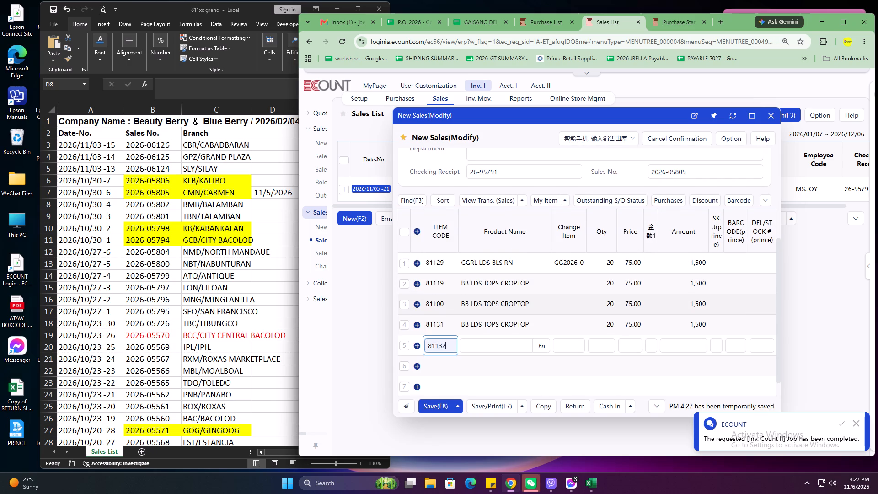
key("Return")
key("1")
key("BackSpace")
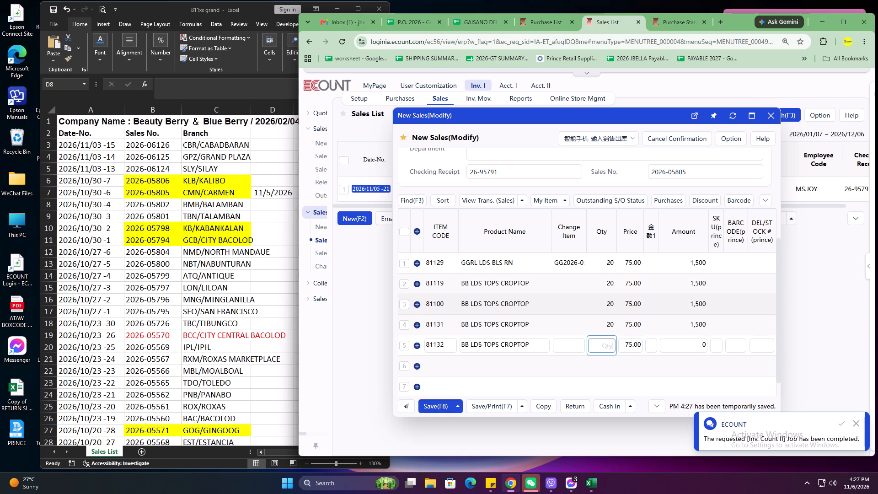
type("20")
key("Return")
key("Return")
key("Return")
key("Return")
key("Return")
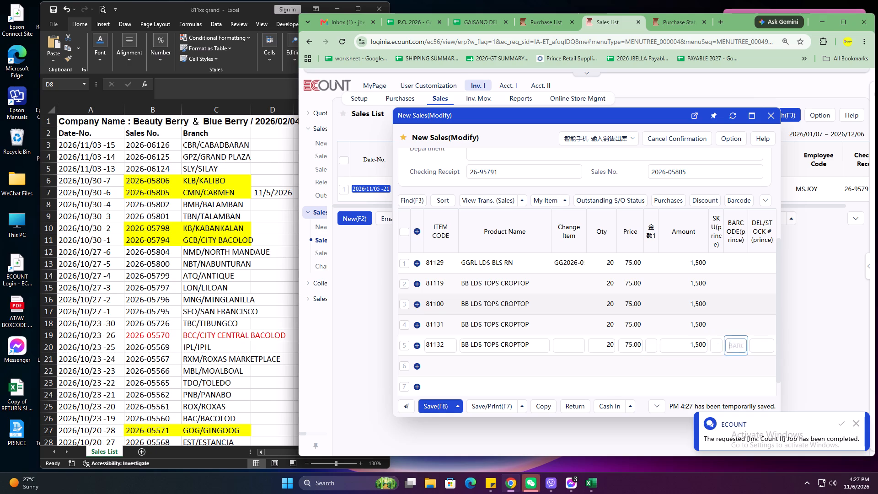
key("Return")
key("Return")
Add item 81112 with quantity 20 on the sixth line of the sale.
type("8111")
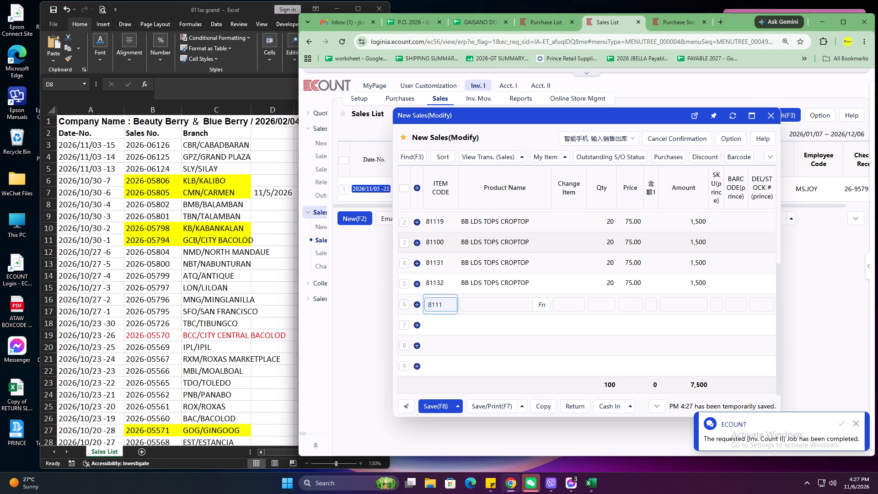
key("2")
key("Return")
type("20")
key("Return")
key("Return")
key("Return")
key("Return")
key("Return")
key("Return")
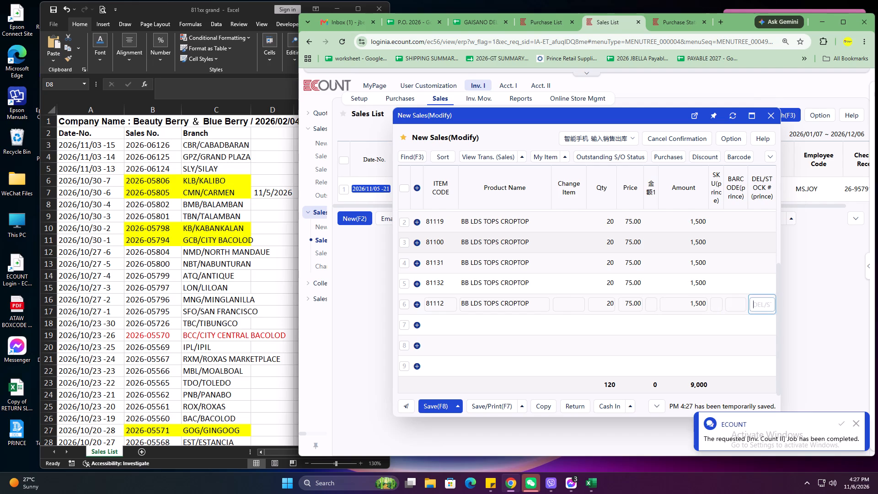
key("Return")
Add item 81134 with quantity 20 on the seventh line of the sale.
type("81134")
key("Return")
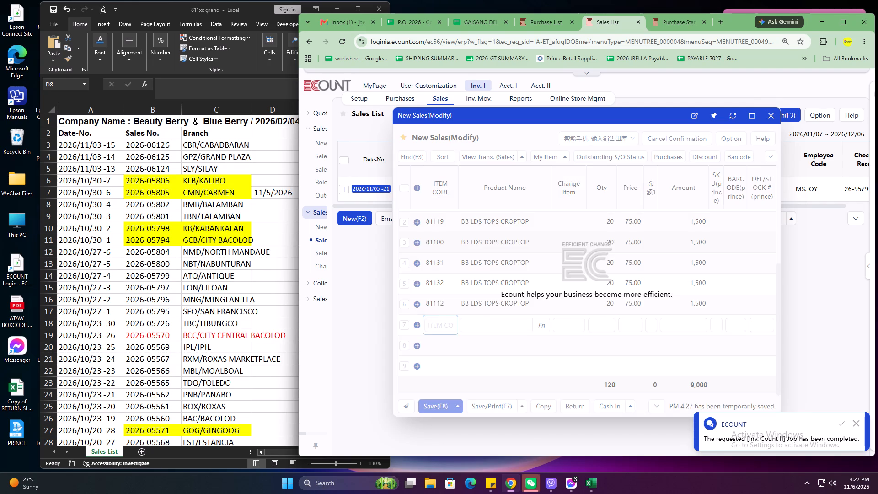
type("20")
key("Return")
key("Return")
key("Return")
key("Return")
key("Return")
key("Return")
key("Return")
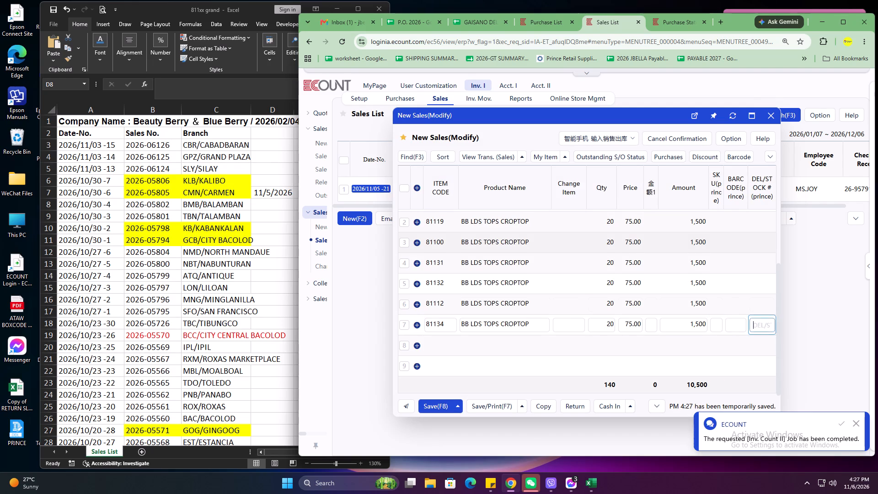
Add item 81133 with quantity 20 on the eighth line of the sale.
type("81133")
key("Return")
type("20")
key("Return")
key("Return")
key("Return")
key("Return")
key("Return")
key("Return")
key("Return")
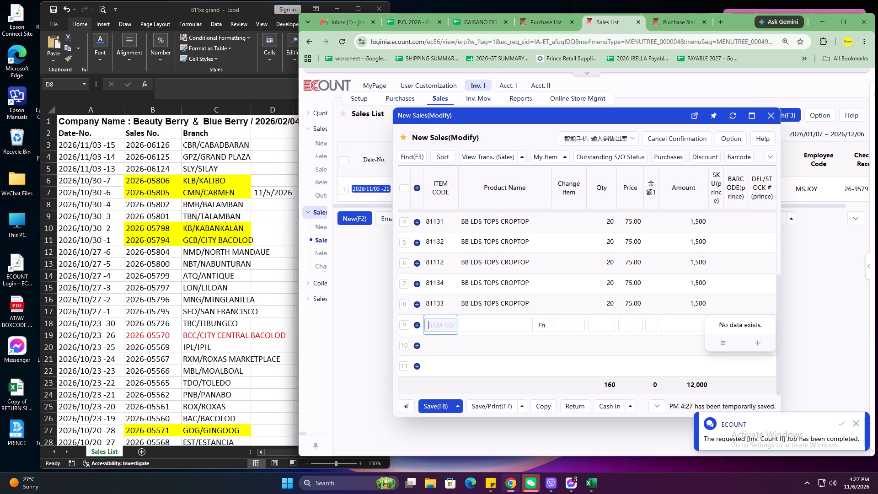
Add item 81130 with quantity 20 on the ninth line of the sale.
type("811")
type("30")
key("Return")
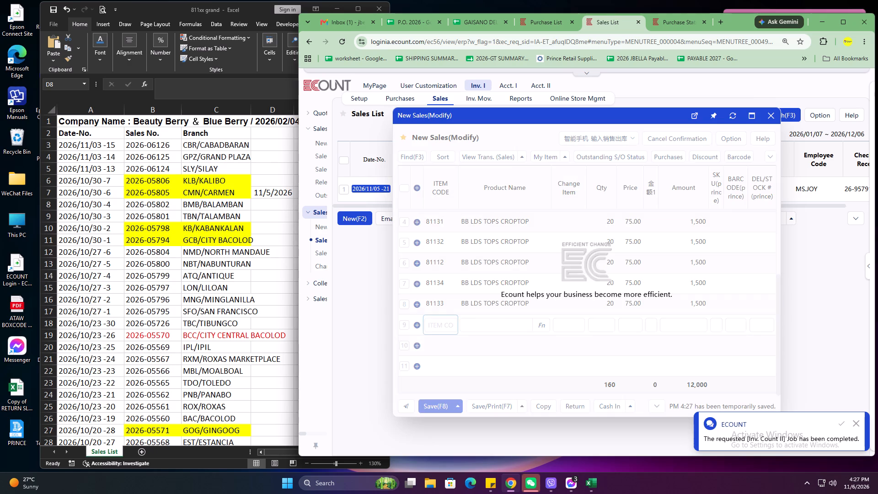
type("20")
Copy the first line's product name, GGRL LDS BLS RN, into lines 2 to 5, replacing their existing names.
scroll(428, 333, "up", 2)
left_click(503, 256)
key("ctrl+c")
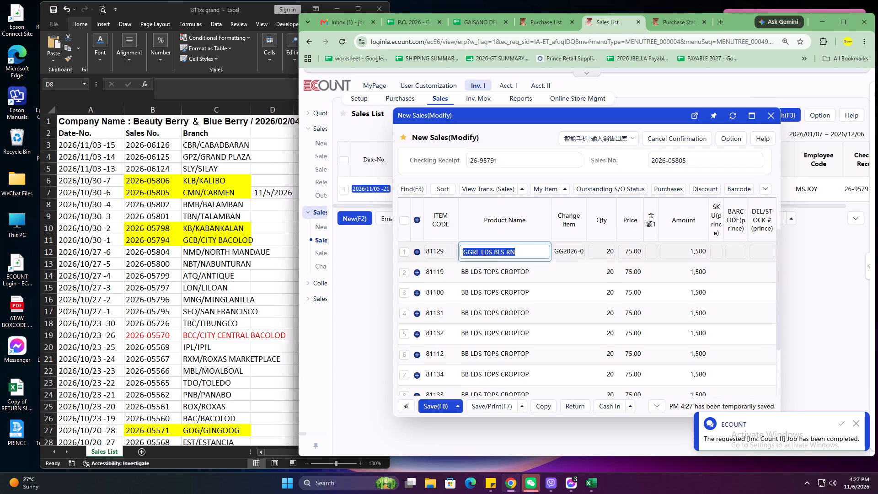
key("Down")
key("ctrl+v")
key("Down")
key("ctrl+v")
key("Down")
key("ctrl+v")
key("Down")
key("ctrl+v")
key("ctrl+v")
key("Down")
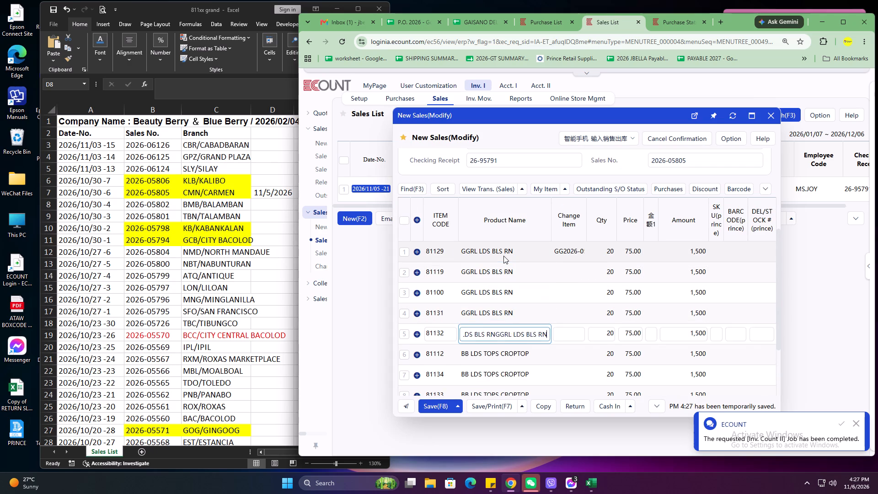
key("Up")
key("ctrl+v")
Replace the product names on lines 6 to 9 with the copied name GGRL LDS BLS RN.
key("Down")
key("ctrl+v")
key("Down")
key("ctrl+v")
key("Down")
key("ctrl+v")
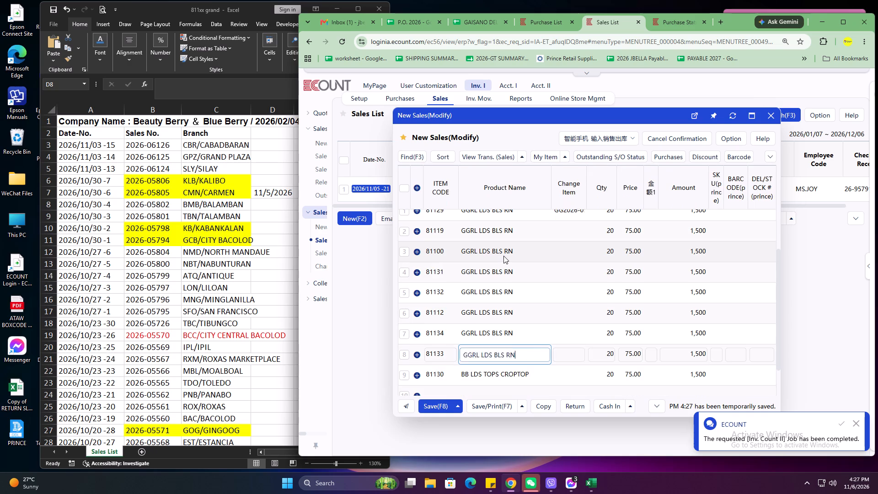
key("Down")
key("ctrl+v")
Copy the Change Item code from the first line, item 81129, for reuse on the lines below.
scroll(503, 256, "up", 2)
left_click(561, 292)
key("ctrl+c")
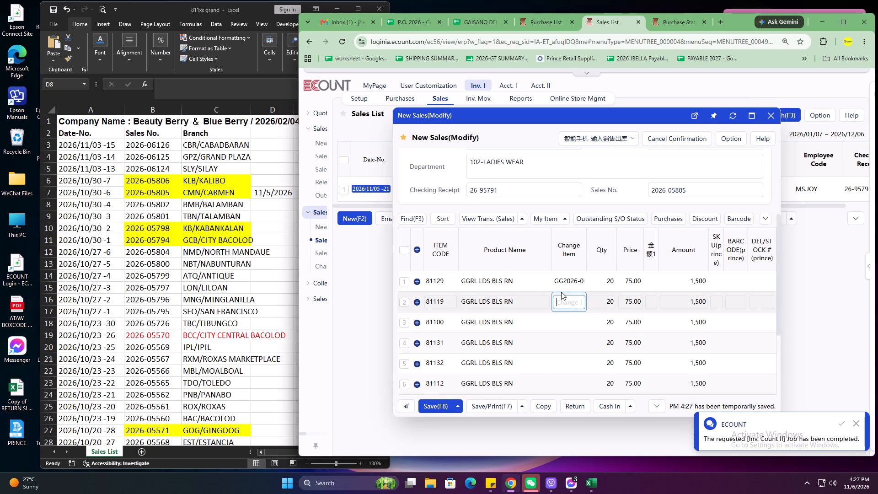
Copy the first line's Change Item code, GG2026-05-001, into the Change Item cells of lines 2 to 6.
key("Up")
key("ctrl+v")
key("ctrl+z")
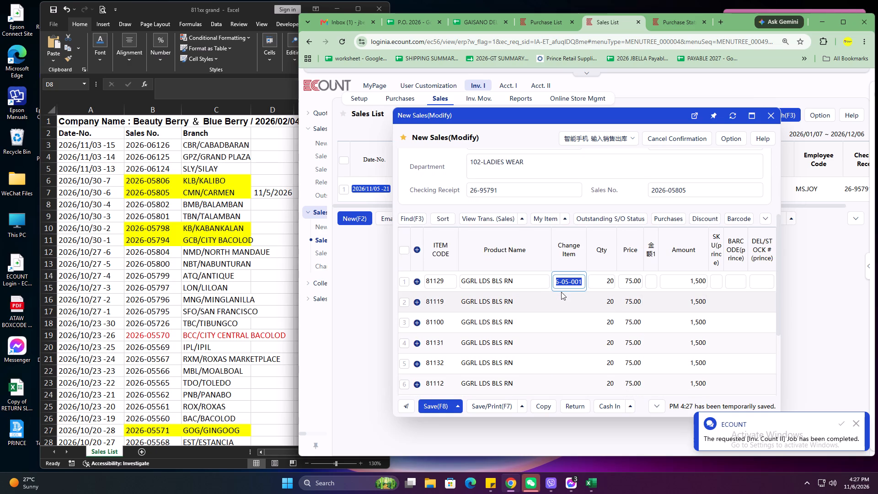
key("ctrl+c")
key("Down")
key("ctrl+v")
key("Down")
key("ctrl+v")
key("Down")
key("ctrl+v")
key("Down")
key("ctrl+v")
key("Down")
key("ctrl+v")
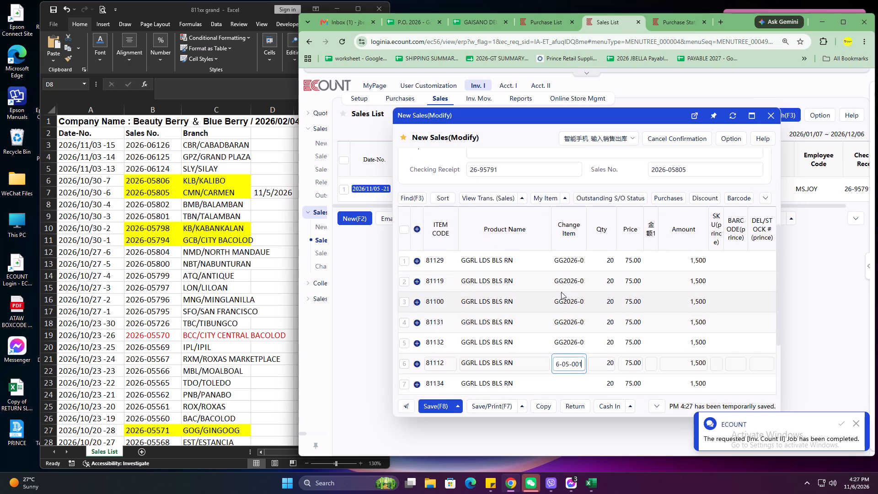
Fill the Change Item cells of lines 7 to 9 with the copied code GG2026-05-001.
key("Down")
key("ctrl+v")
key("Down")
key("ctrl+v")
key("Down")
key("ctrl+v")
key("Down")
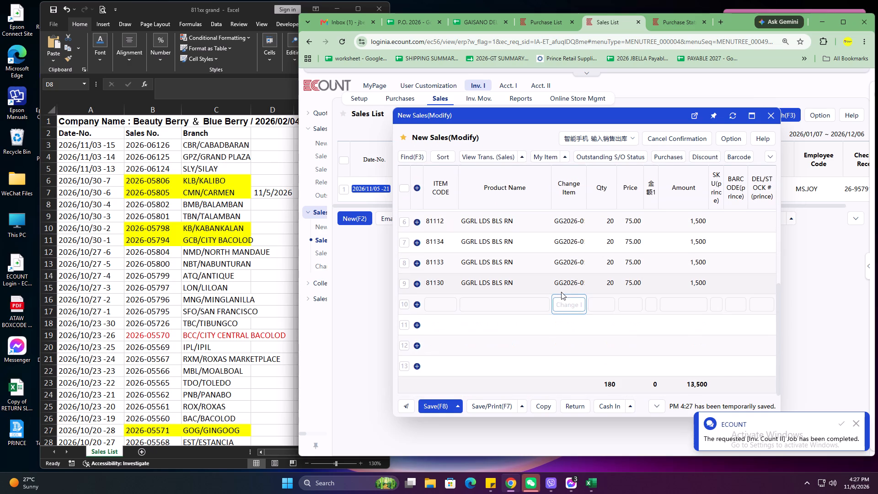
Review the completed CMN/CARMEN sale and save it.
scroll(559, 293, "down", 2)
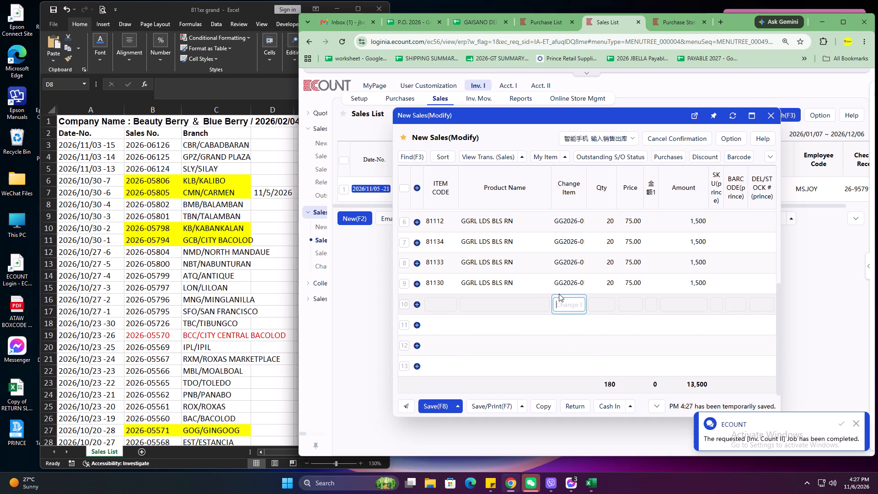
scroll(559, 294, "up", 9)
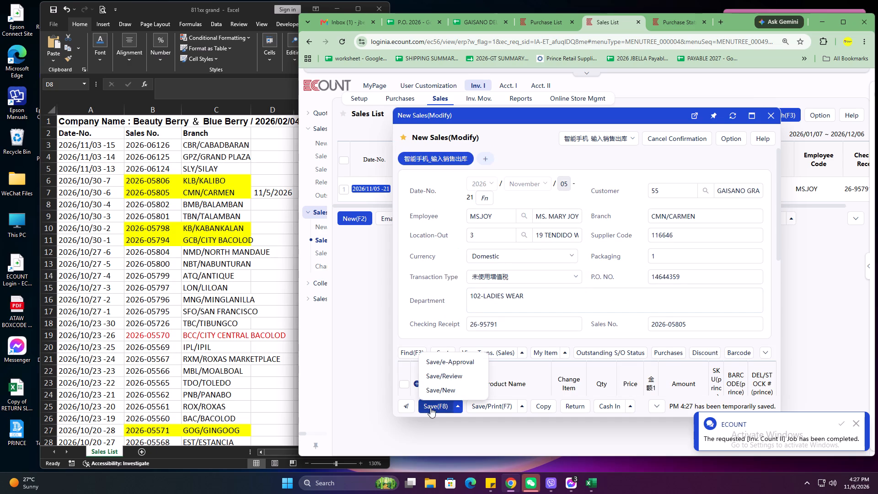
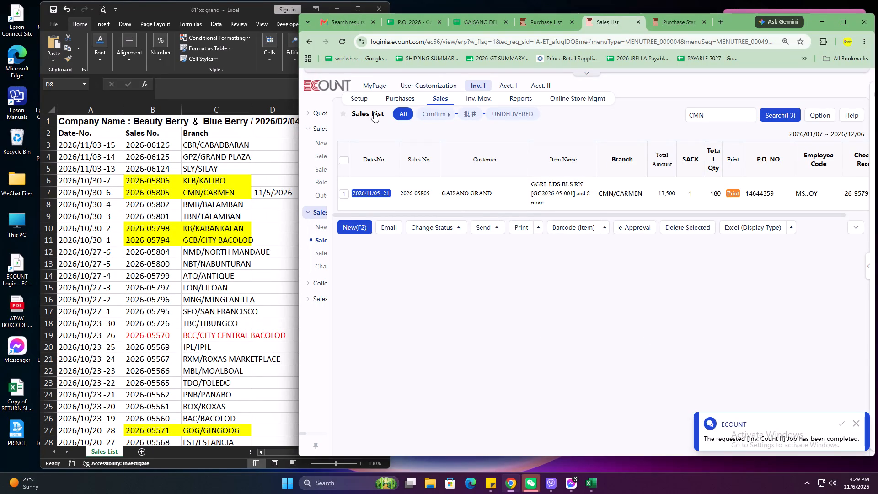
Clear the CMN quick search from the Sales List.
left_click(343, 197)
left_click(343, 197)
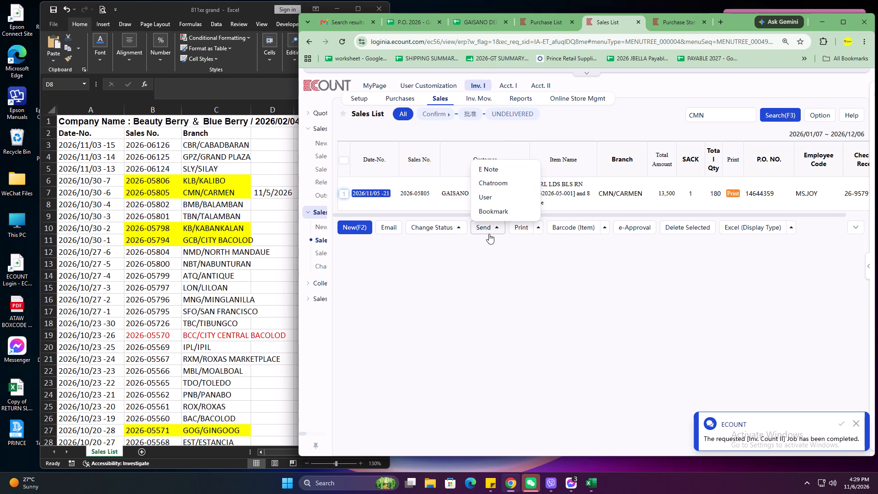
left_click(776, 114)
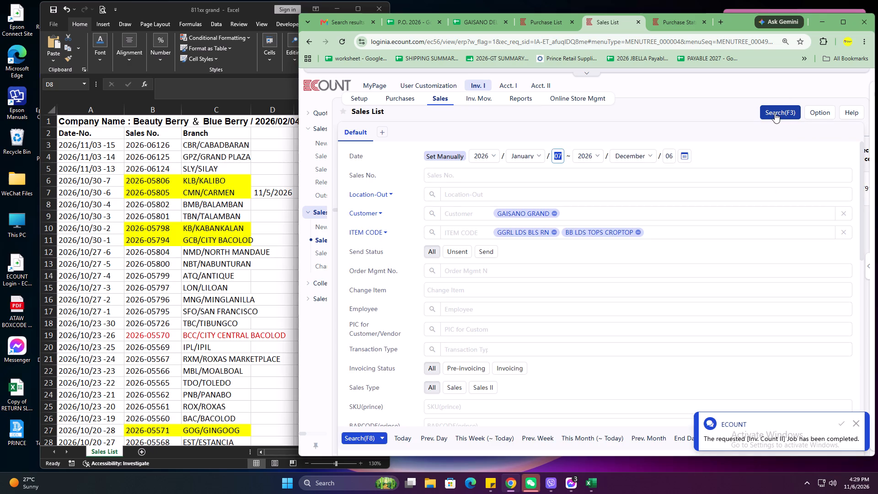
left_click(775, 113)
key("BackSpace")
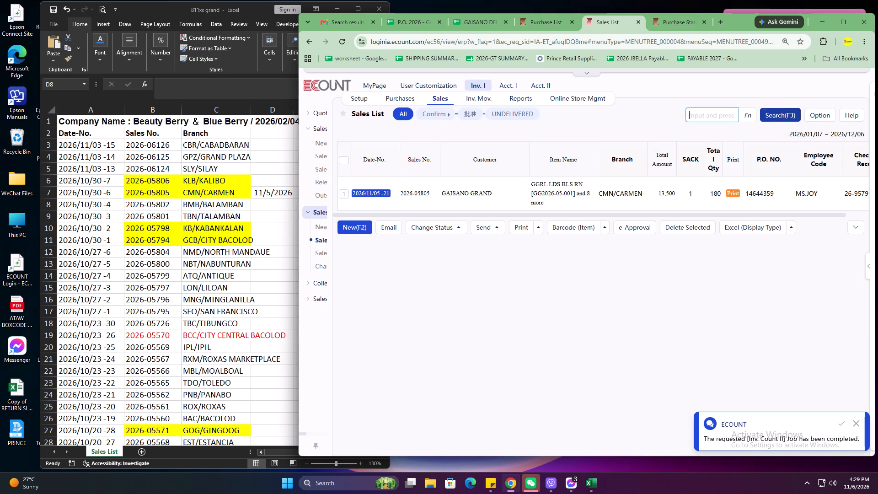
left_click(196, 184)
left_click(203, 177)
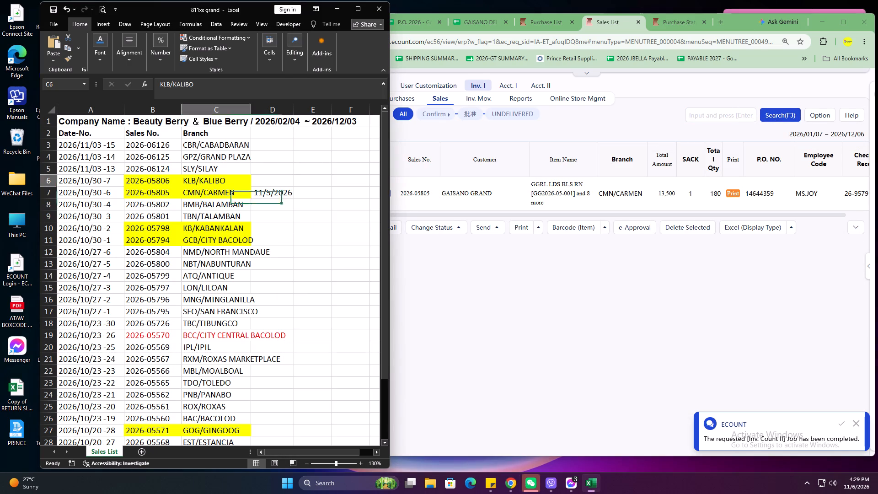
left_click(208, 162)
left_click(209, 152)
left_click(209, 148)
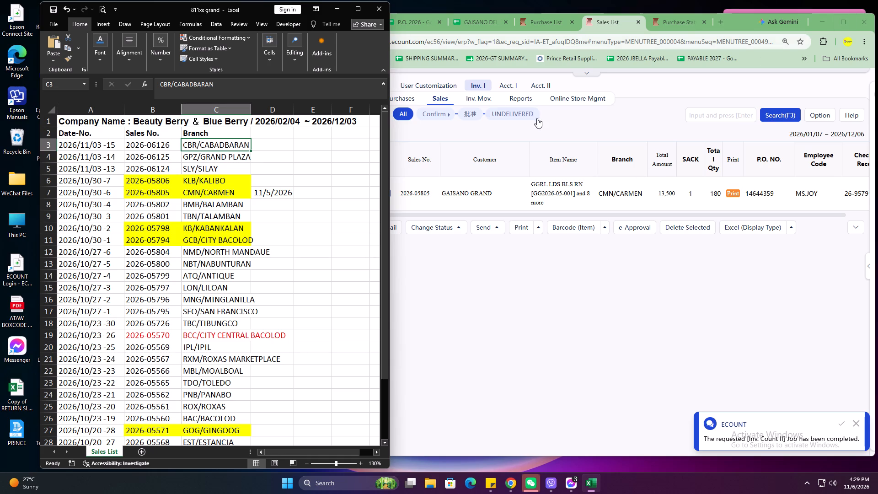
Filter the Sales List to UNDELIVERED and rerun the GAISANO GRAND search without a branch keyword.
left_click(524, 113)
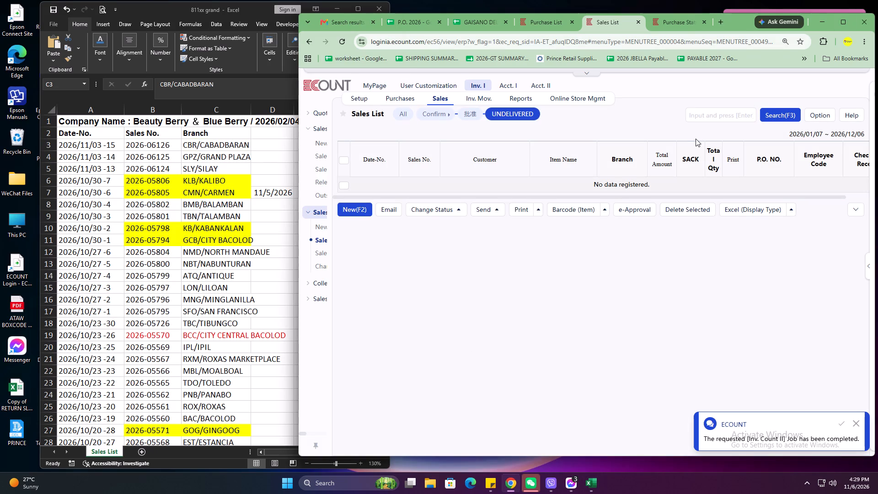
left_click(771, 121)
left_click(774, 115)
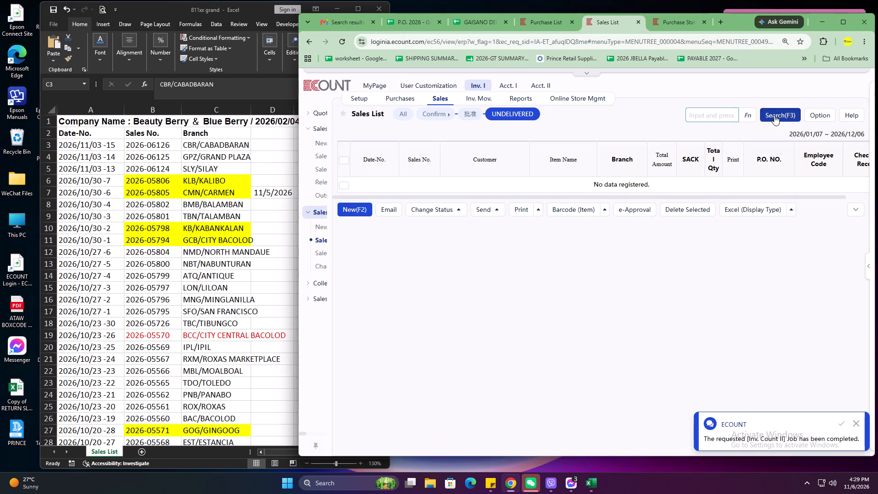
left_click(774, 115)
left_click(366, 438)
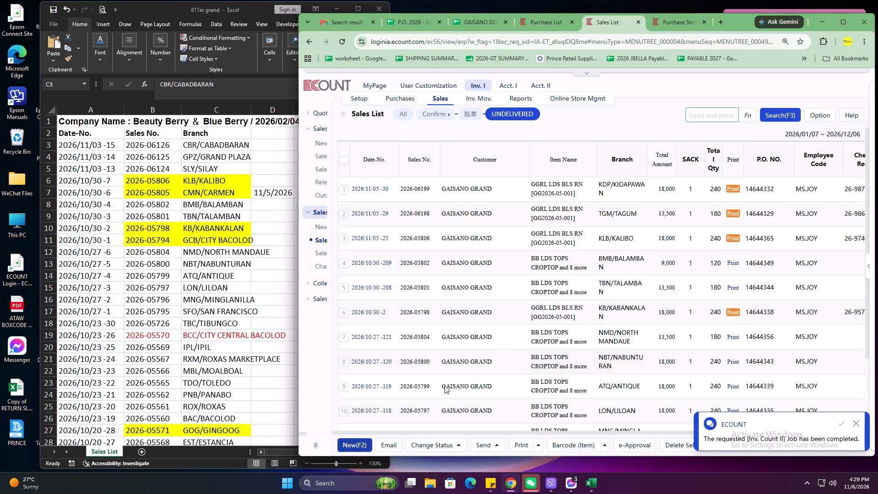
Select every BB LDS TOPS CROPTOP sale, rows 4, 5 and 7 to 13, and change their status from undelivered.
scroll(503, 317, "up", 7)
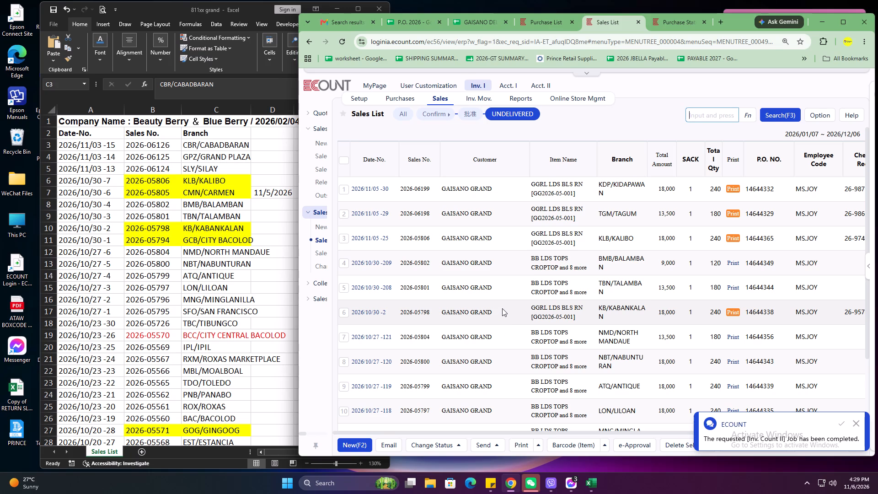
left_click(344, 260)
left_click(346, 292)
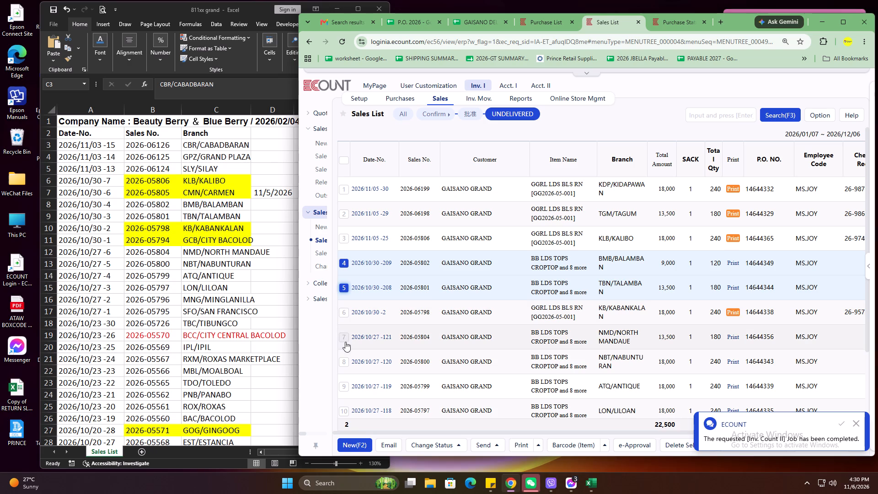
left_click(345, 342)
scroll(346, 341, "down", 1)
left_click(346, 290)
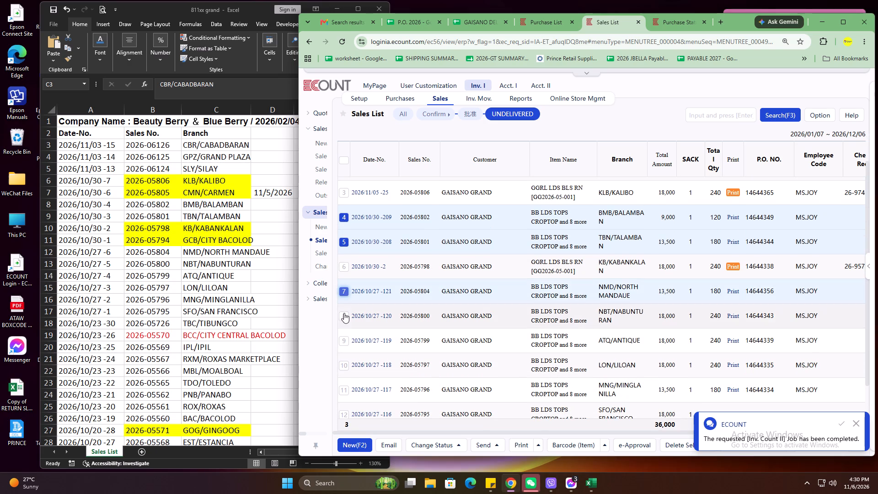
left_click(344, 316)
left_click(346, 338)
scroll(346, 338, "down", 1)
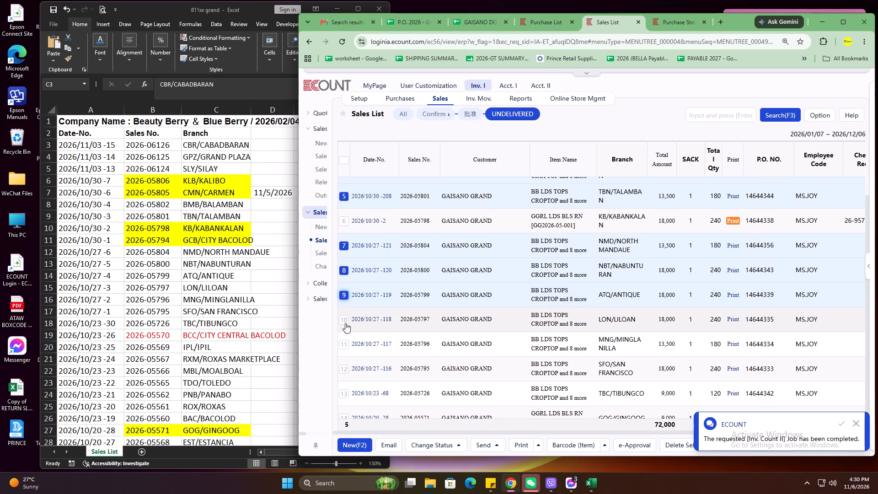
left_click(345, 321)
left_click(343, 342)
scroll(343, 342, "down", 1)
left_click(343, 342)
left_click(344, 361)
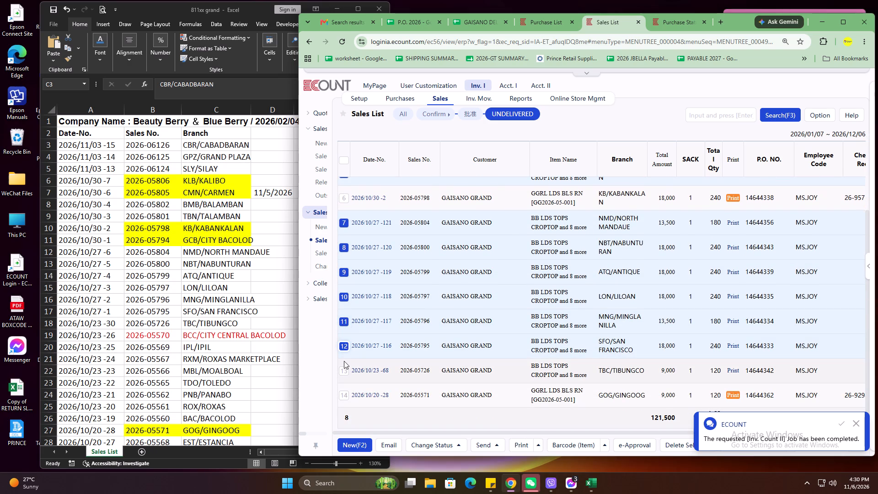
left_click(344, 371)
scroll(347, 367, "down", 3)
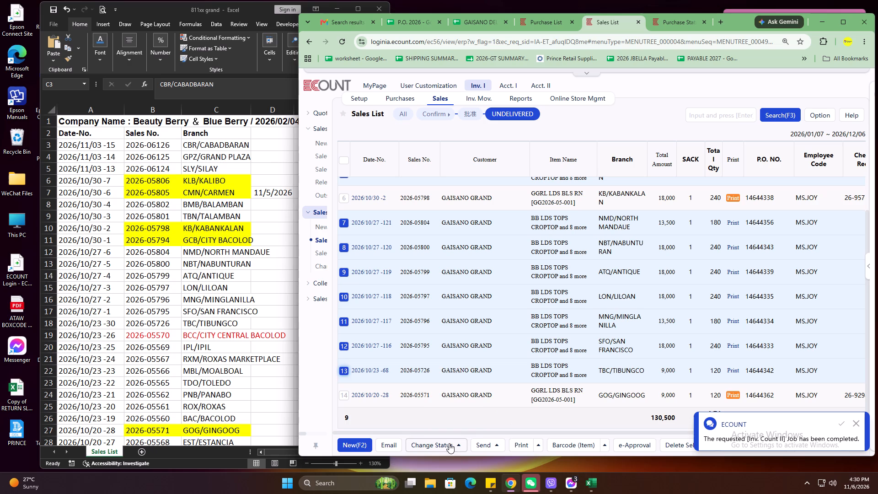
left_click(449, 443)
left_click(443, 415)
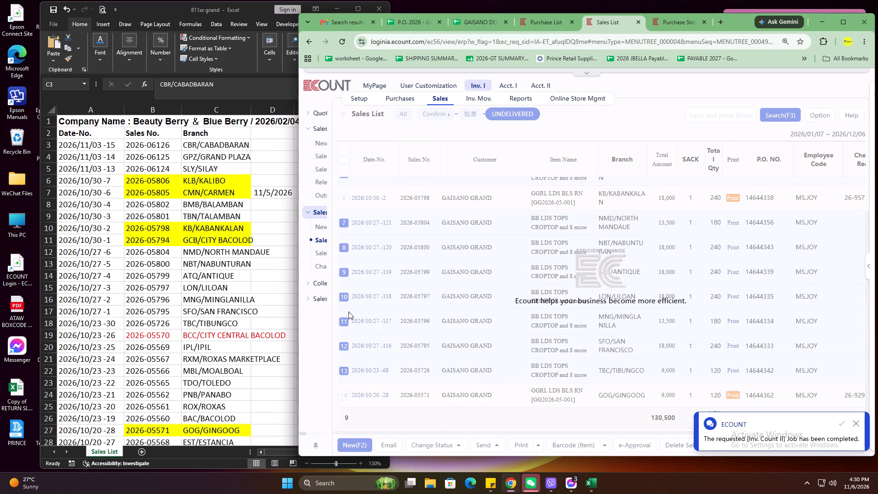
Open the print slip of the GOG/GINGOOG sale and switch its template to QIUYASEN CH10.
left_click(340, 288)
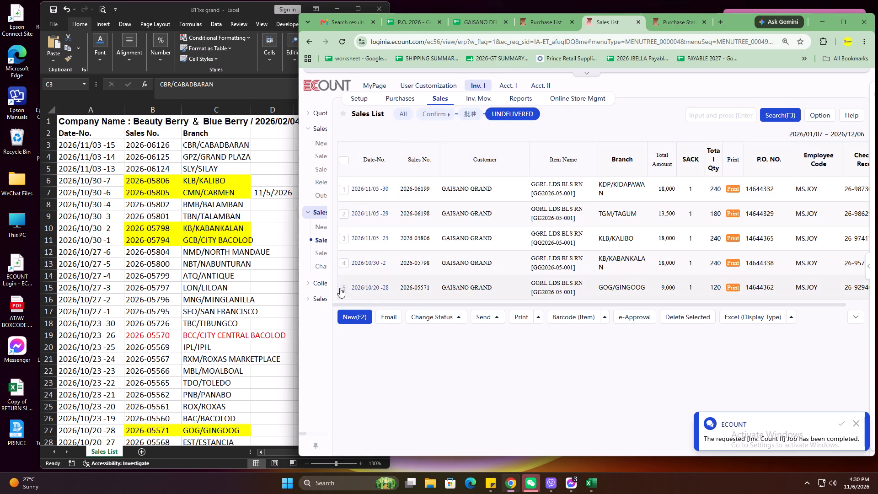
left_click(524, 332)
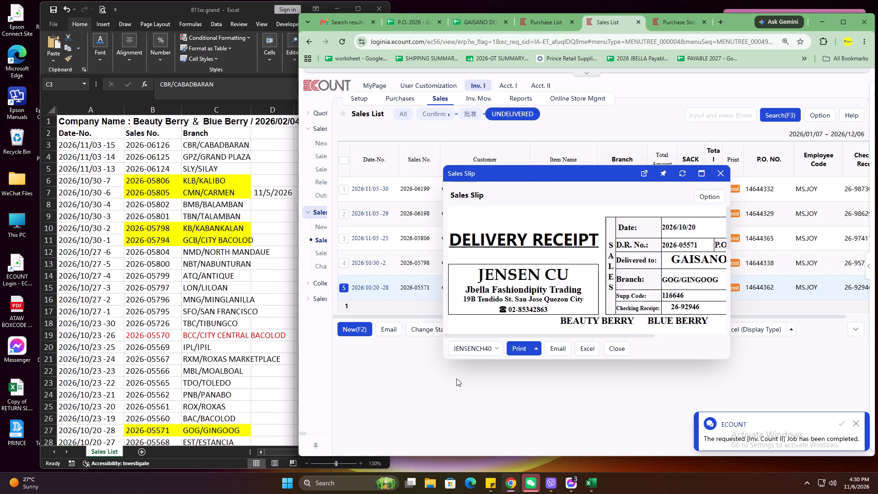
left_click(421, 410)
scroll(434, 370, "down", 7)
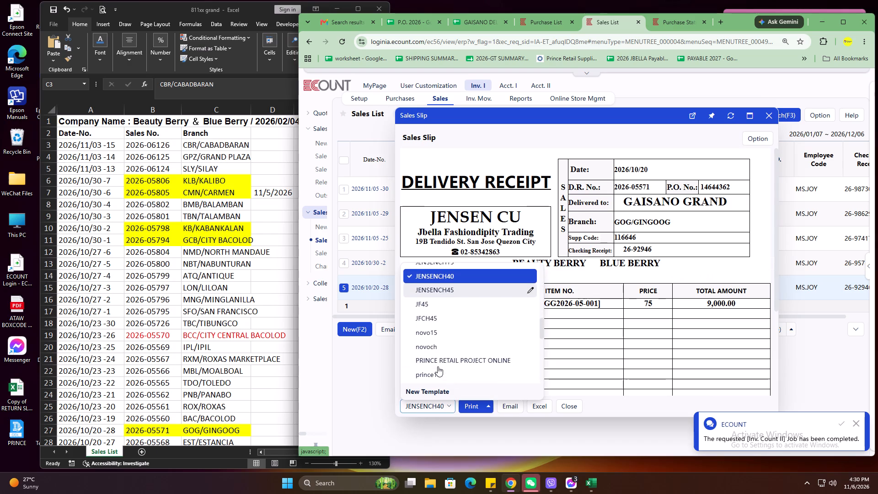
scroll(438, 366, "down", 3)
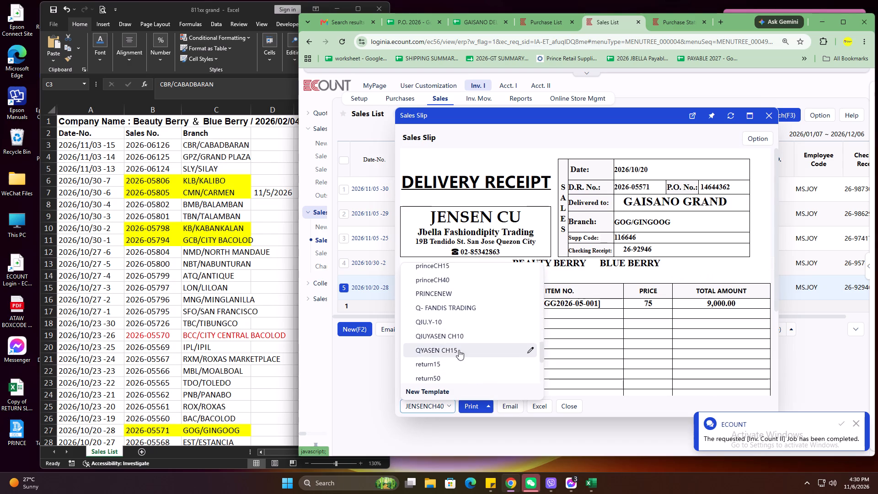
left_click(462, 334)
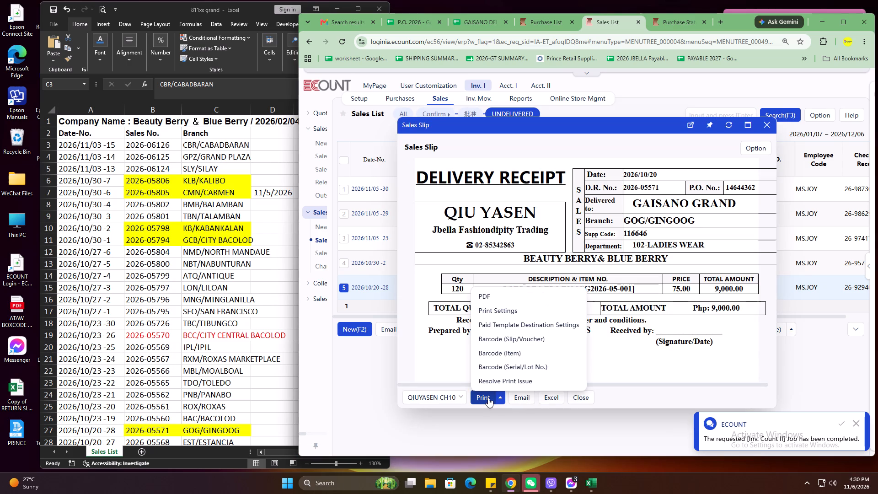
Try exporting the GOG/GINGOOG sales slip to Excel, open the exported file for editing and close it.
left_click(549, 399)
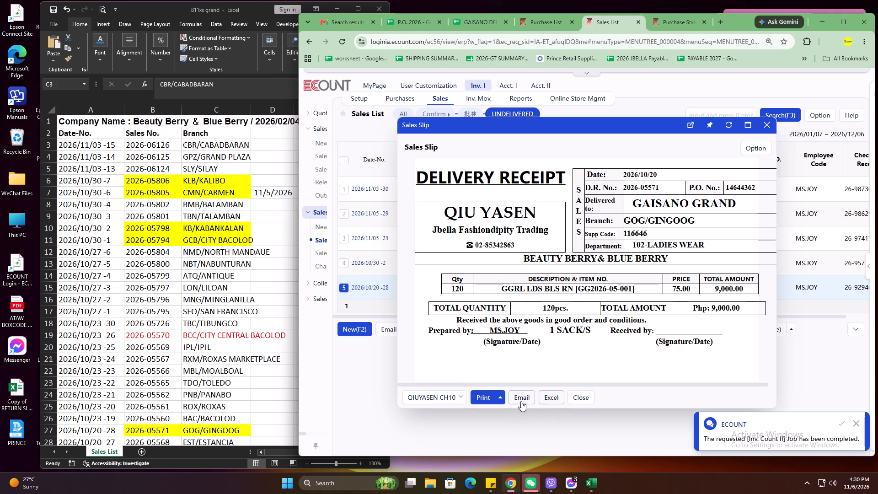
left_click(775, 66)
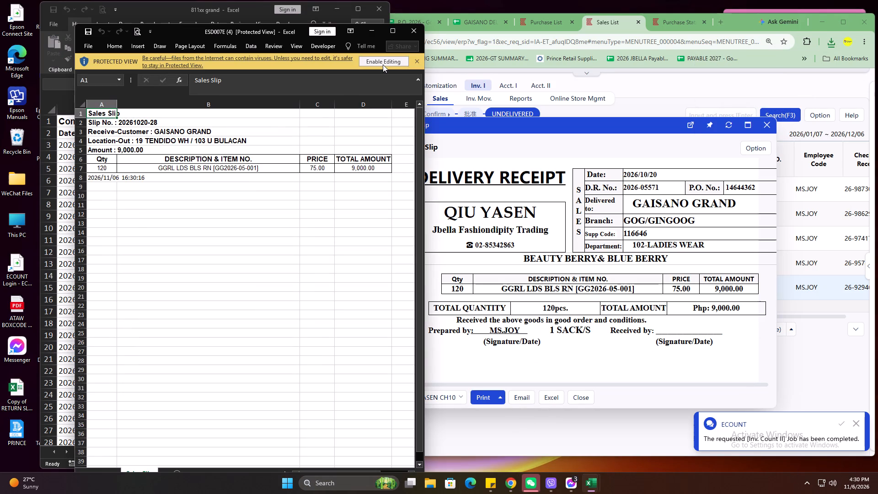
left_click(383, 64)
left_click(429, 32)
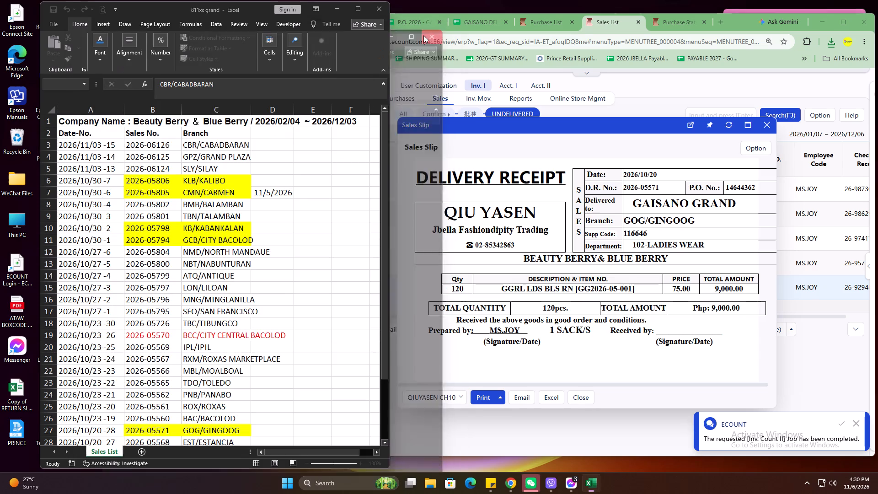
left_click(717, 203)
left_click(745, 125)
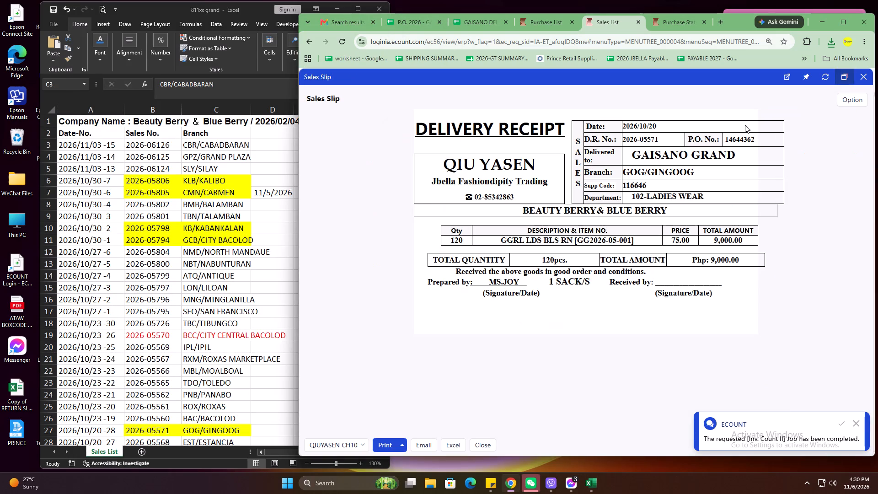
key("shift+super+s")
left_click_drag(413, 110, 414, 116)
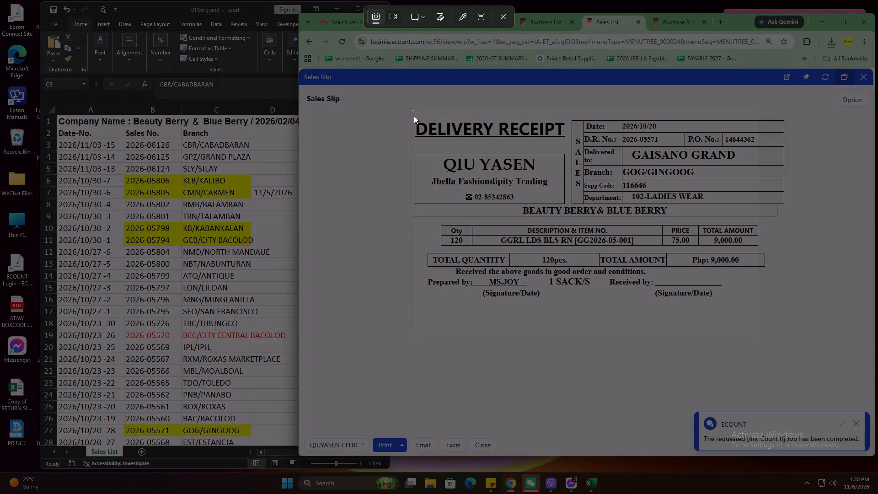
left_click_drag(414, 116, 791, 332)
right_click(574, 280)
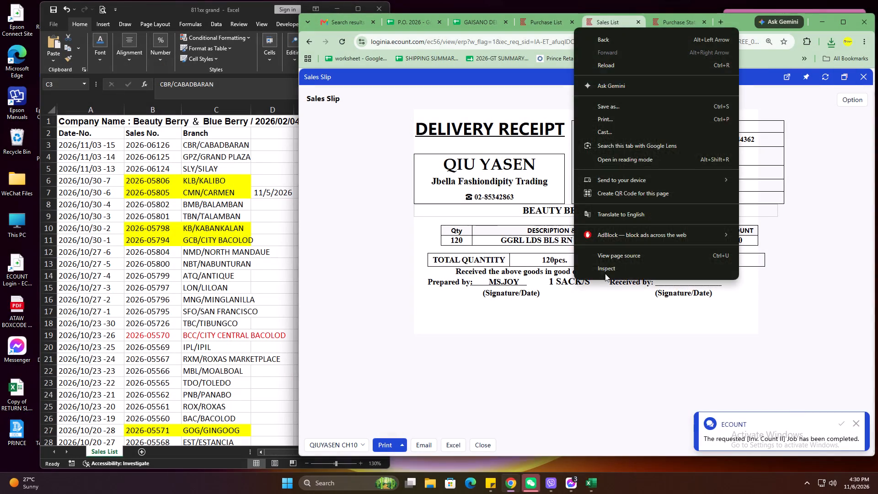
left_click(508, 301)
left_click(804, 350)
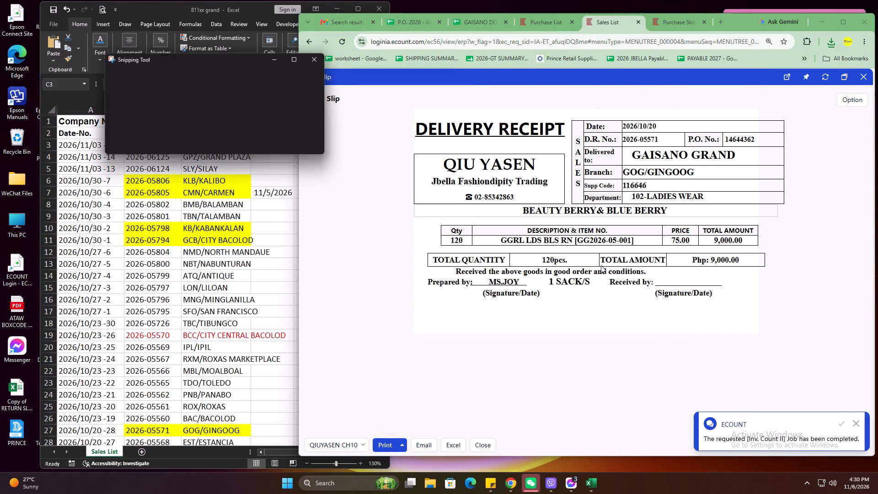
Save the delivery receipt snip as a PNG named qiu in the Downloads folder and close the Snipping Tool.
right_click(320, 188)
left_click(339, 199)
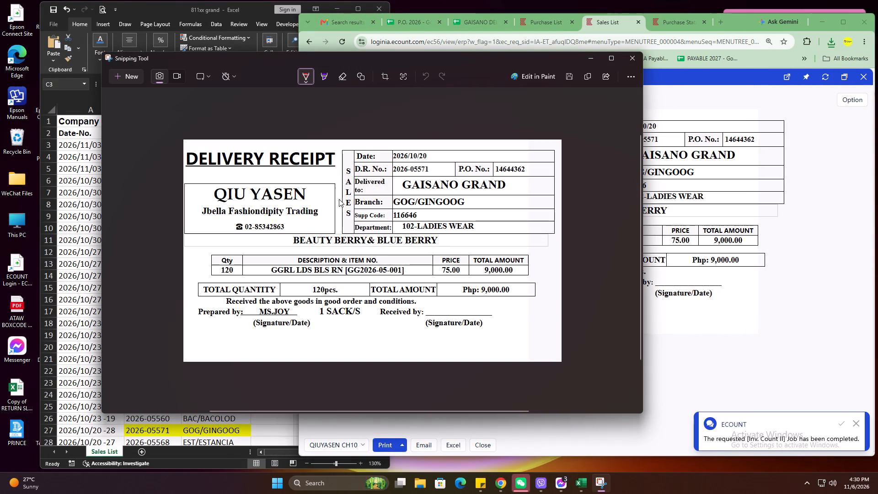
scroll(155, 185, "down", 2)
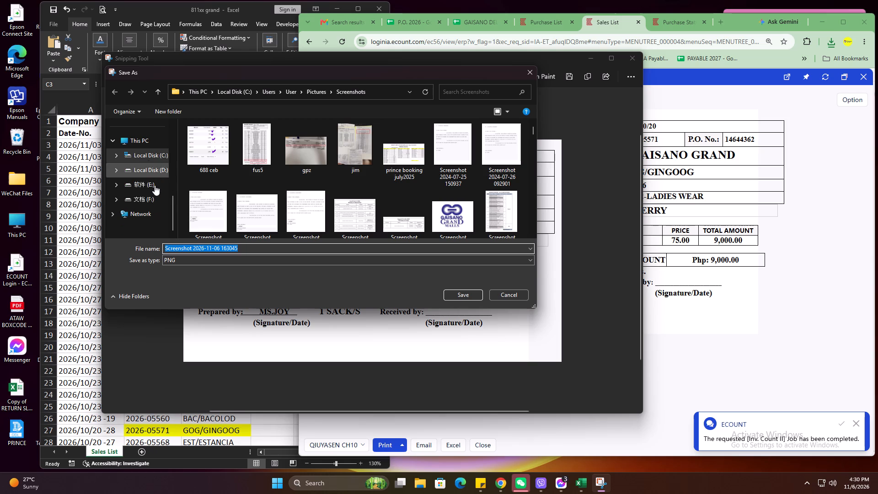
scroll(155, 185, "down", 2)
scroll(146, 180, "up", 4)
left_click(141, 175)
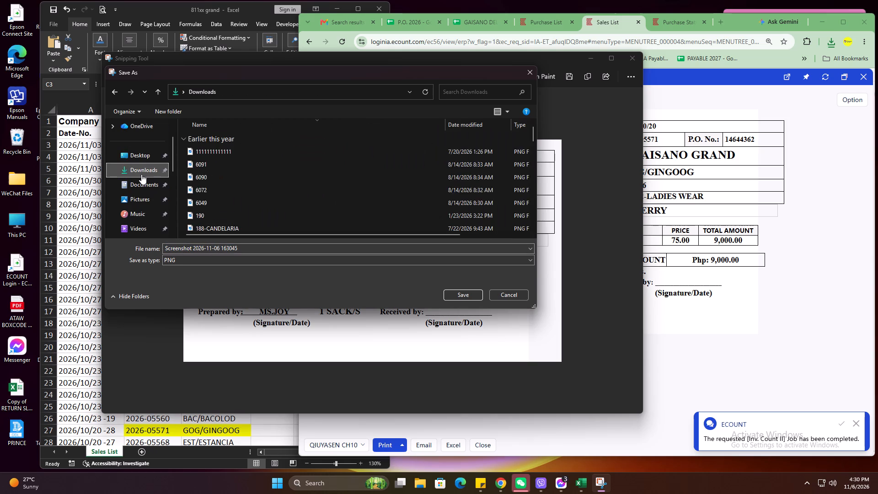
left_click(263, 253)
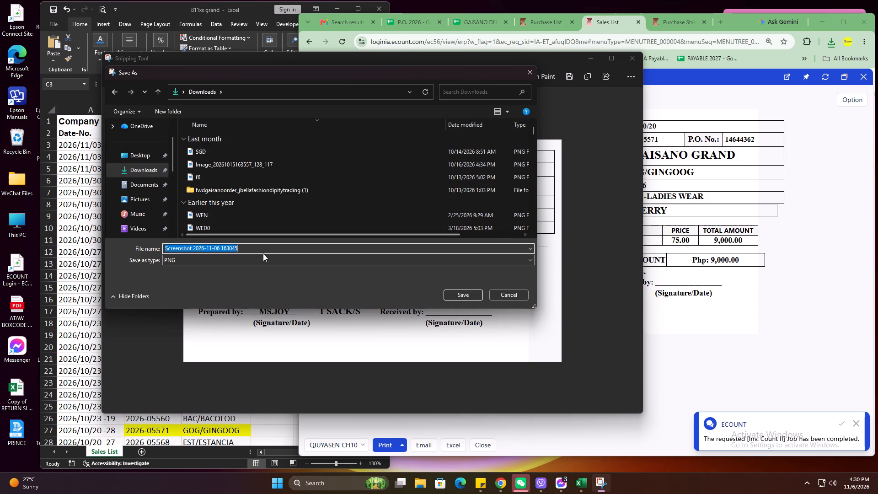
type("qiu")
key("Return")
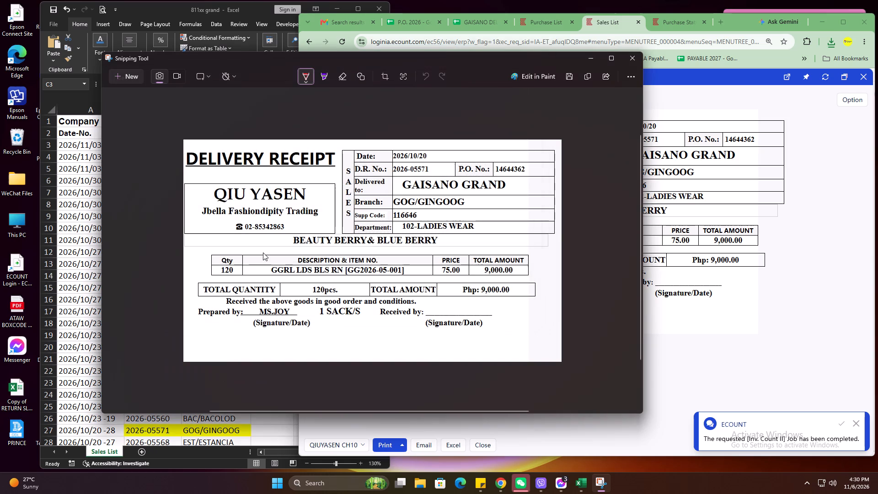
left_click(636, 61)
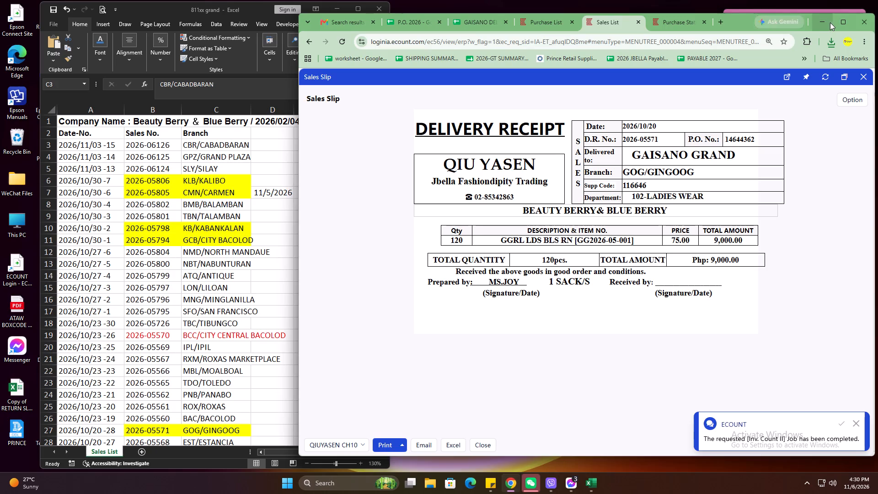
Maximize the browser window showing the sales slip.
left_click(834, 22)
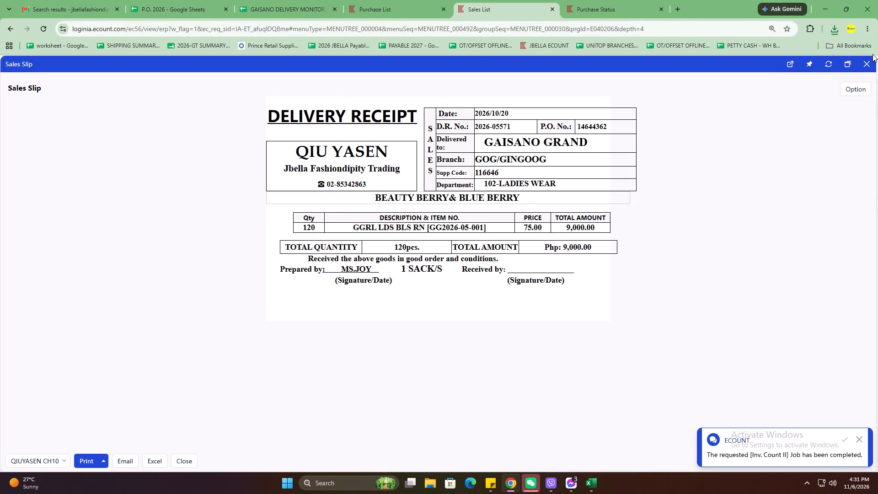
Close the GOG/GINGOOG sales slip.
left_click(864, 68)
Search Google in a new browser tab for "image converter to excel".
left_click(676, 8)
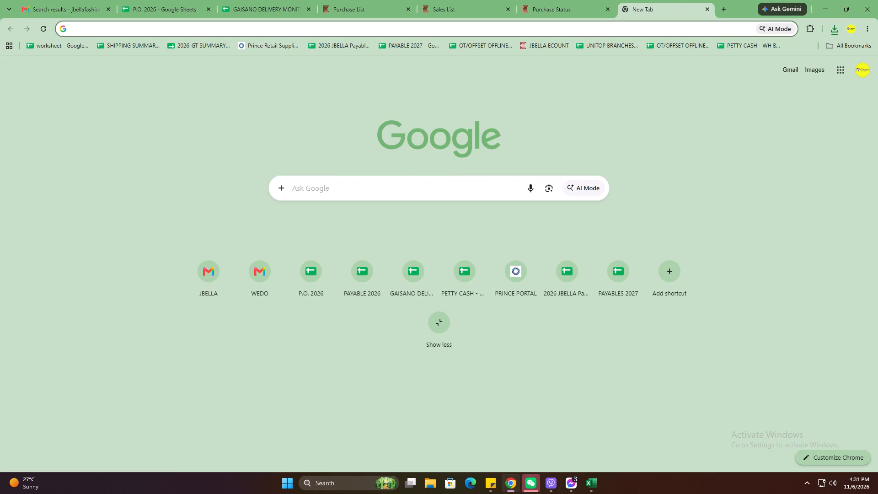
left_click(369, 194)
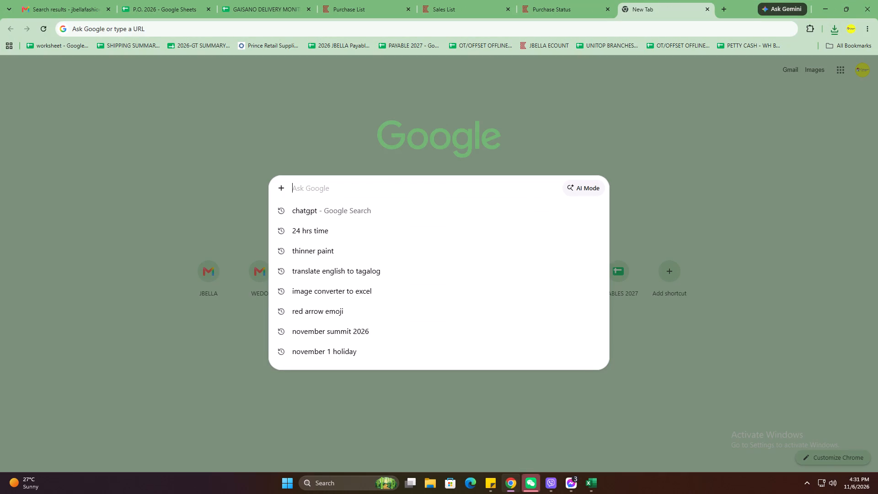
type("image")
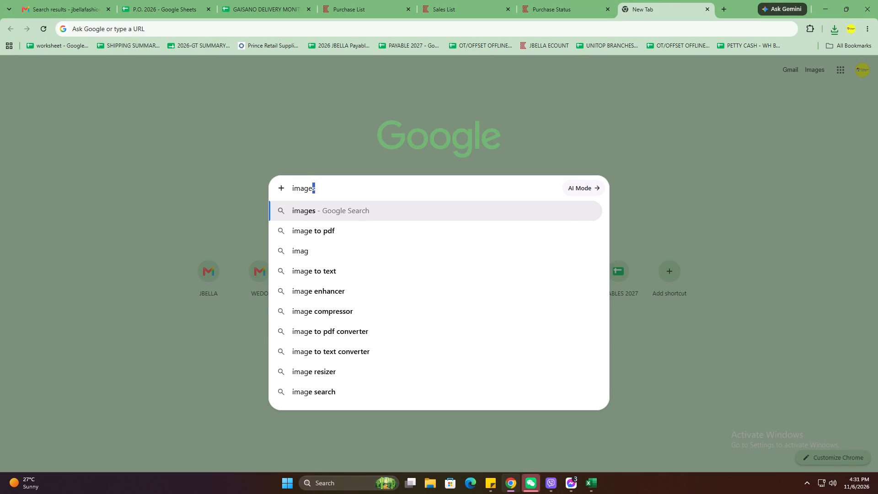
key("space")
type("cove")
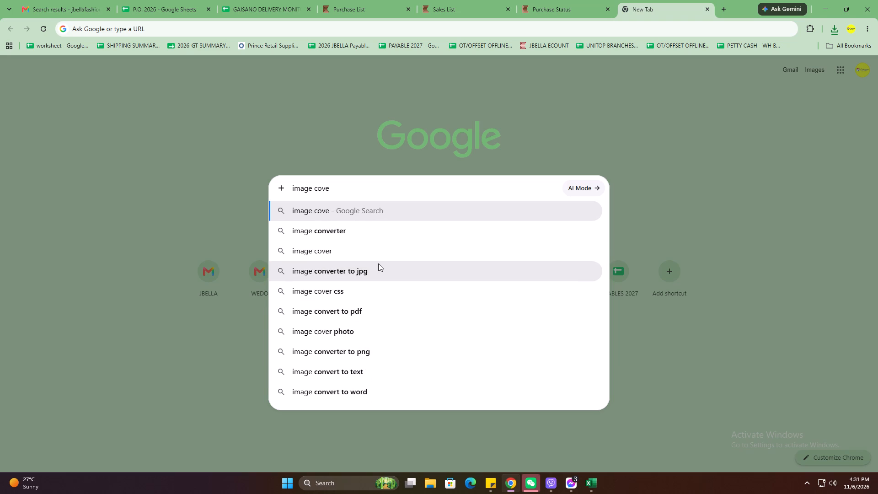
type("rter")
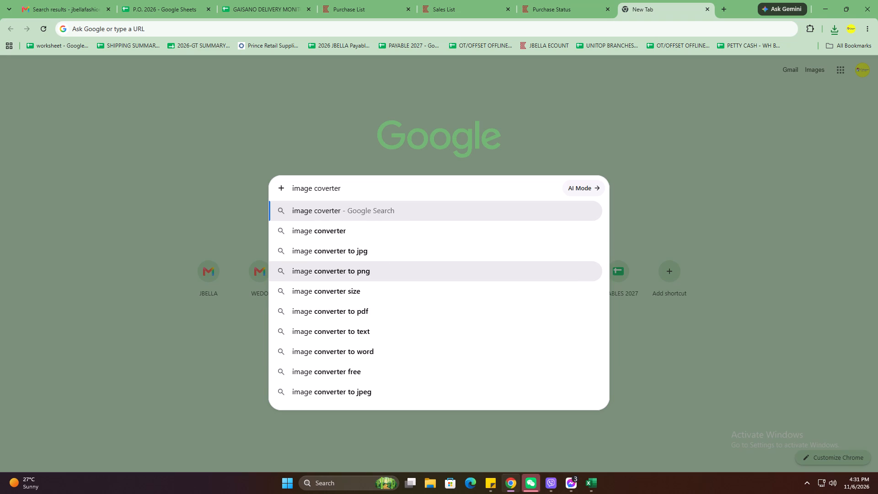
key("space")
type("to e")
left_click(395, 228)
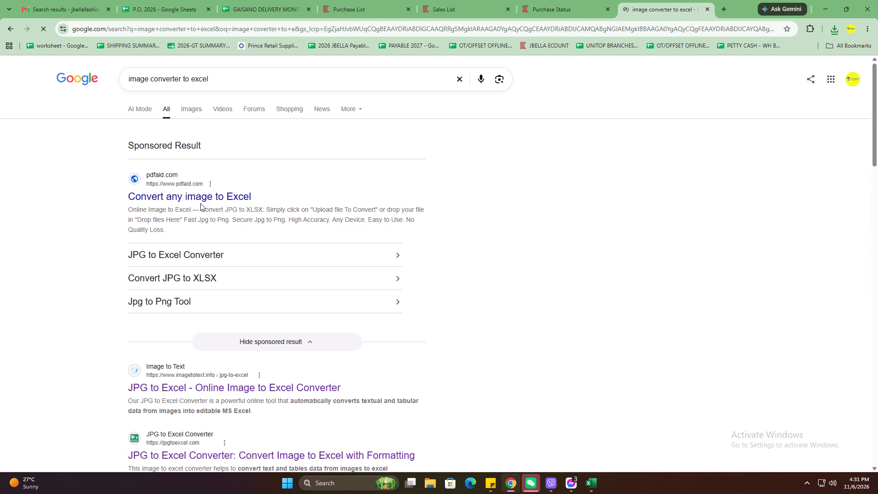
Look over the iLovePDF article on converting JPG to Excel and return to the search results.
scroll(212, 213, "down", 2)
scroll(237, 243, "down", 2)
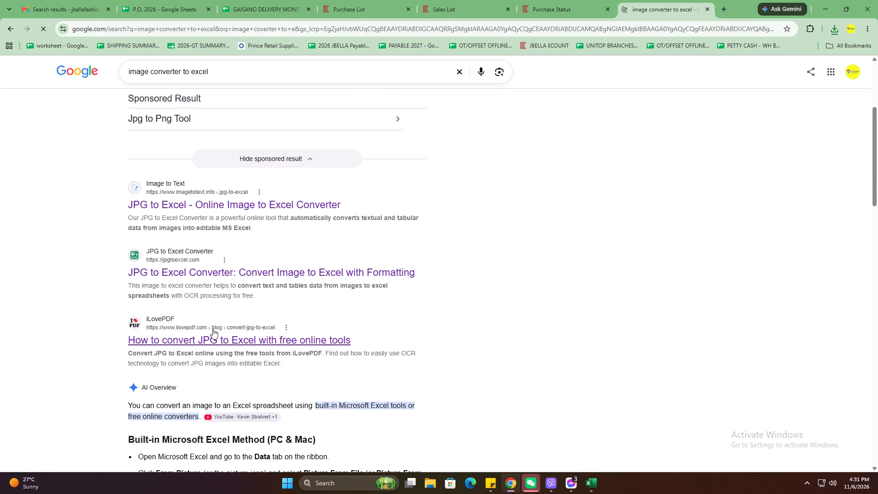
left_click(213, 329)
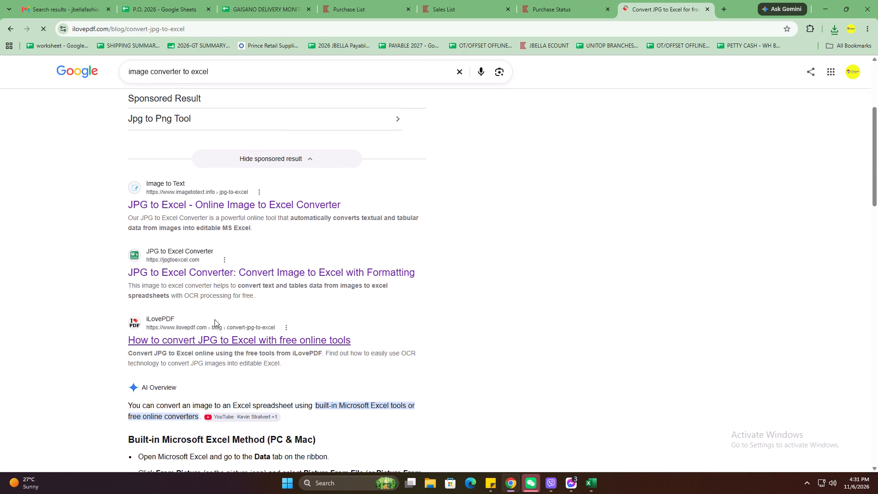
left_click(217, 334)
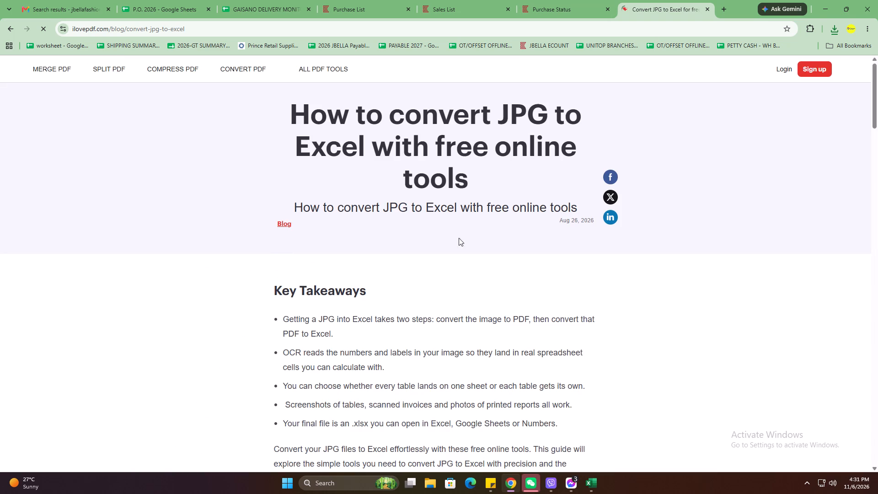
scroll(750, 106, "down", 13)
scroll(689, 125, "up", 8)
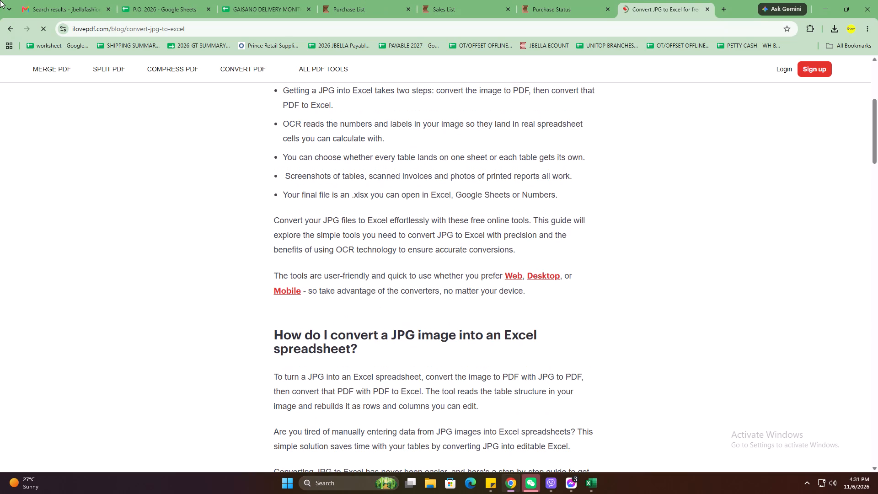
scroll(275, 211, "up", 5)
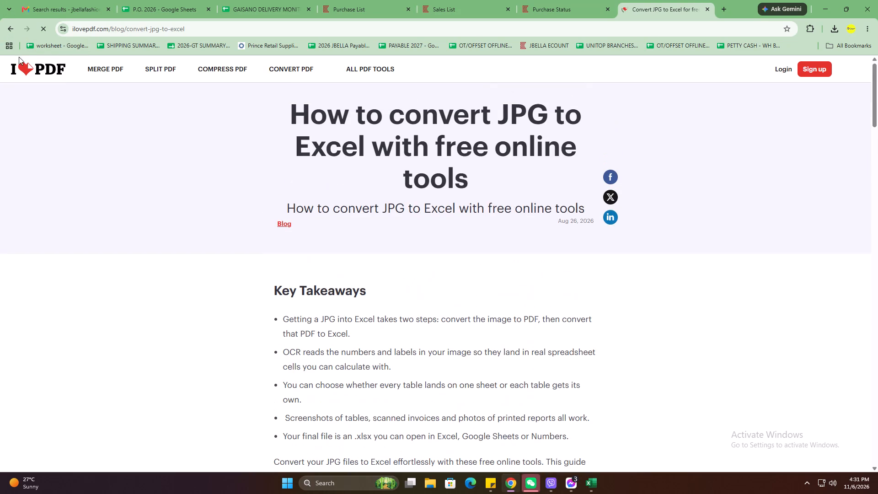
left_click(13, 30)
Open the jpgtoexcel.com converter from the search results, upload the qiu delivery receipt image from Downloads and convert it.
left_click(214, 272)
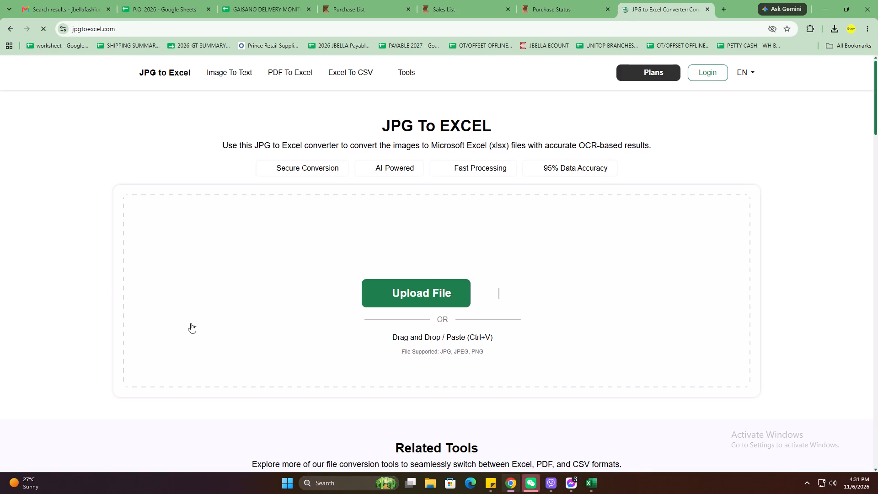
left_click(429, 293)
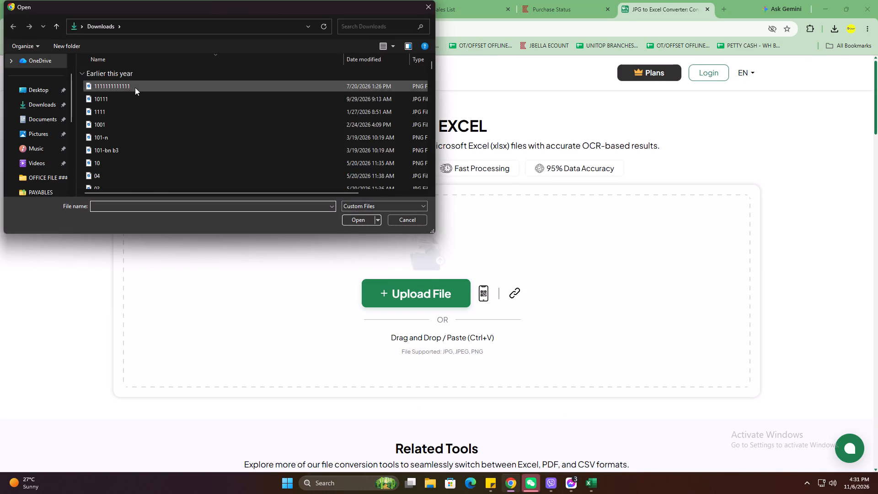
left_click(122, 85)
left_click(351, 215)
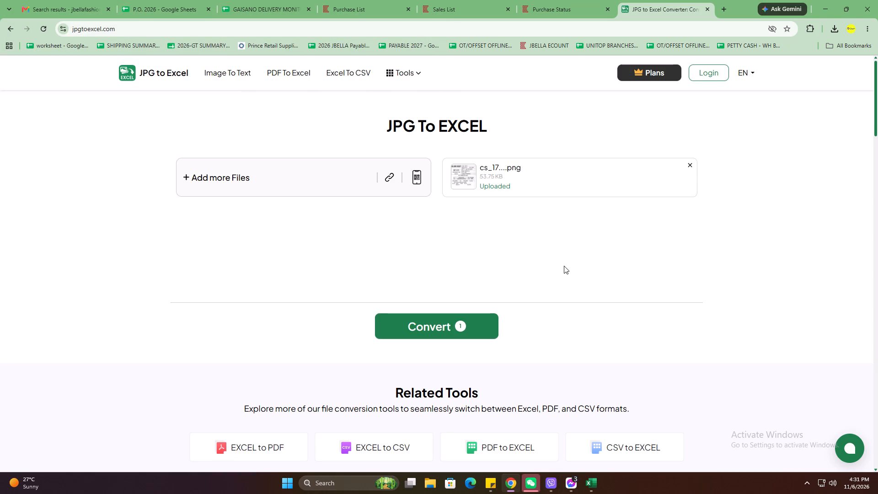
left_click(463, 327)
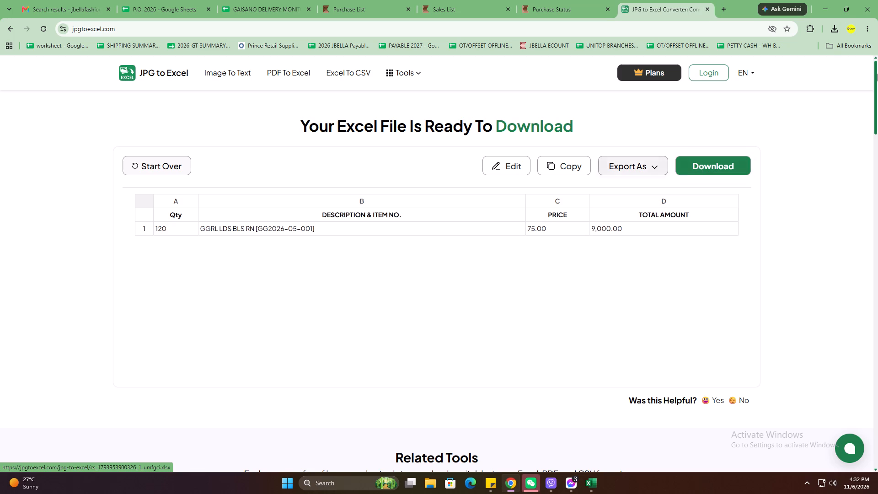
Download the converted Excel file, open it to check its contents and close it.
left_click(722, 164)
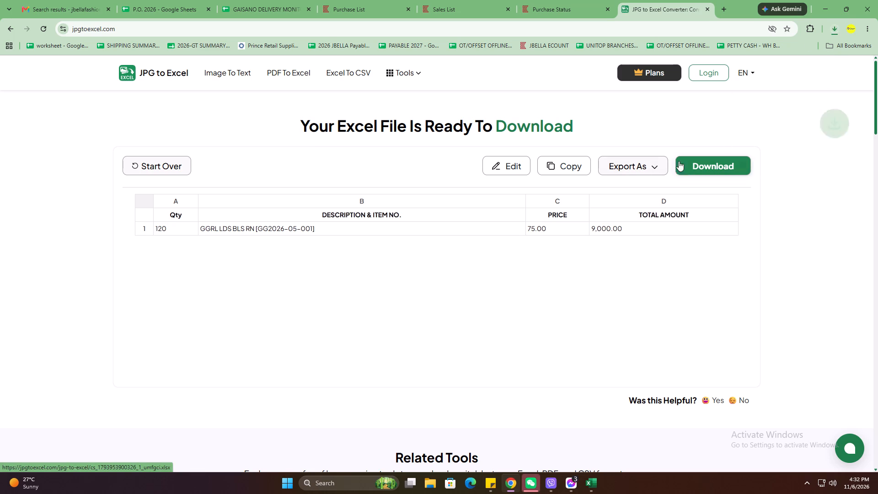
left_click(755, 56)
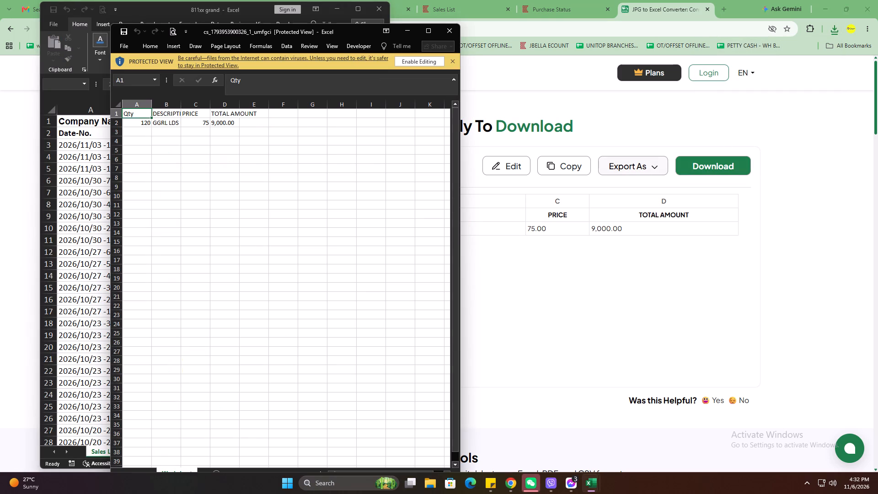
scroll(321, 204, "up", 6)
left_click(450, 24)
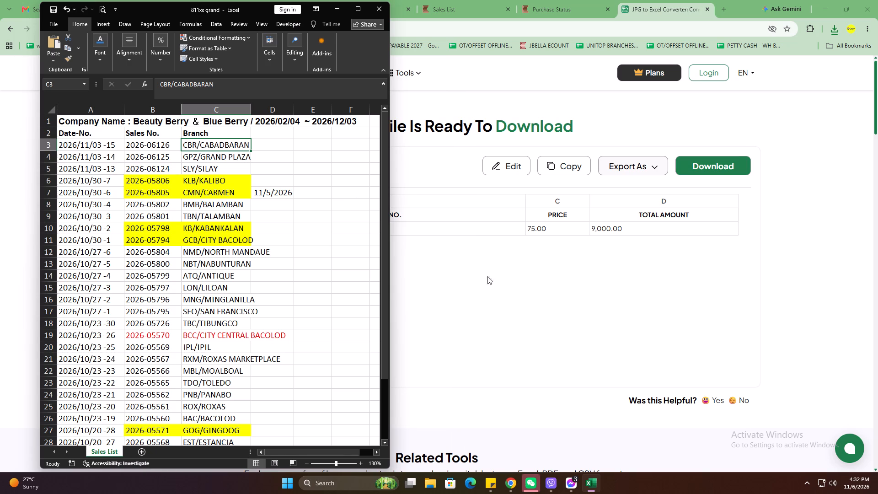
Switch to the 811xx grand workbook in Excel, maximize its window and add a blank sheet.
left_click(340, 7)
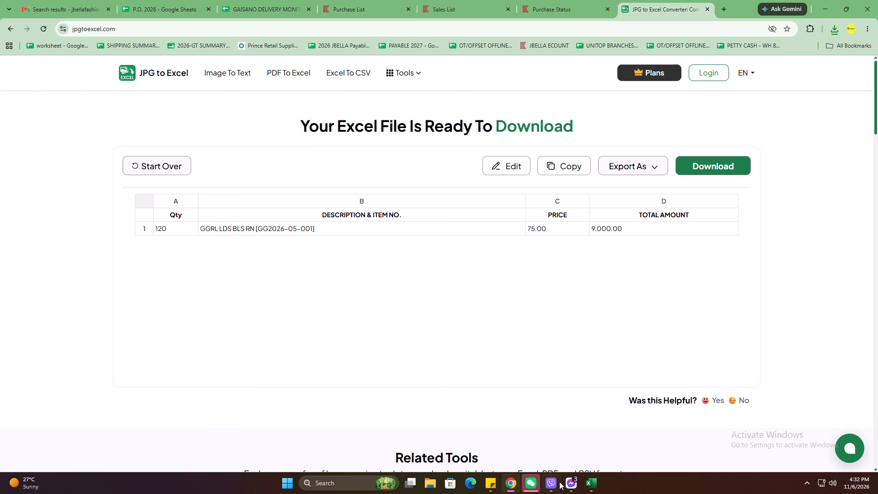
left_click(584, 482)
left_click(359, 12)
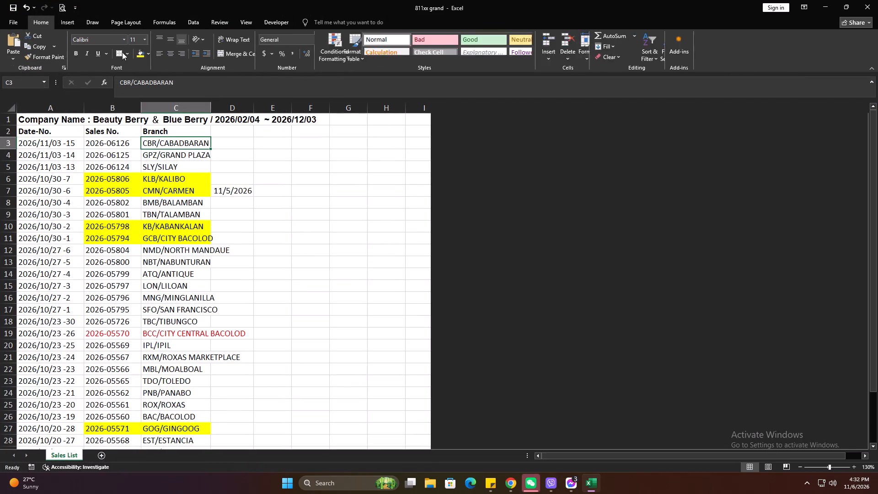
left_click(97, 455)
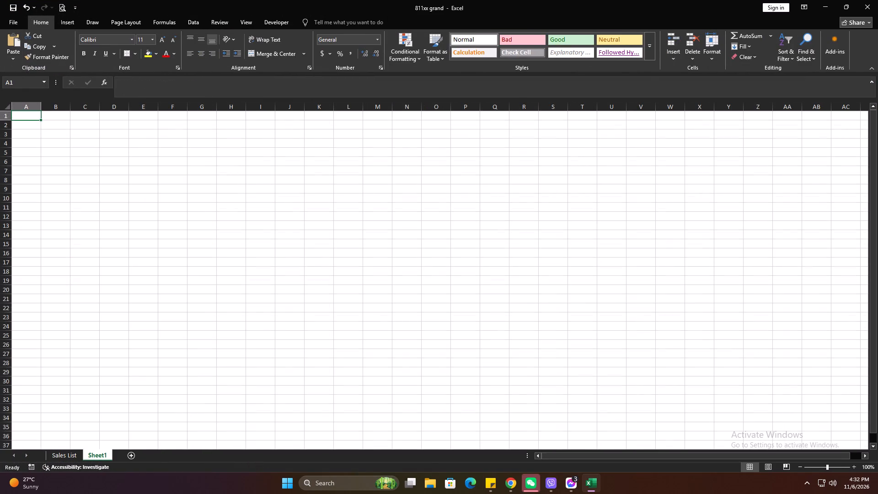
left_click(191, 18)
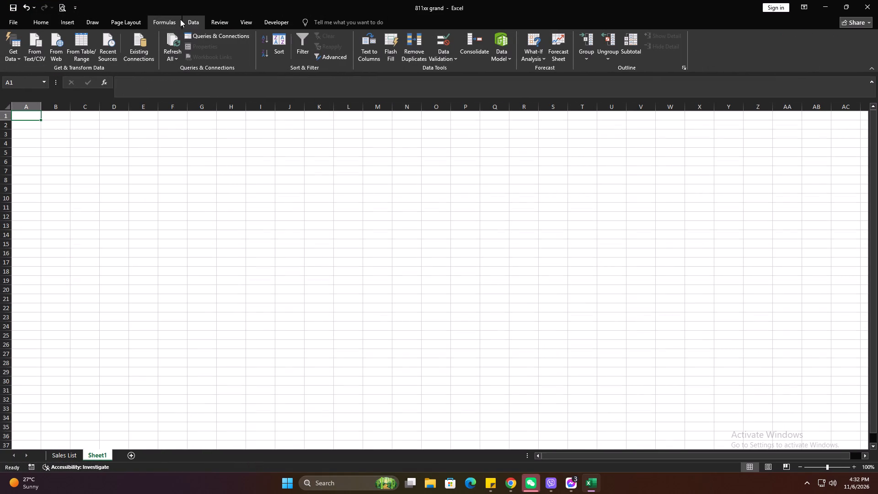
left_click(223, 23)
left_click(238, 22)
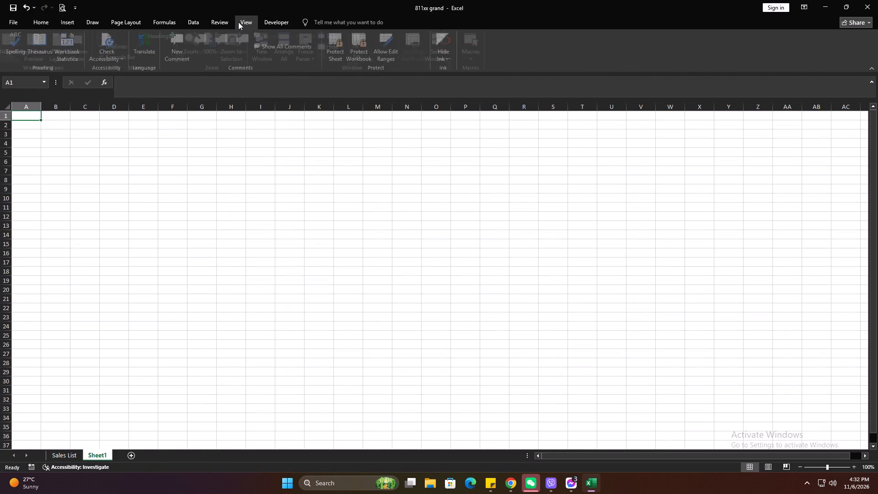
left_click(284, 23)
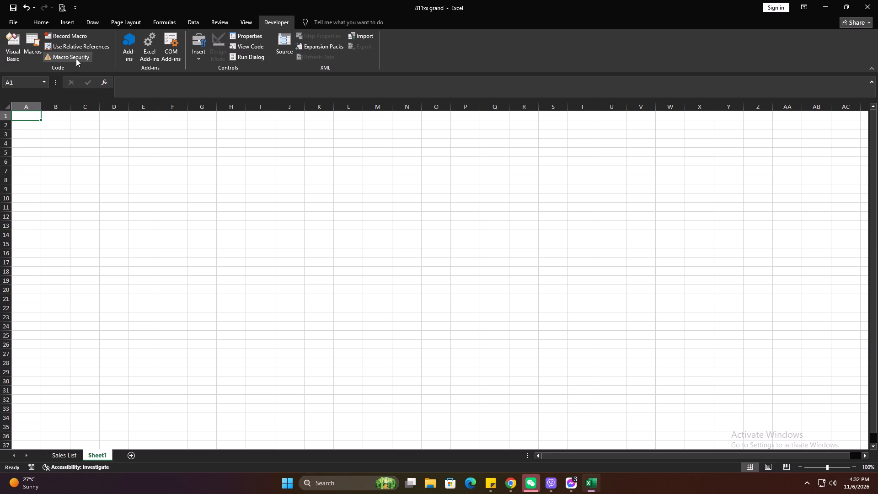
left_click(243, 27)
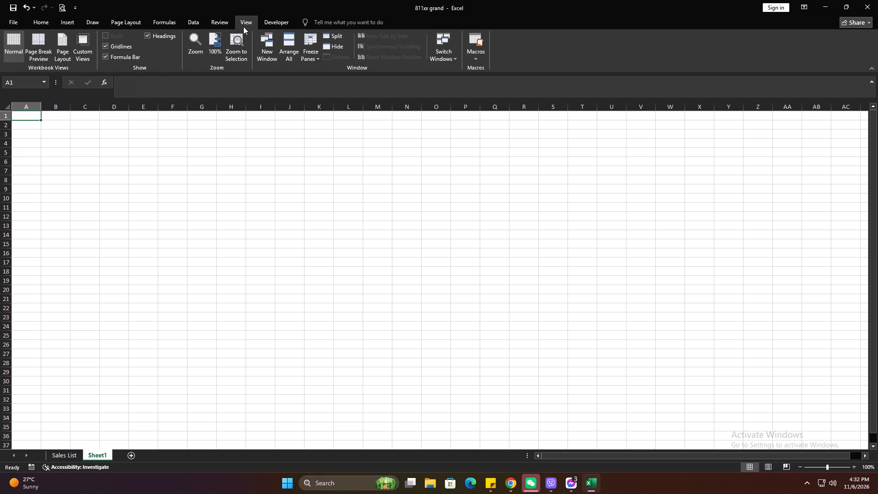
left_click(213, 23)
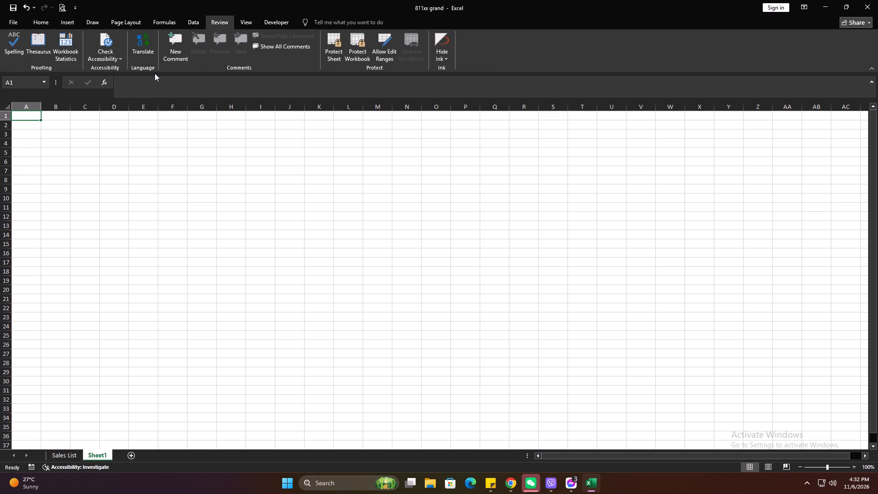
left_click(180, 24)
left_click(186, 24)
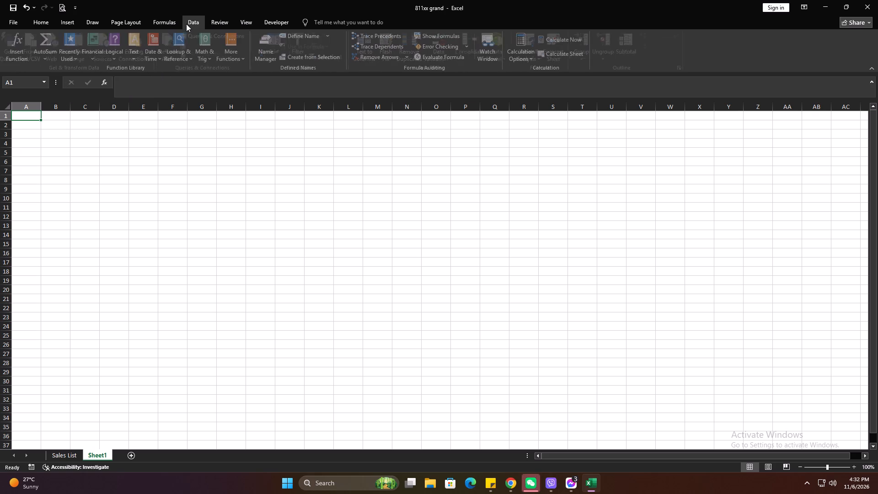
Insert the qiu picture from the Downloads folder into the blank sheet.
left_click(63, 27)
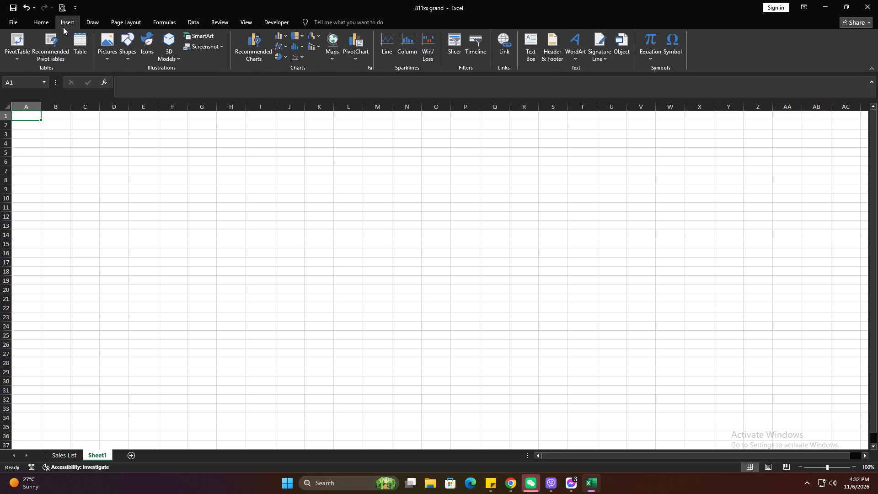
left_click(106, 55)
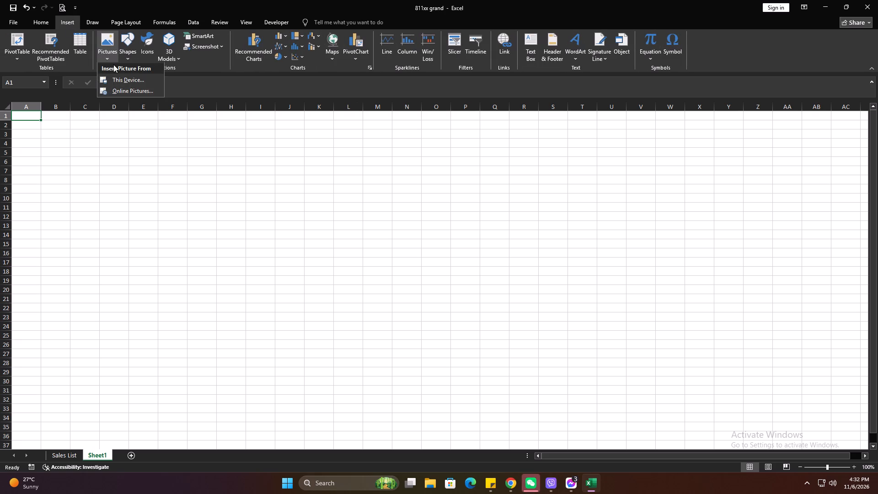
left_click(120, 84)
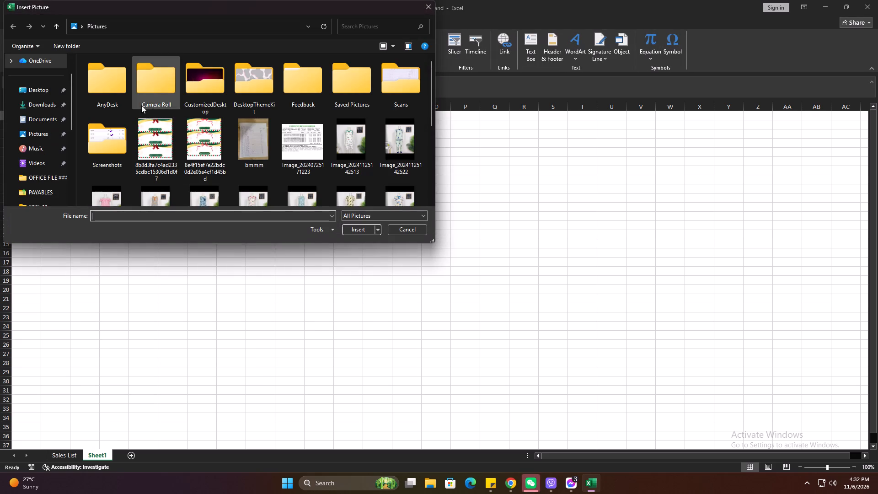
left_click(38, 104)
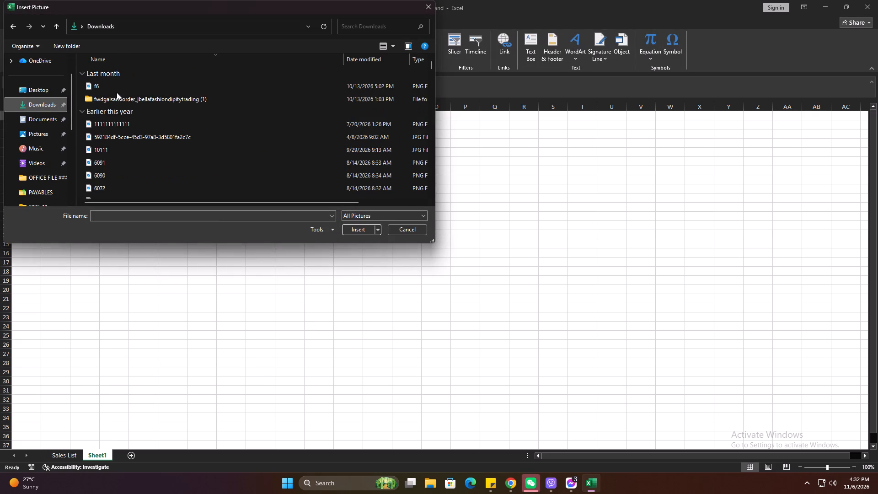
left_click(117, 86)
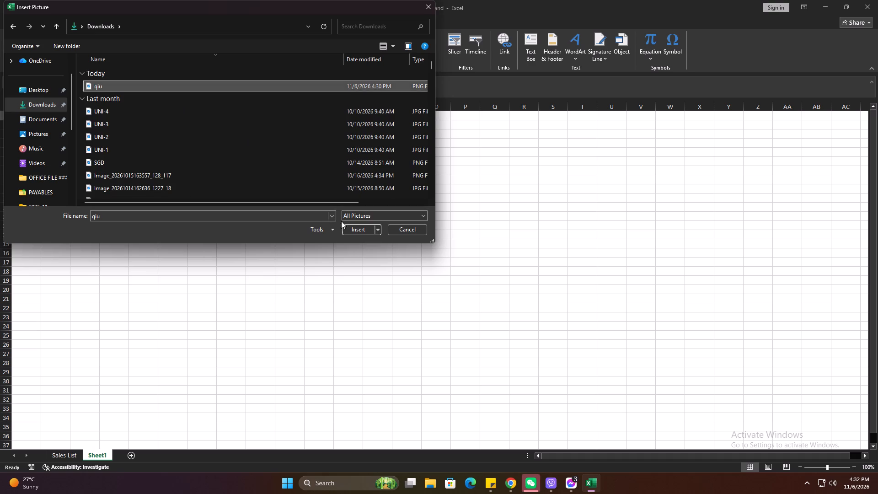
left_click(350, 229)
Move the delivery receipt picture so that its upper-left corner sits at about cell D3.
left_click(279, 227)
right_click(280, 226)
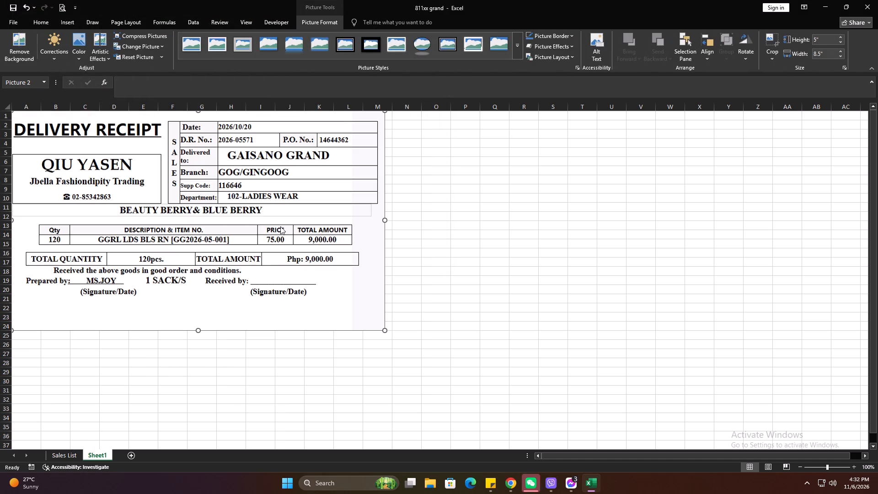
left_click_drag(135, 205, 139, 205)
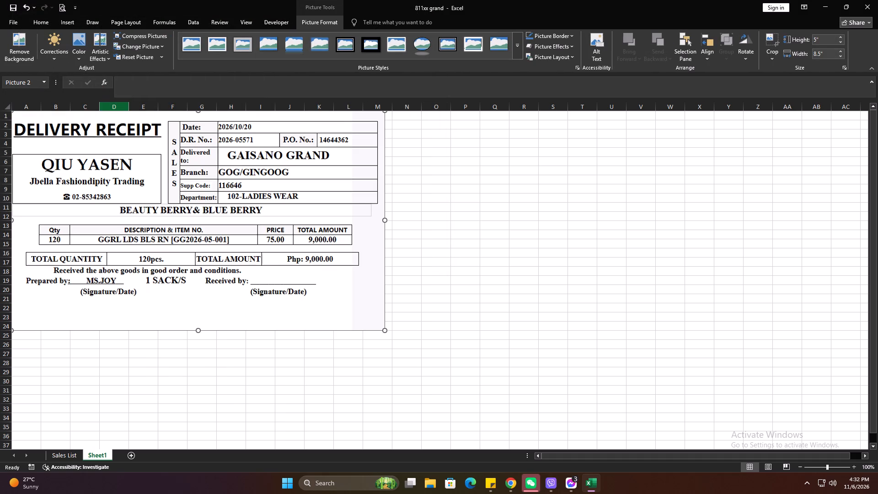
left_click_drag(157, 197, 261, 218)
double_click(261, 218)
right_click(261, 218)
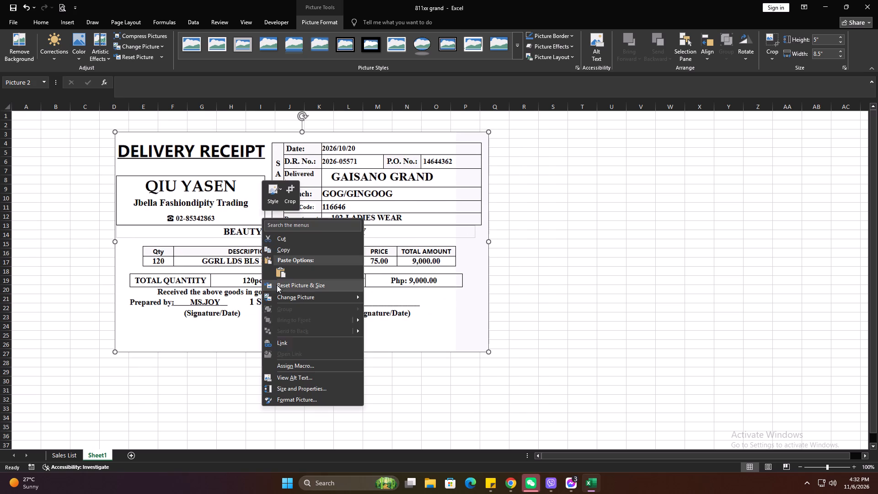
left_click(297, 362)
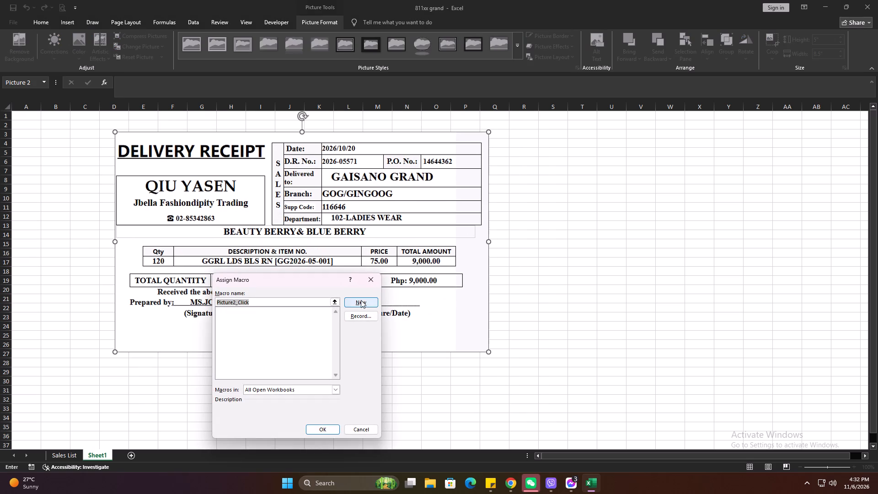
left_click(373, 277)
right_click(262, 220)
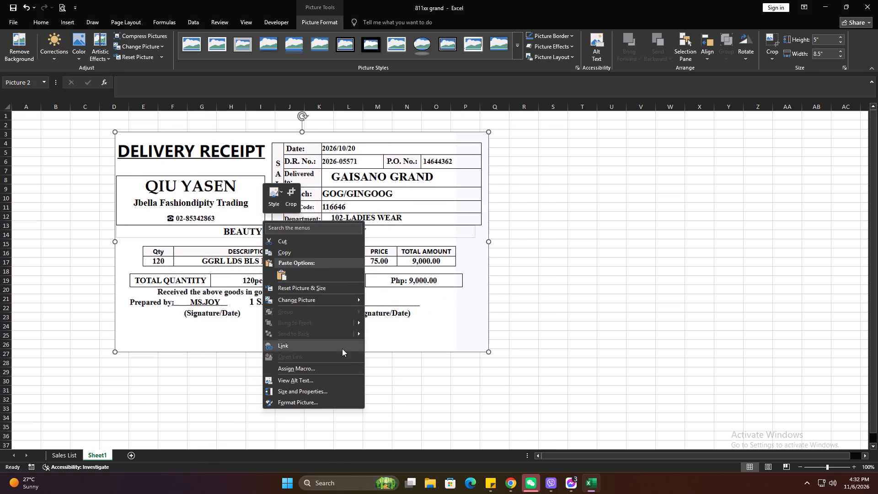
Delete the delivery receipt picture from Sheet1.
left_click(405, 244)
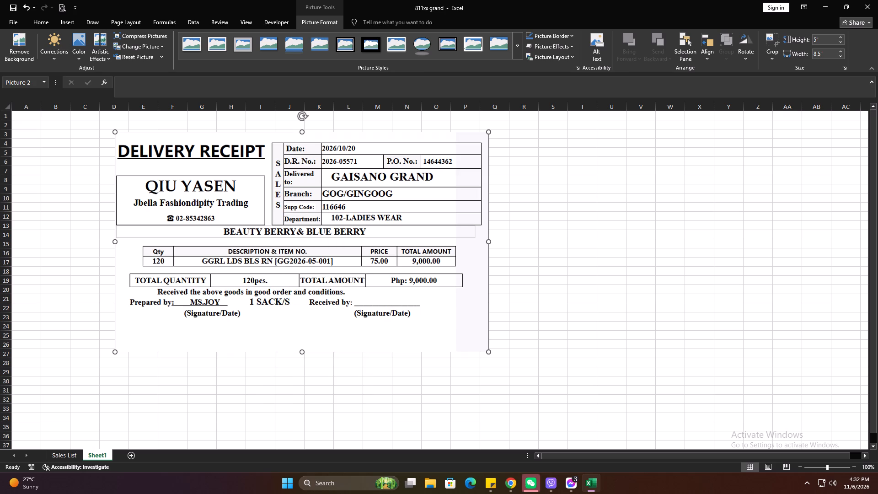
key("BackSpace")
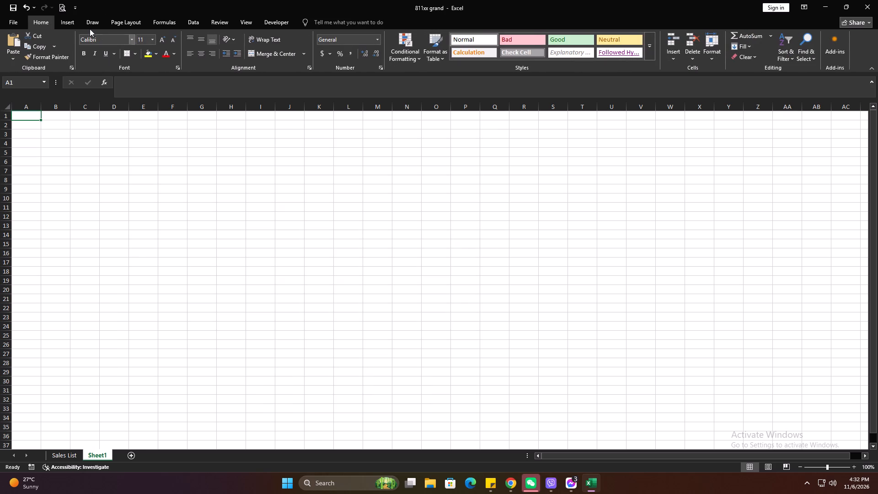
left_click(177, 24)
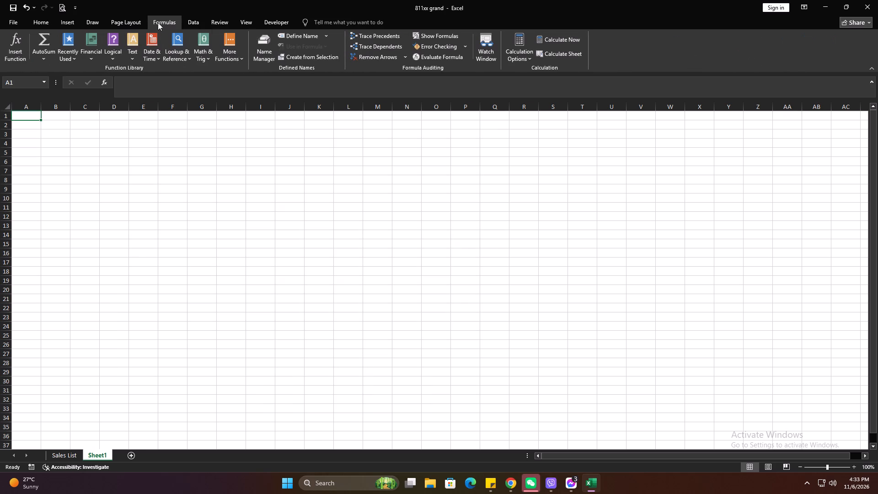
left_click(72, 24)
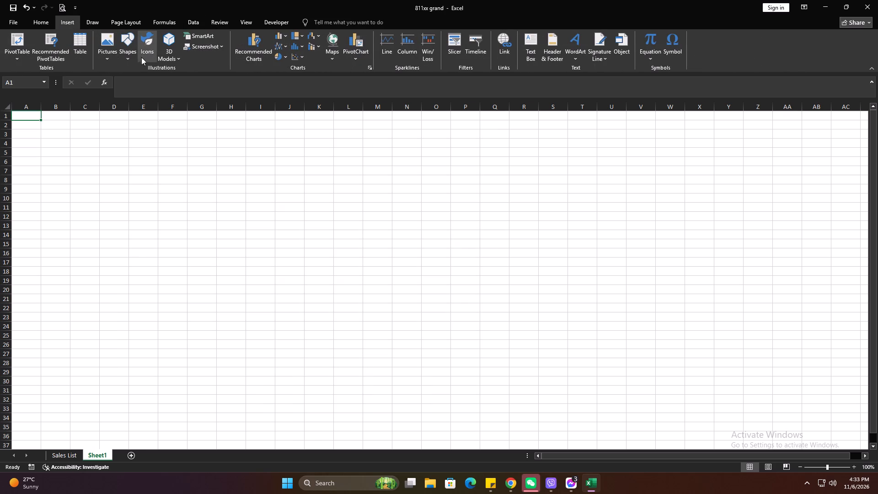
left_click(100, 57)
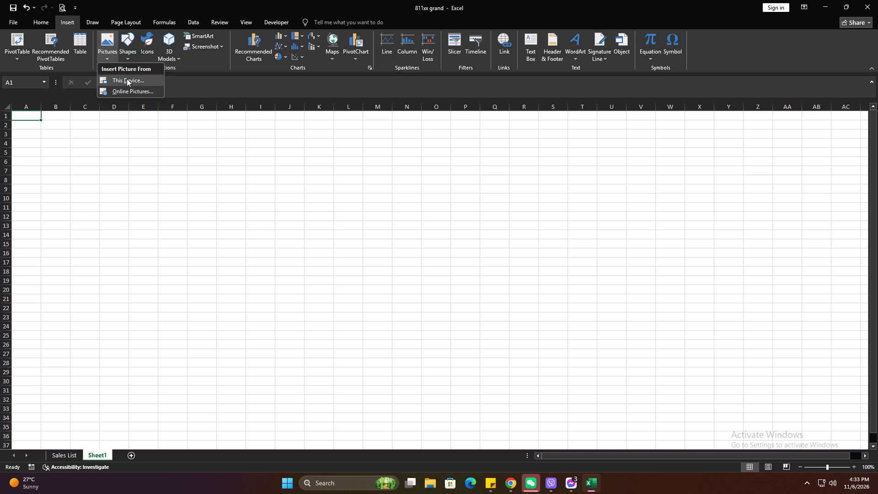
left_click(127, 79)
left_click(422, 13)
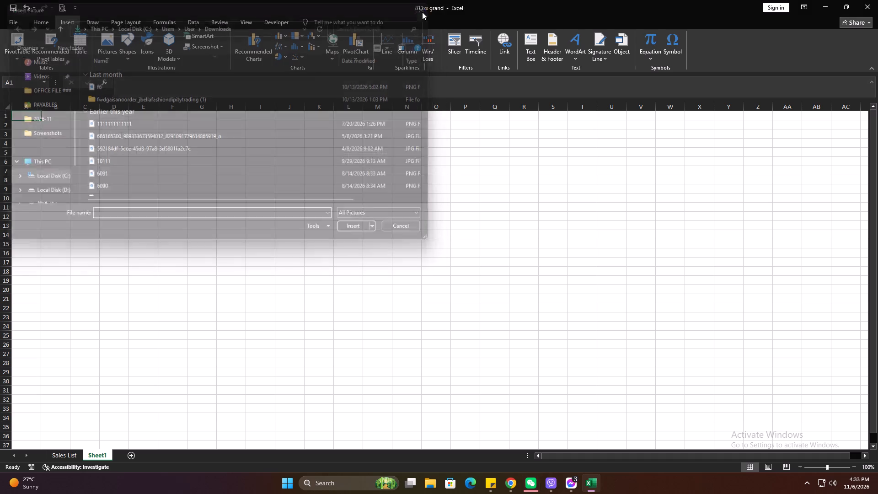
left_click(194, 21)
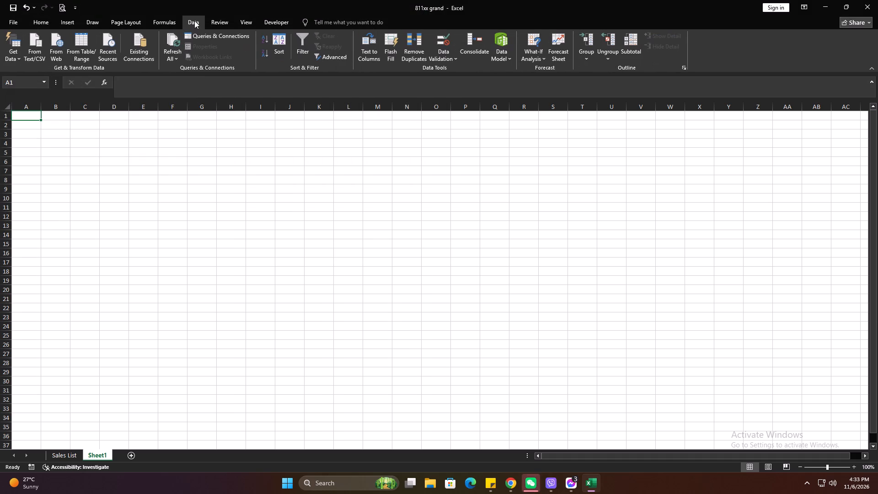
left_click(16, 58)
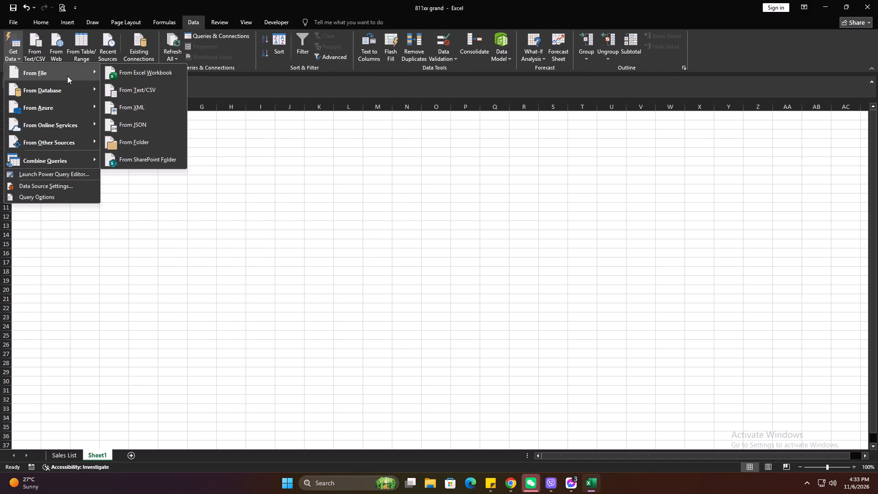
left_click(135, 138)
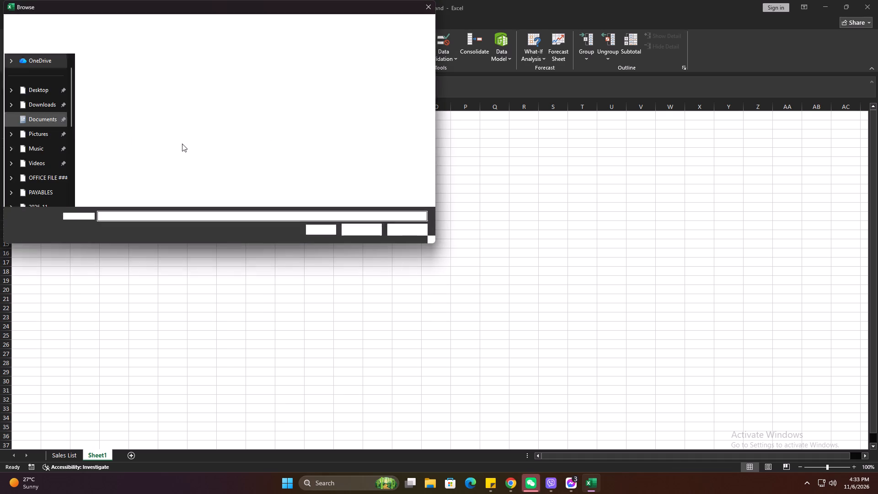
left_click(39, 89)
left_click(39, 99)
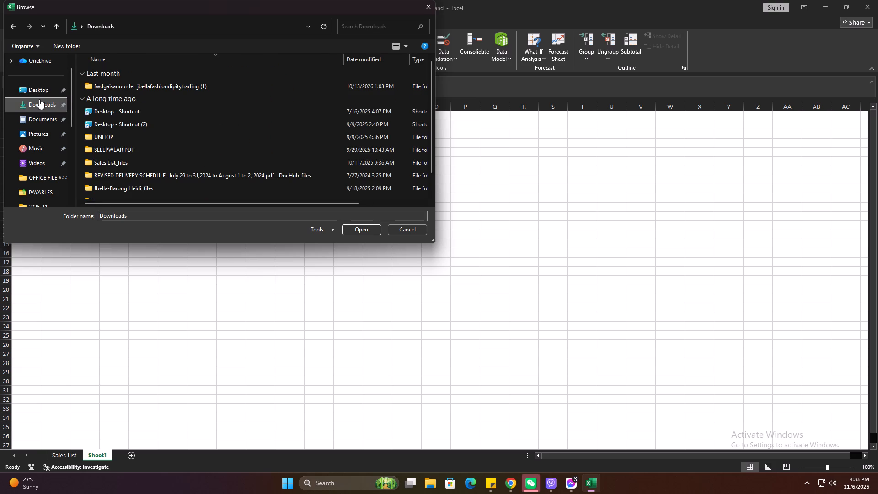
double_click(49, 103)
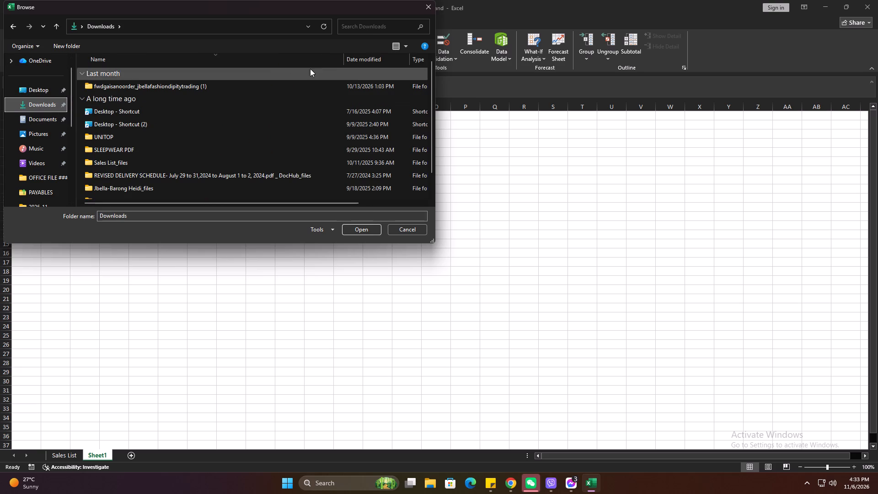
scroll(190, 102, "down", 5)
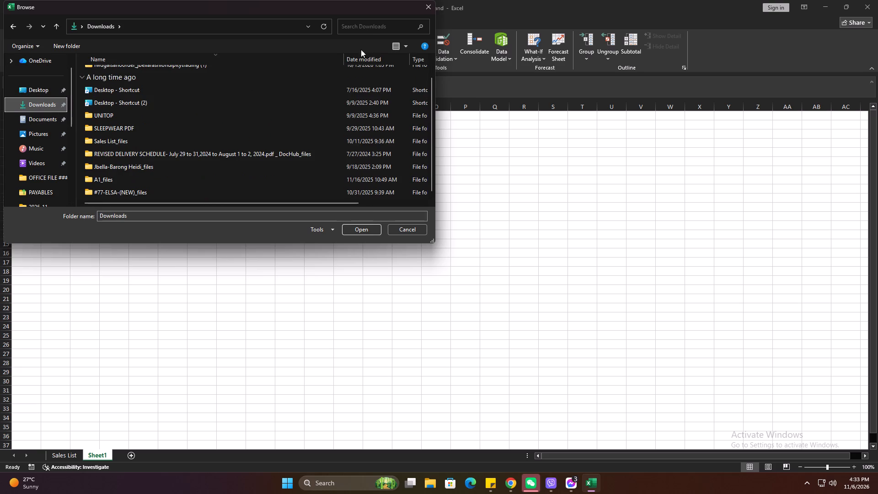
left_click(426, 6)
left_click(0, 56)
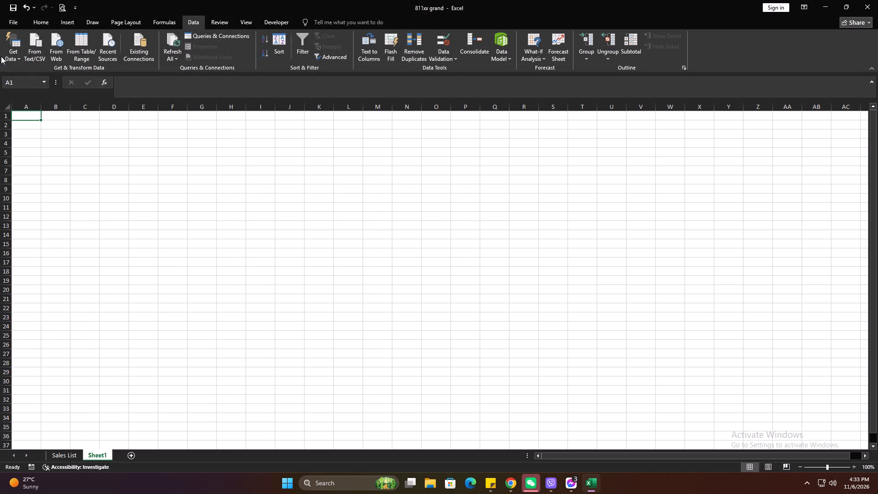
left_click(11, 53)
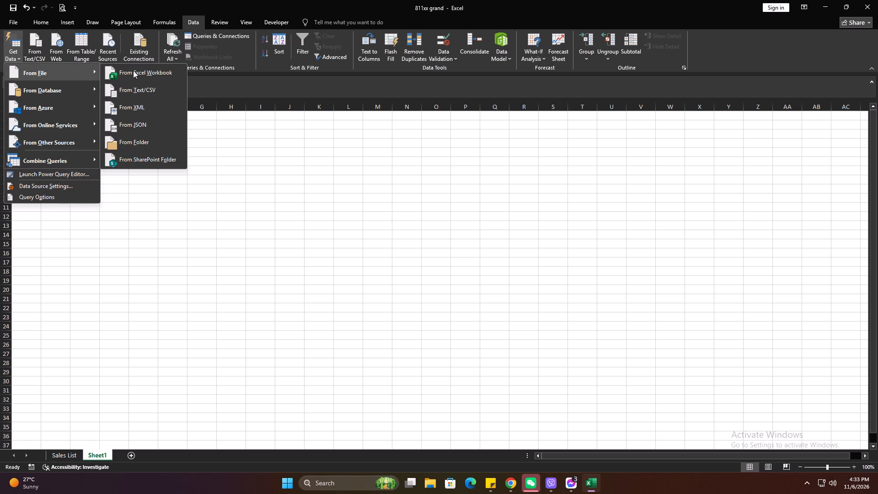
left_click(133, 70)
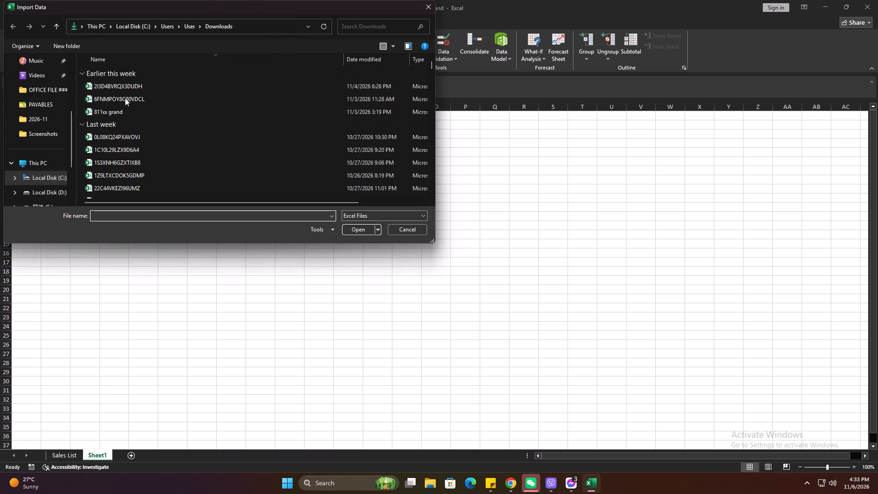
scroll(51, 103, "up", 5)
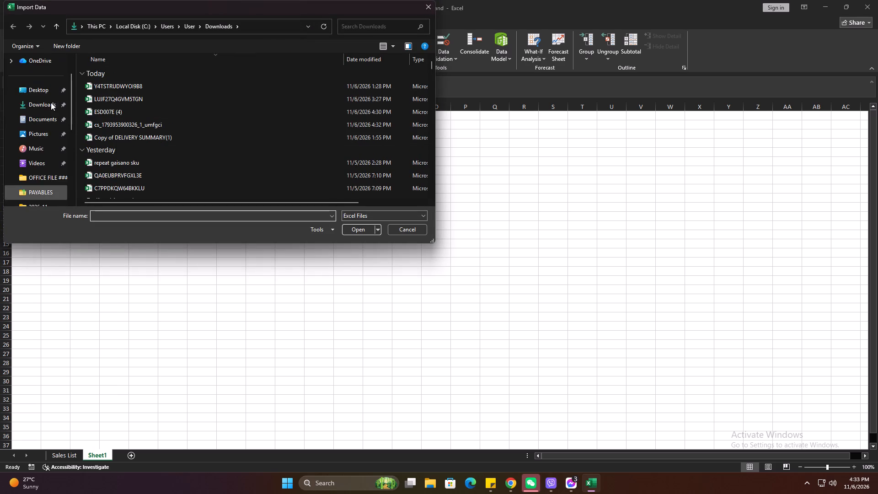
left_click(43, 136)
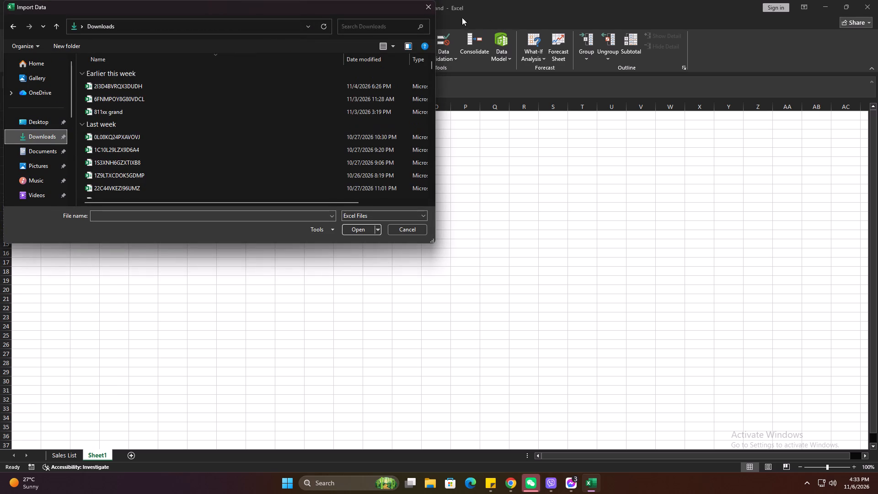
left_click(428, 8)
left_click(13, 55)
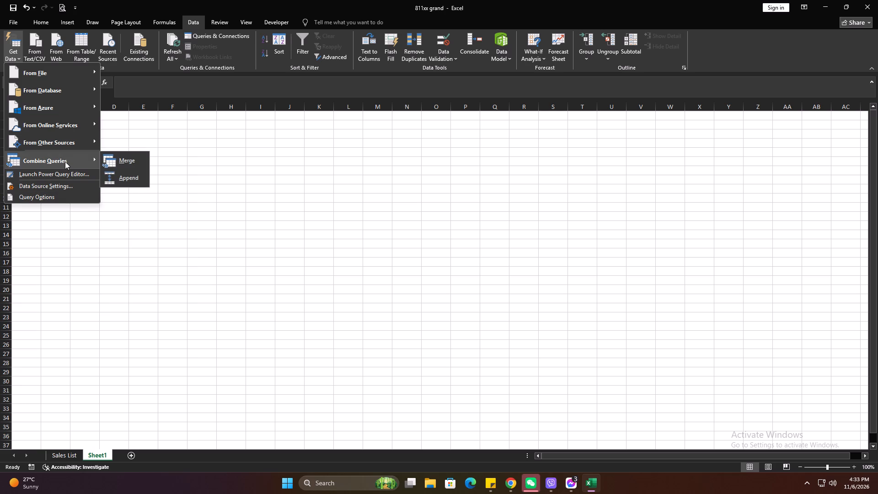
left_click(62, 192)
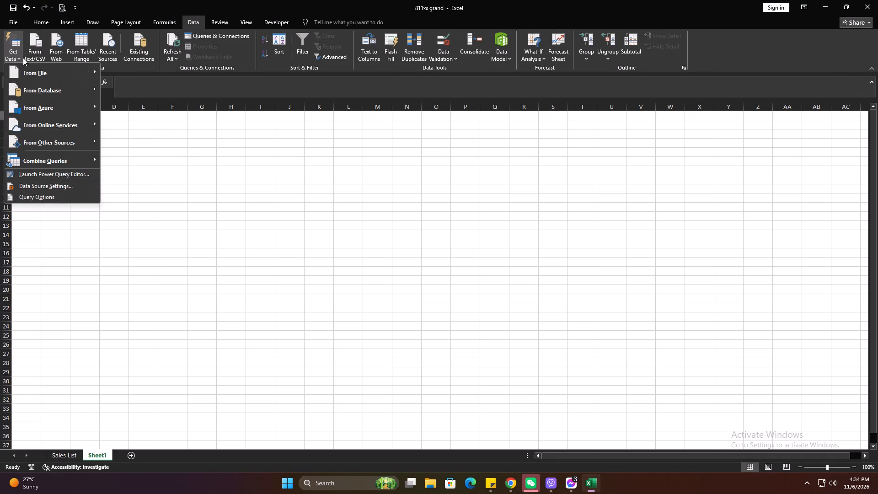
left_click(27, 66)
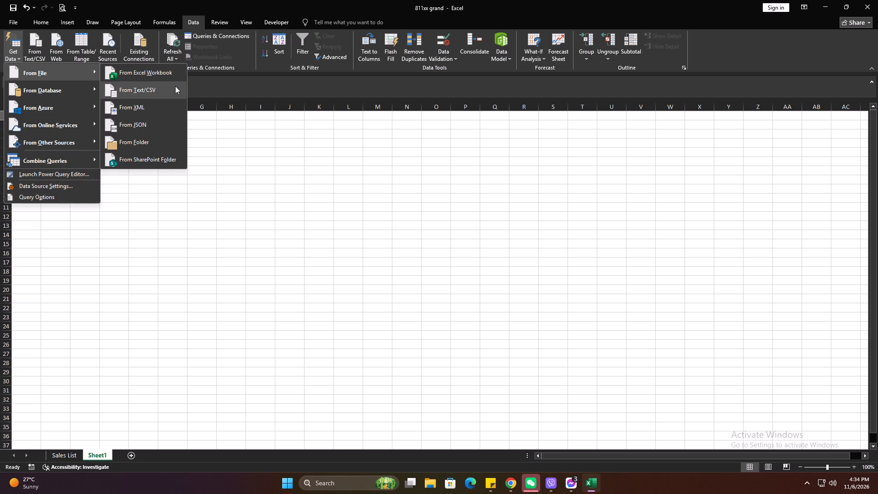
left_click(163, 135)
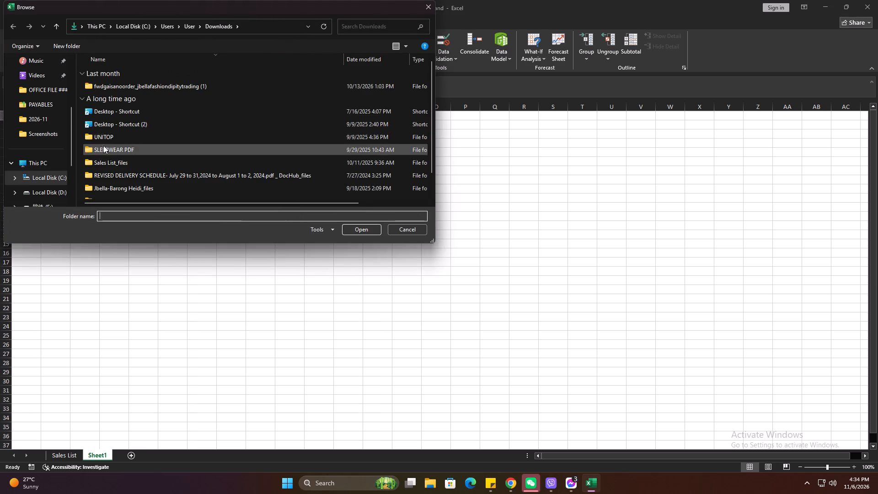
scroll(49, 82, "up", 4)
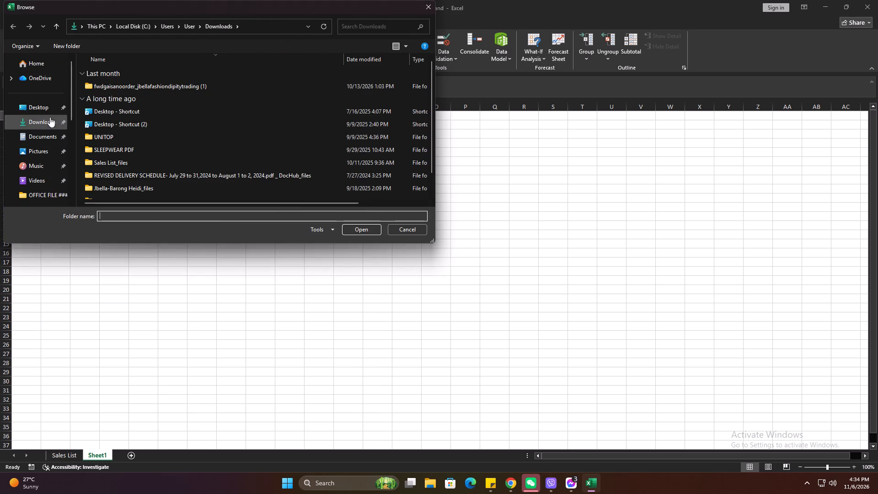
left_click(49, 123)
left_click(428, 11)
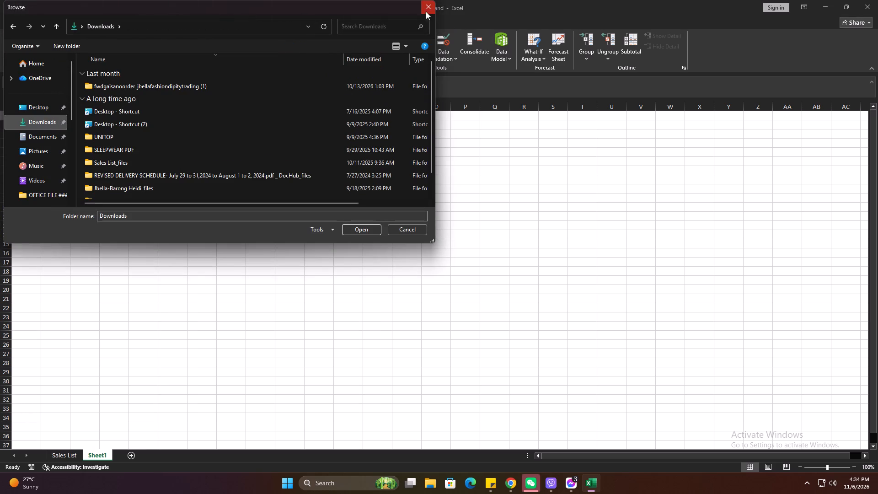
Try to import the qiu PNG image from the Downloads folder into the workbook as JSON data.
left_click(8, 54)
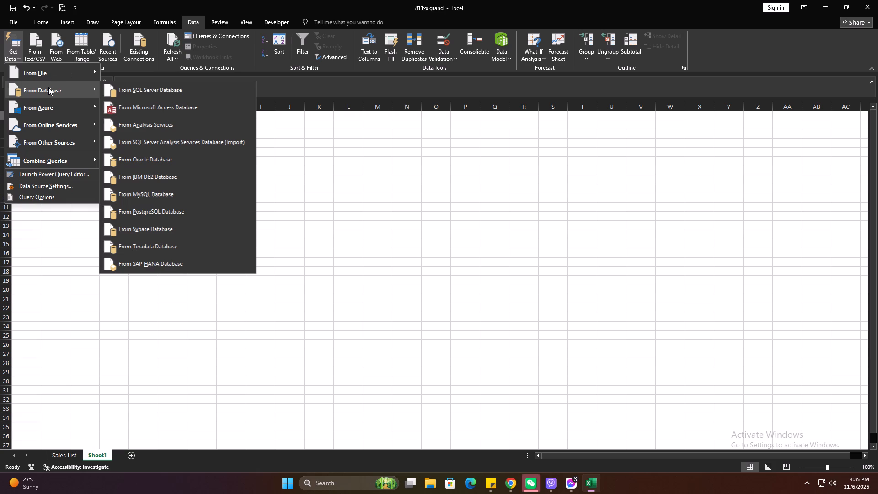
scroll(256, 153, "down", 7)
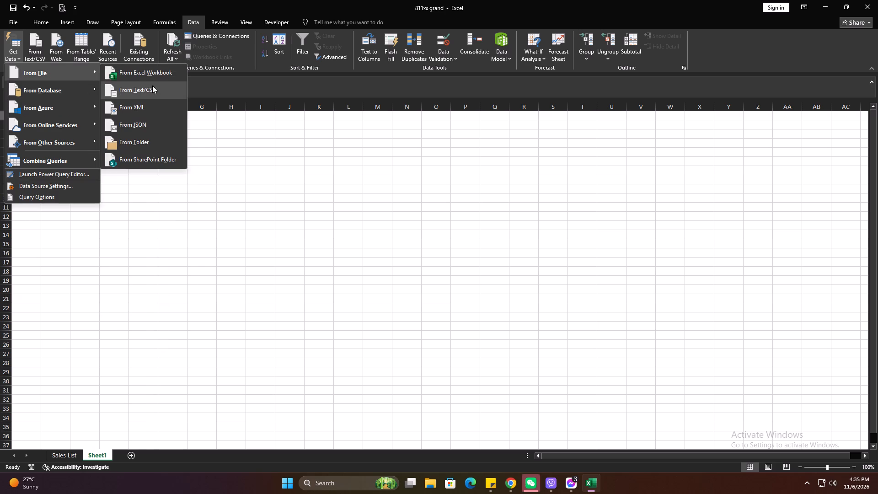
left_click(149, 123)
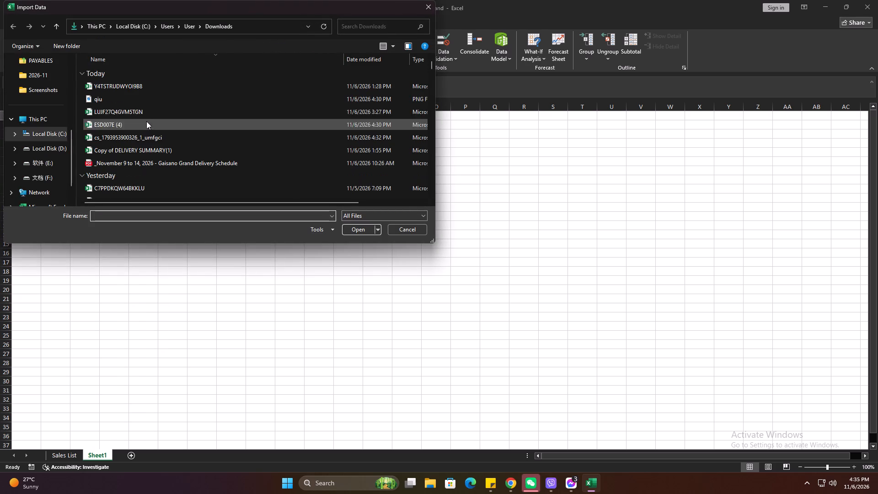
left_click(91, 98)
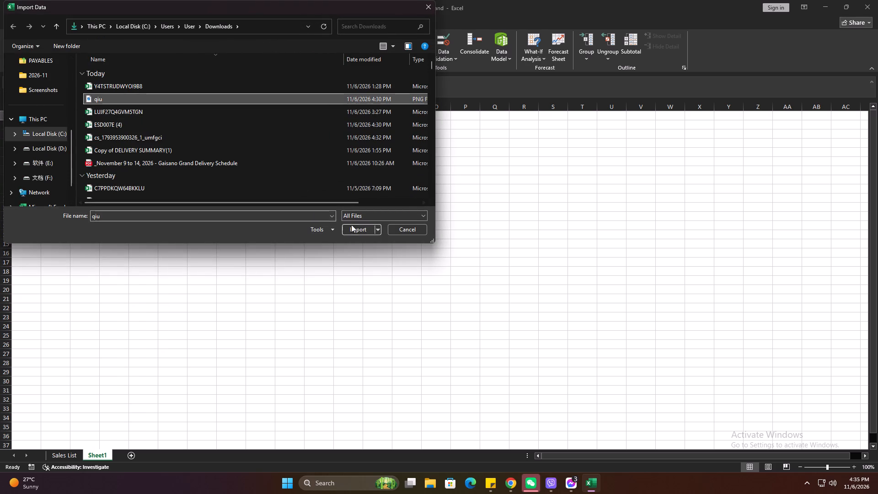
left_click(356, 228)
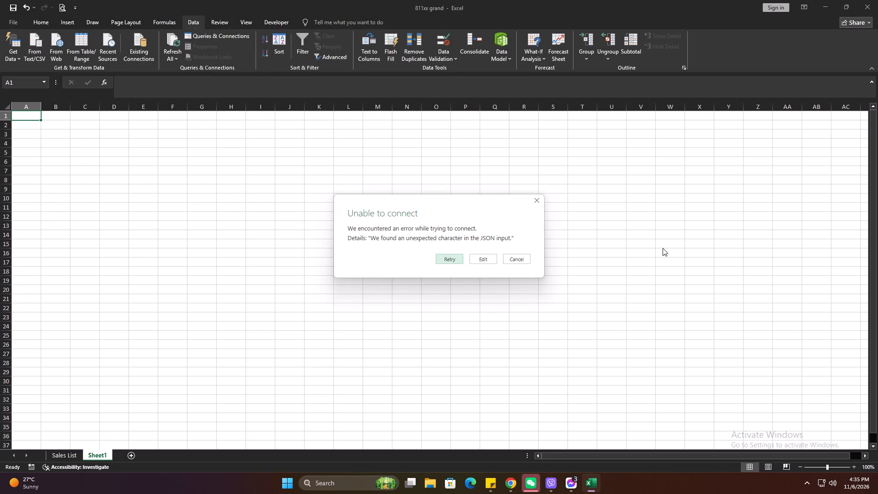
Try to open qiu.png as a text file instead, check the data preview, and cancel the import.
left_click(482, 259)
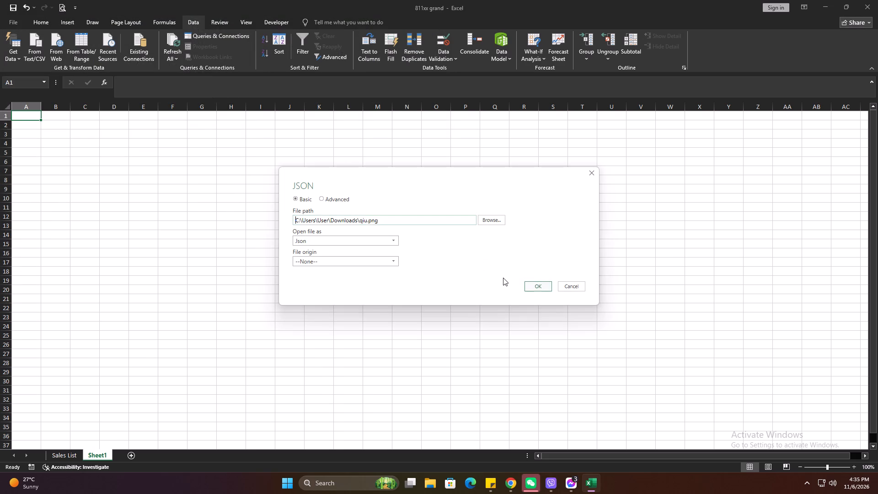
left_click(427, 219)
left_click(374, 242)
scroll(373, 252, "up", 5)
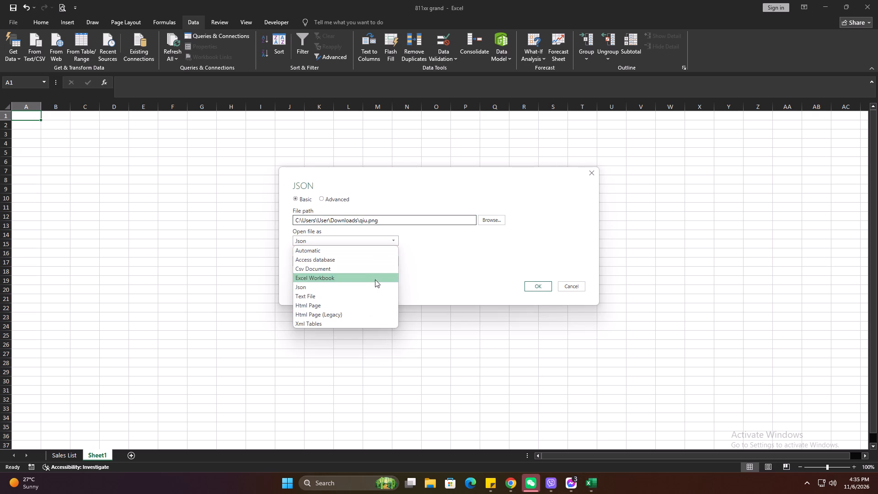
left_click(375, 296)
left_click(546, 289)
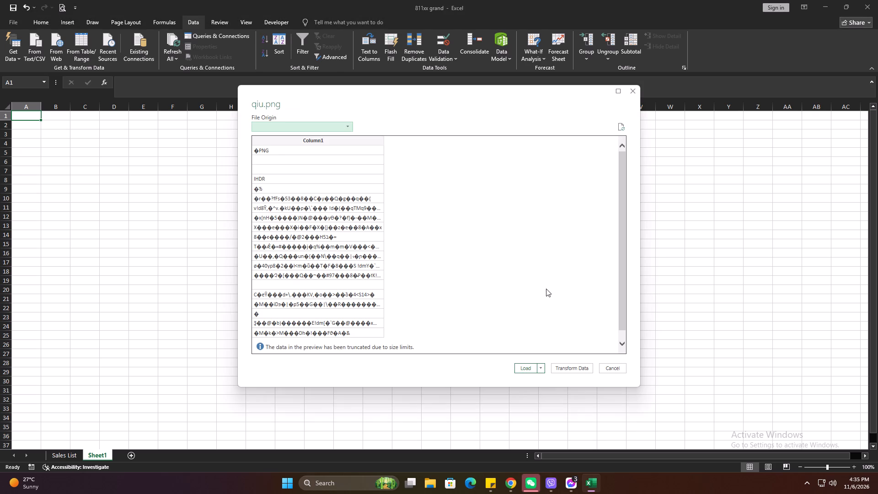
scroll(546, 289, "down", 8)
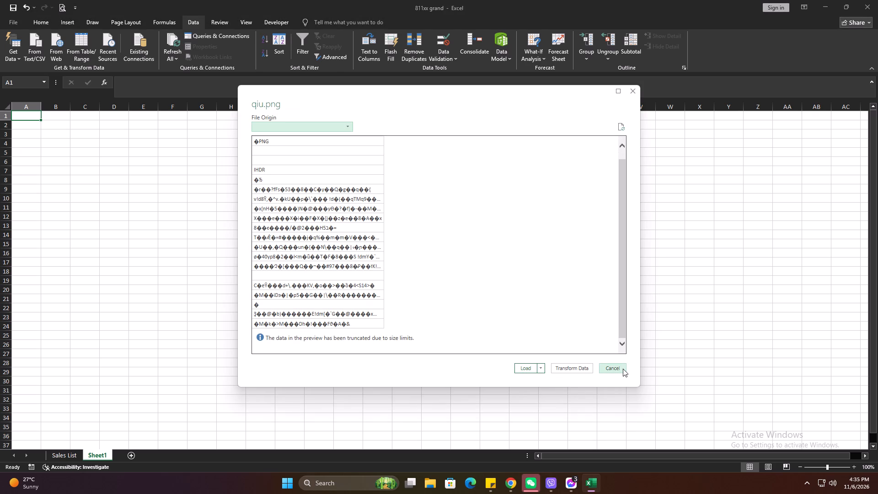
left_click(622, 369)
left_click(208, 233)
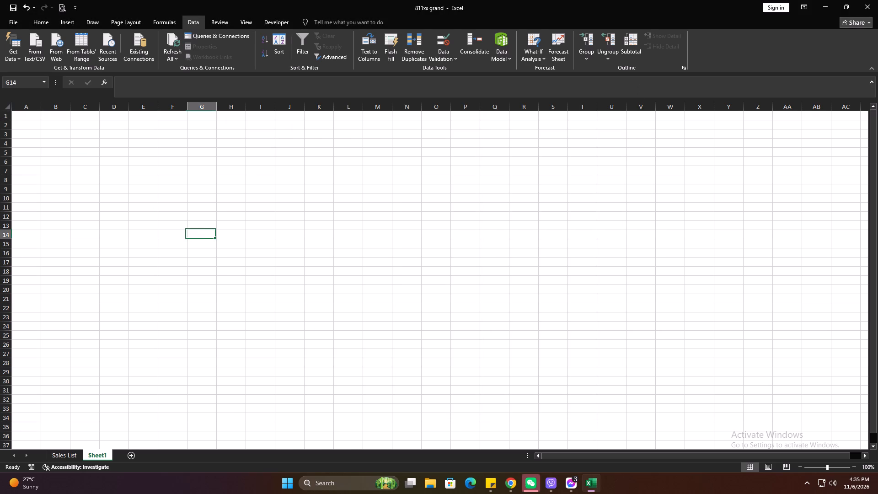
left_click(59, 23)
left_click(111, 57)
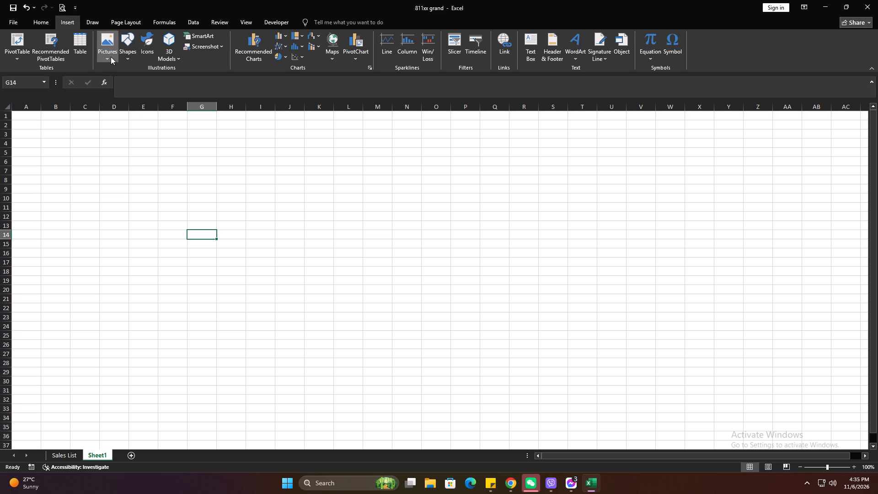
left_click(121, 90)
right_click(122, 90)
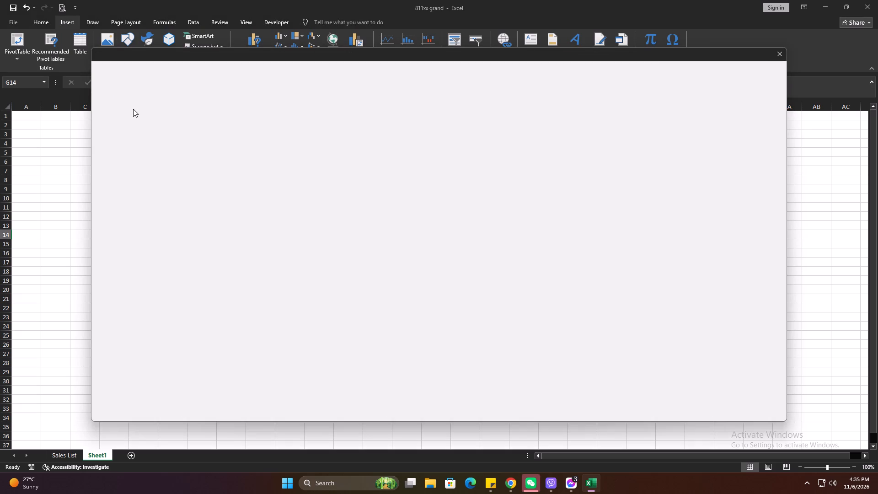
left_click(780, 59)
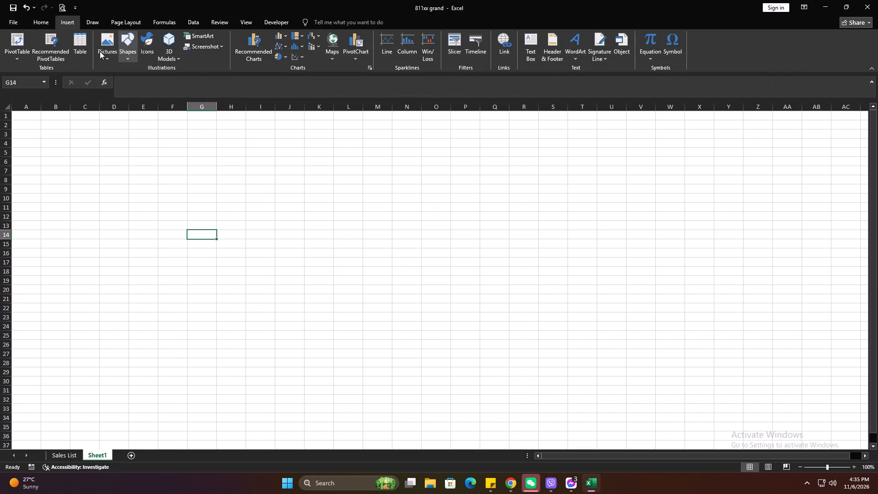
Insert the qiu picture from Downloads into Sheet1 and move its upper-left corner to about cell B1.
left_click(100, 51)
left_click(134, 77)
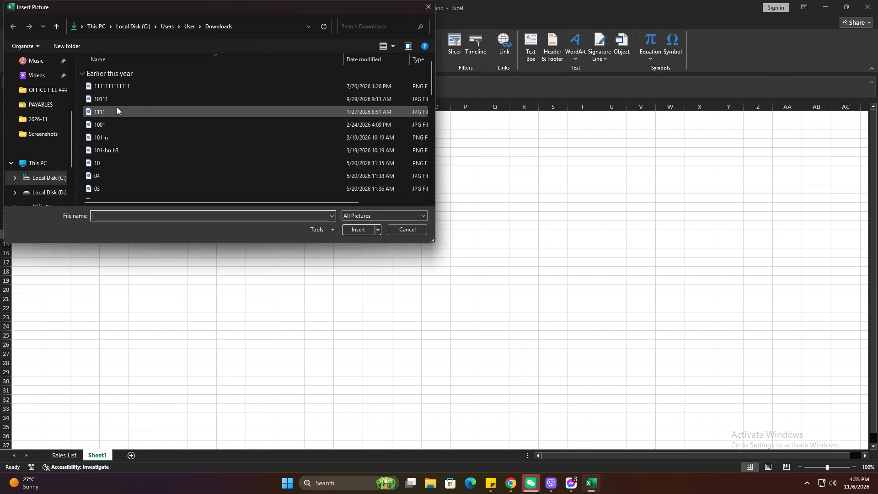
left_click(137, 89)
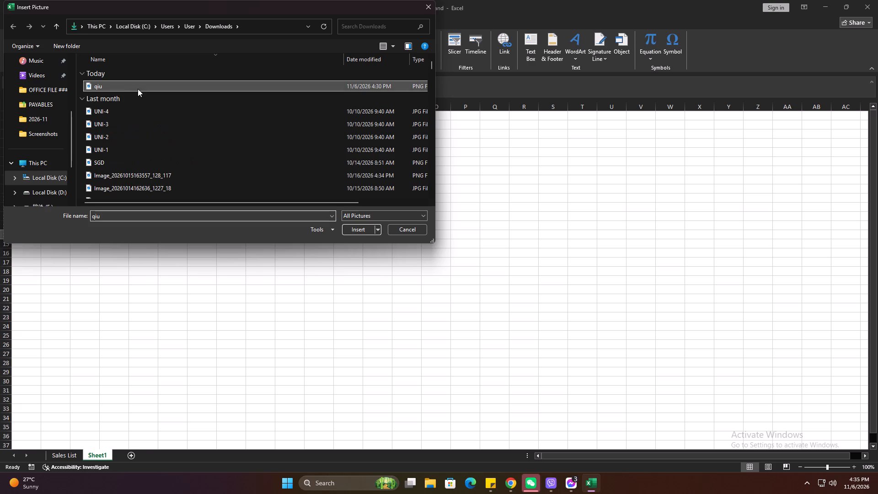
left_click(358, 229)
left_click_drag(330, 273, 267, 204)
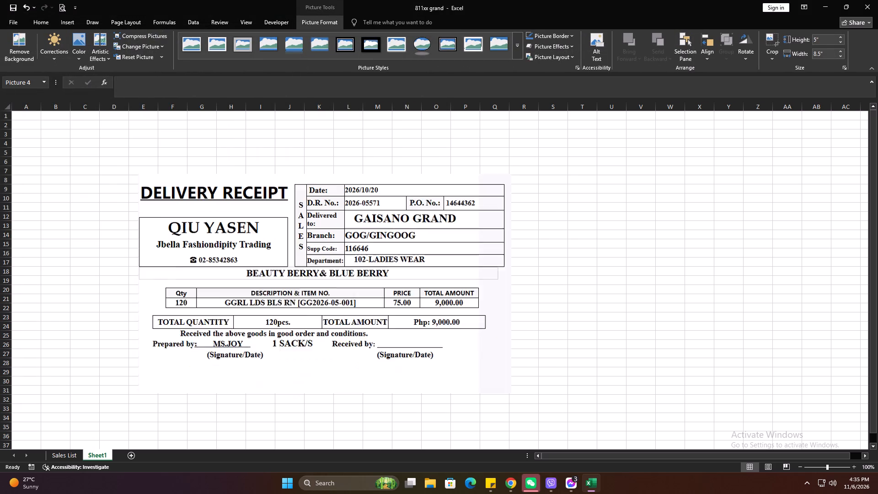
left_click_drag(267, 204, 191, 160)
left_click(15, 6)
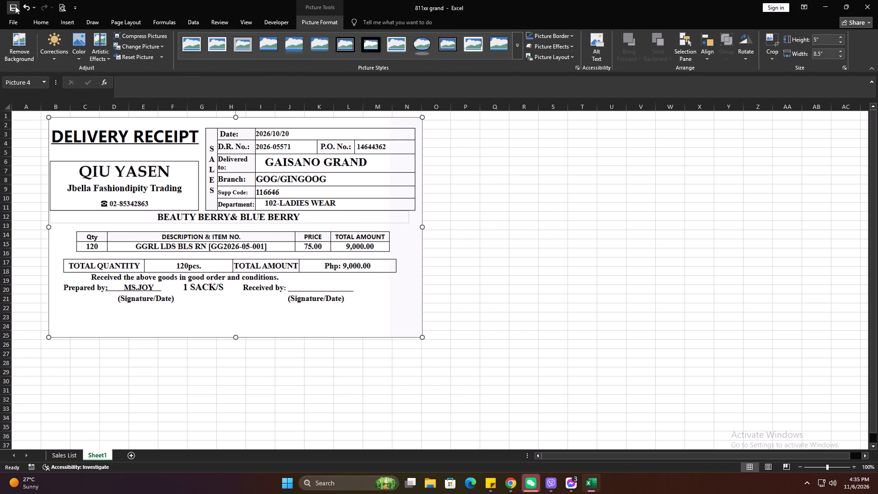
left_click(16, 22)
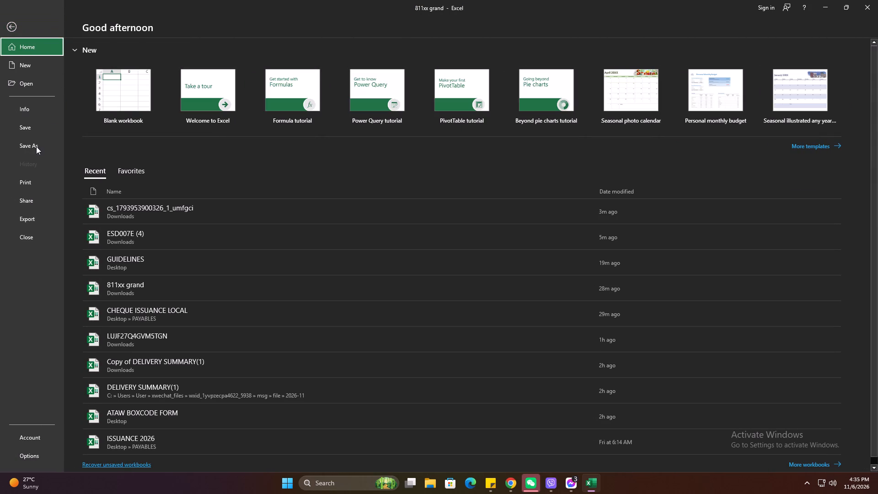
left_click(36, 147)
left_click(326, 102)
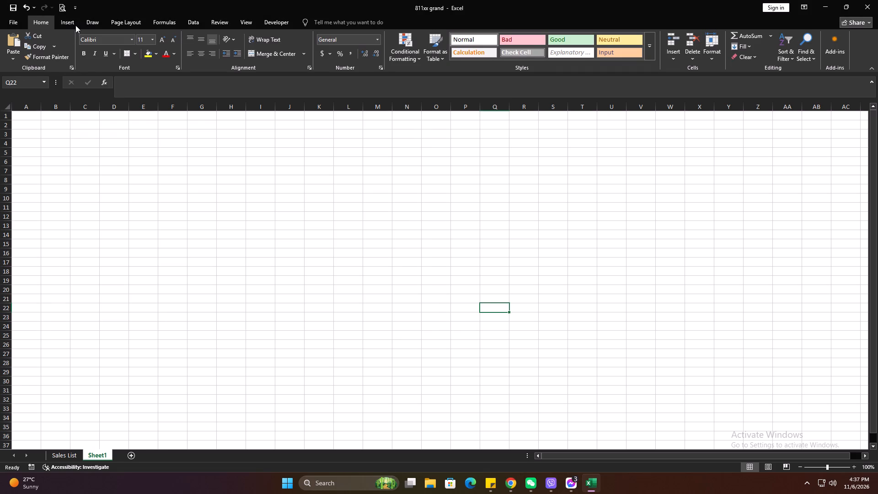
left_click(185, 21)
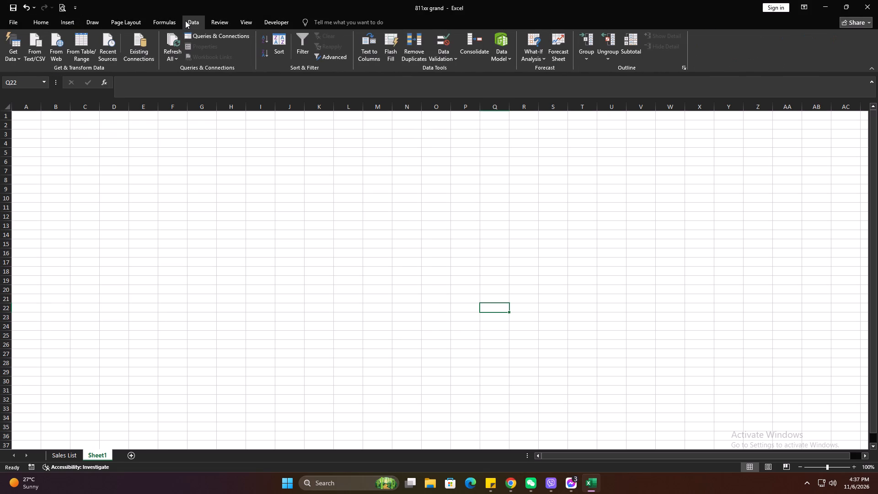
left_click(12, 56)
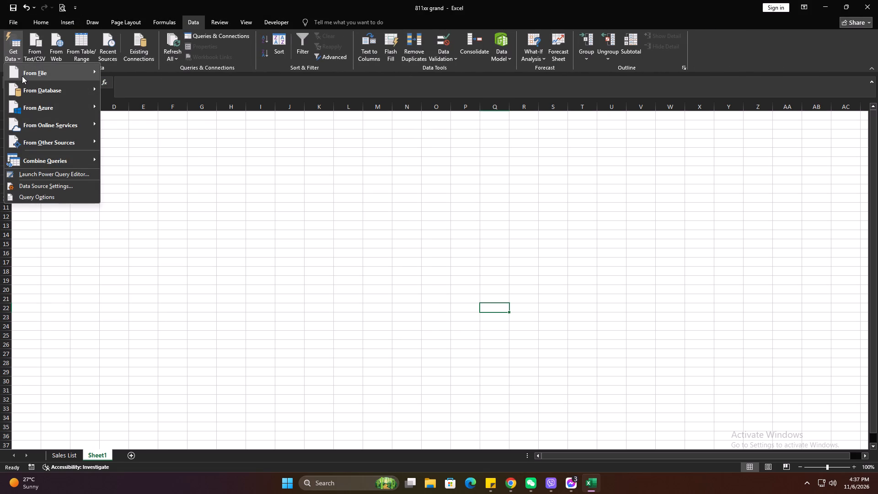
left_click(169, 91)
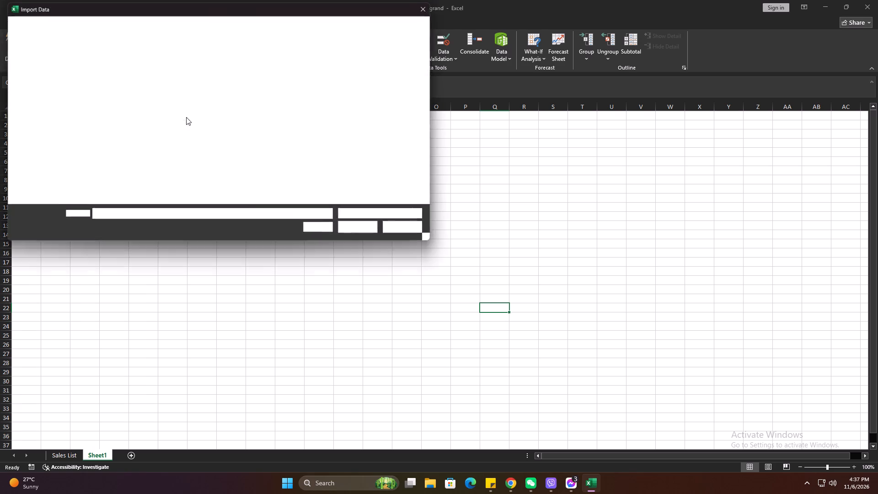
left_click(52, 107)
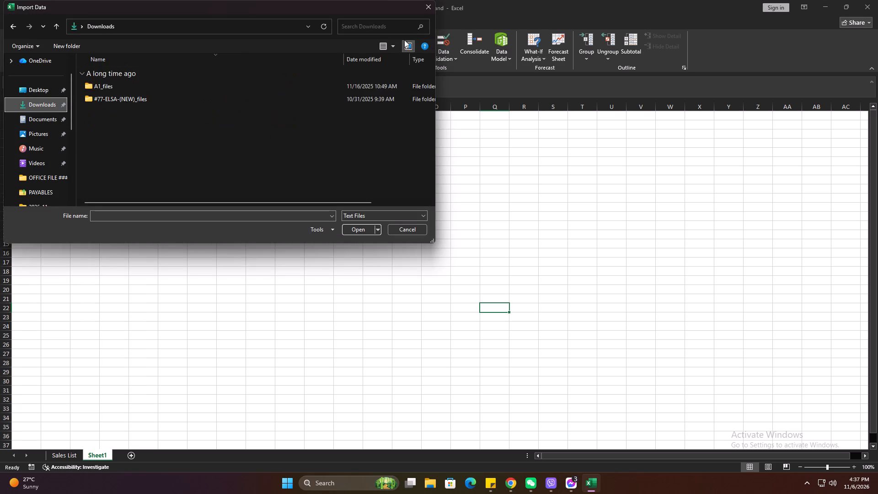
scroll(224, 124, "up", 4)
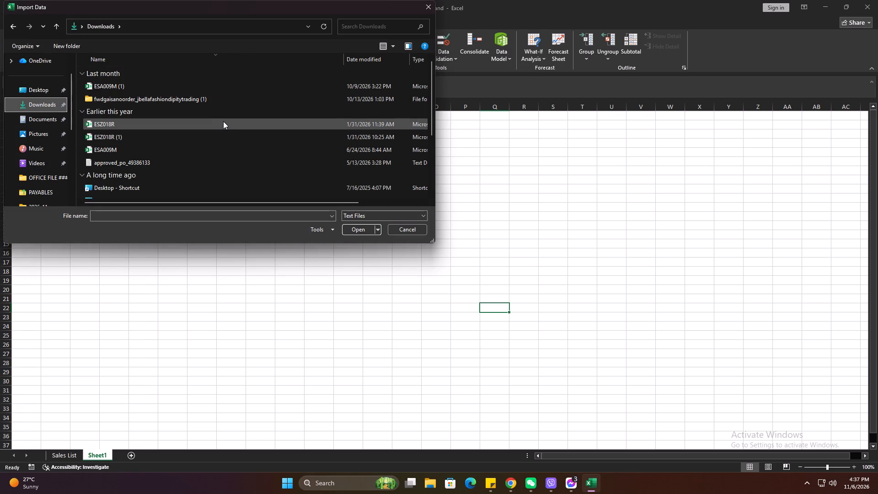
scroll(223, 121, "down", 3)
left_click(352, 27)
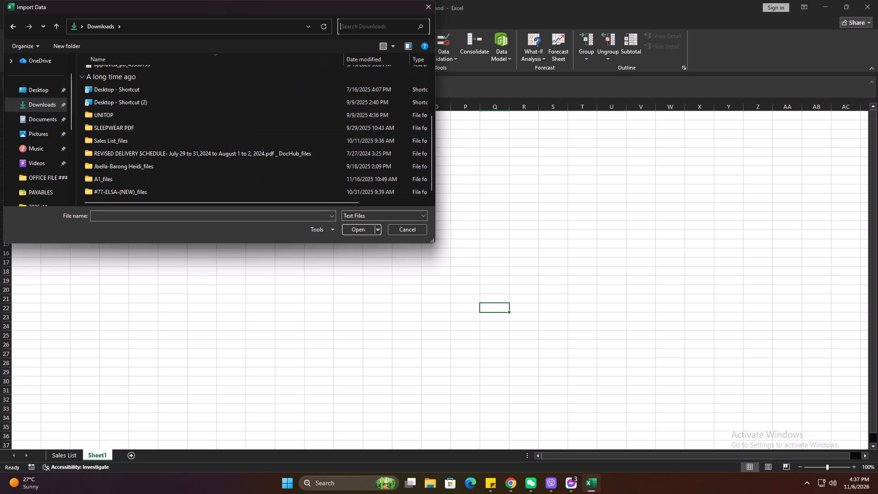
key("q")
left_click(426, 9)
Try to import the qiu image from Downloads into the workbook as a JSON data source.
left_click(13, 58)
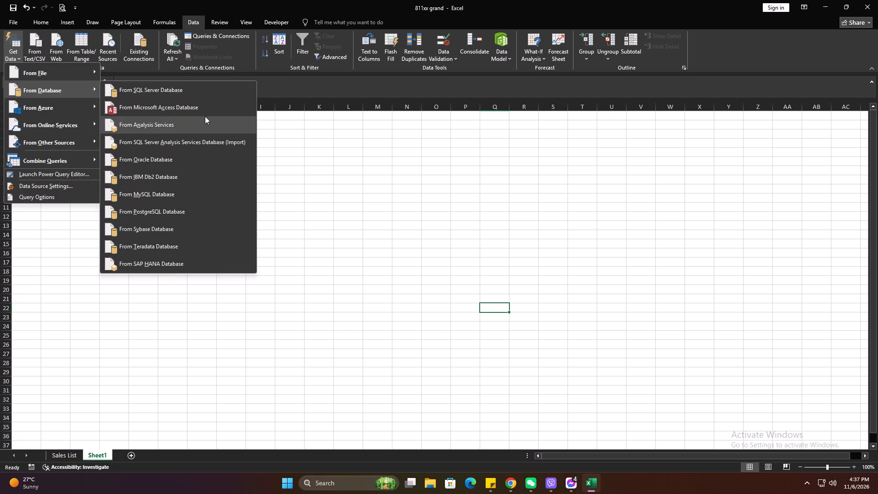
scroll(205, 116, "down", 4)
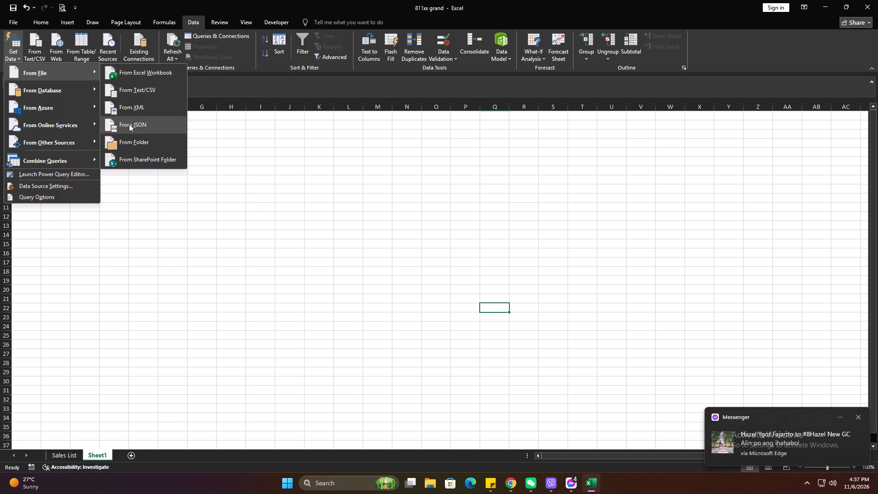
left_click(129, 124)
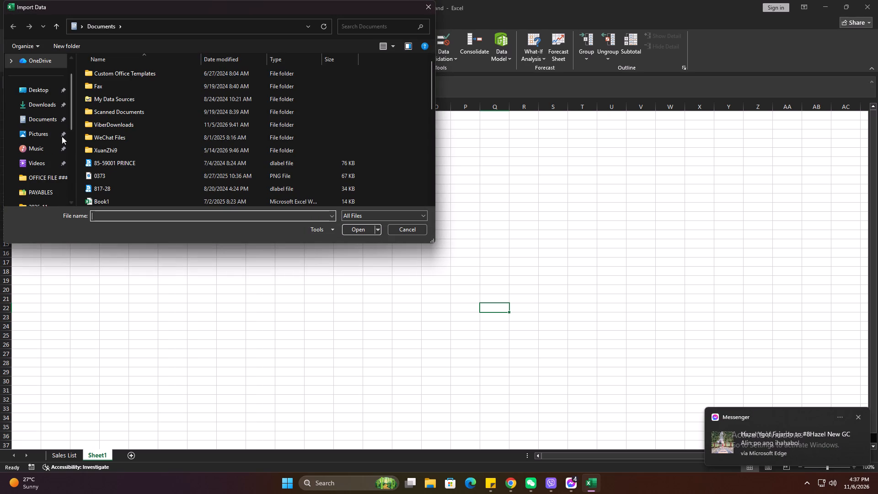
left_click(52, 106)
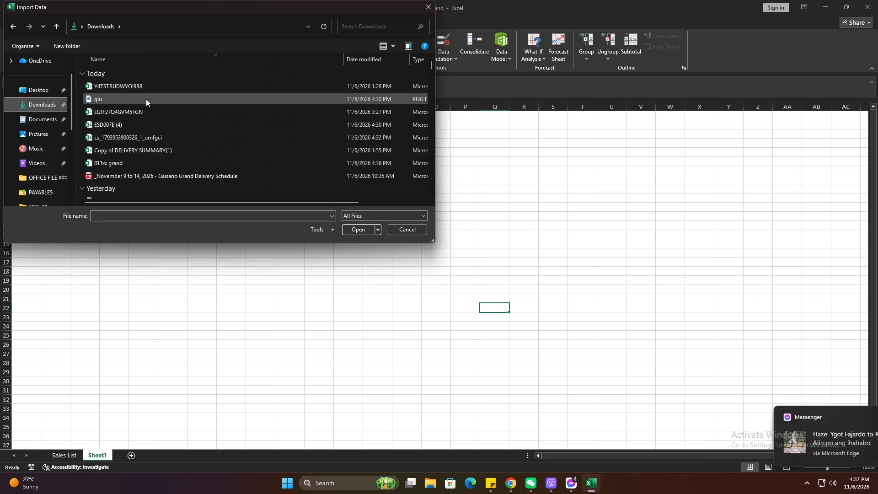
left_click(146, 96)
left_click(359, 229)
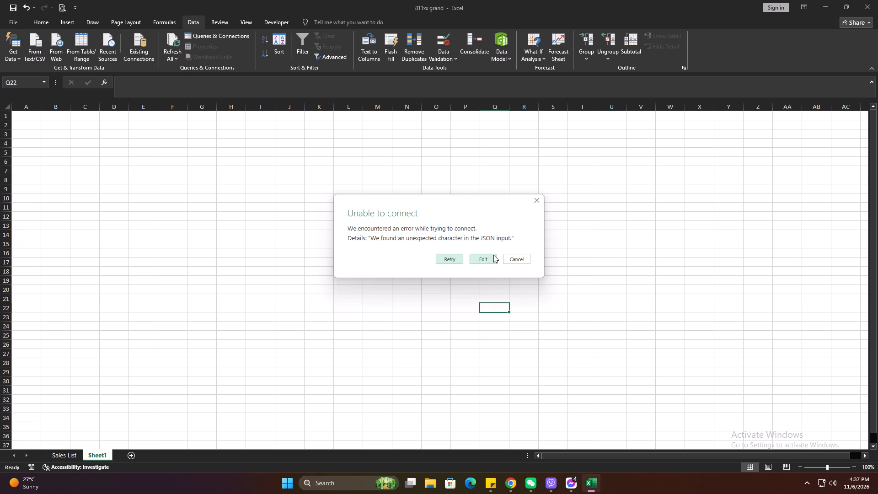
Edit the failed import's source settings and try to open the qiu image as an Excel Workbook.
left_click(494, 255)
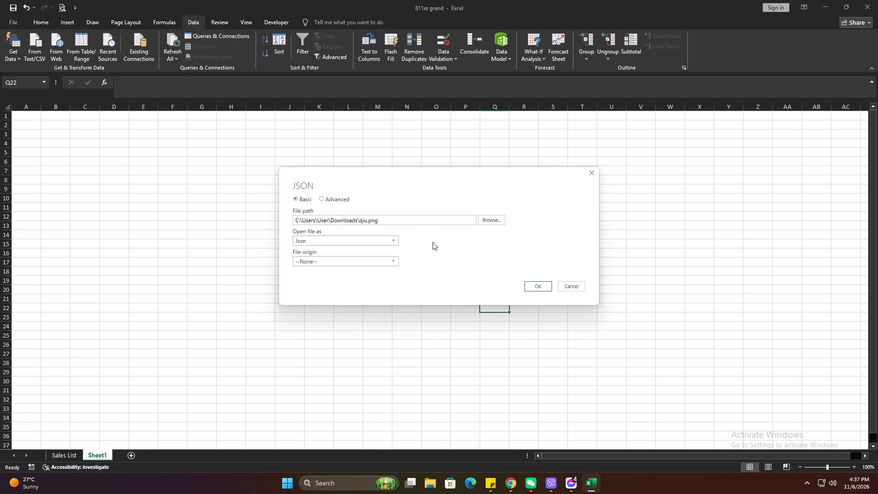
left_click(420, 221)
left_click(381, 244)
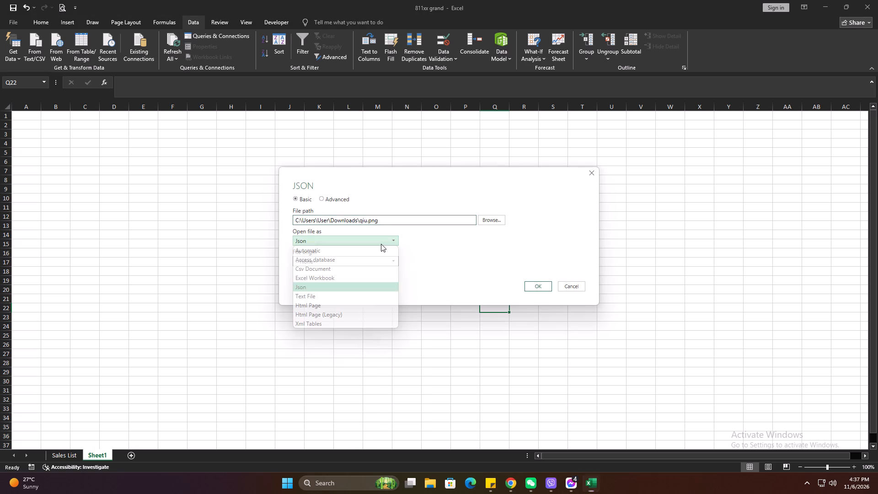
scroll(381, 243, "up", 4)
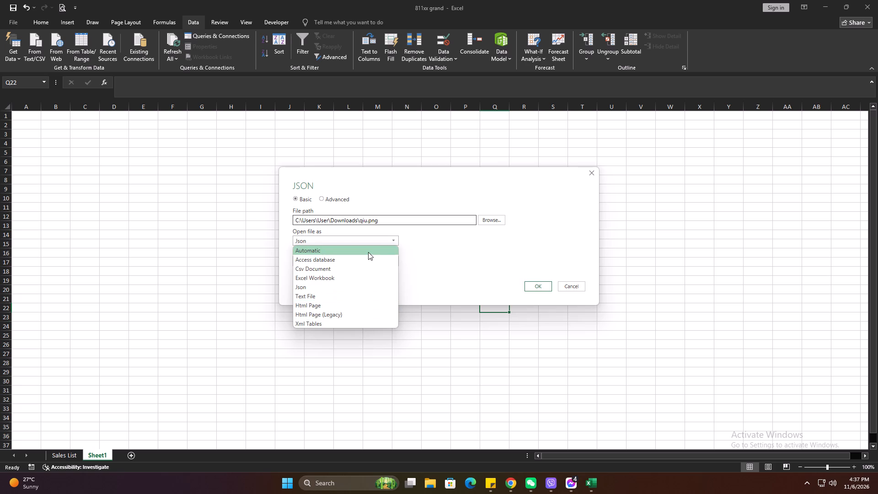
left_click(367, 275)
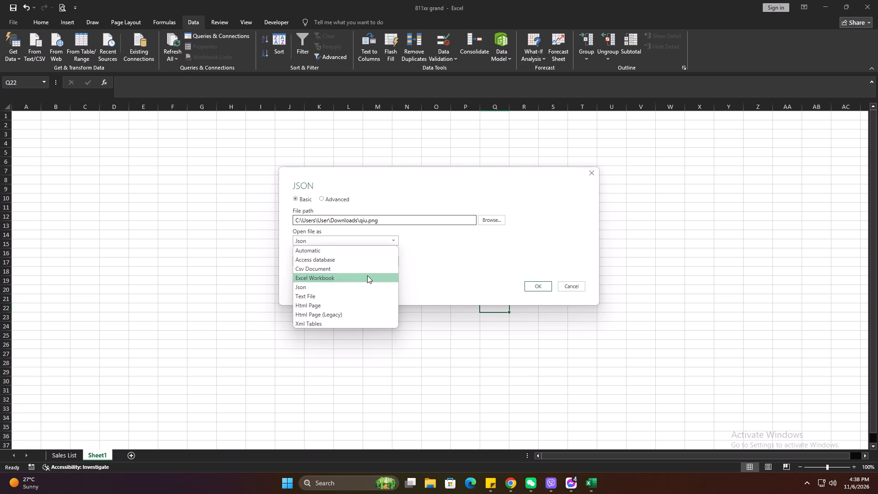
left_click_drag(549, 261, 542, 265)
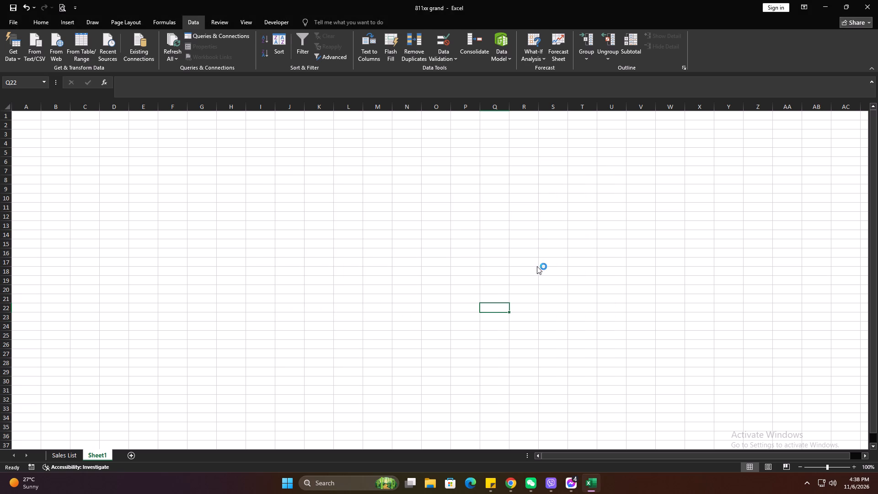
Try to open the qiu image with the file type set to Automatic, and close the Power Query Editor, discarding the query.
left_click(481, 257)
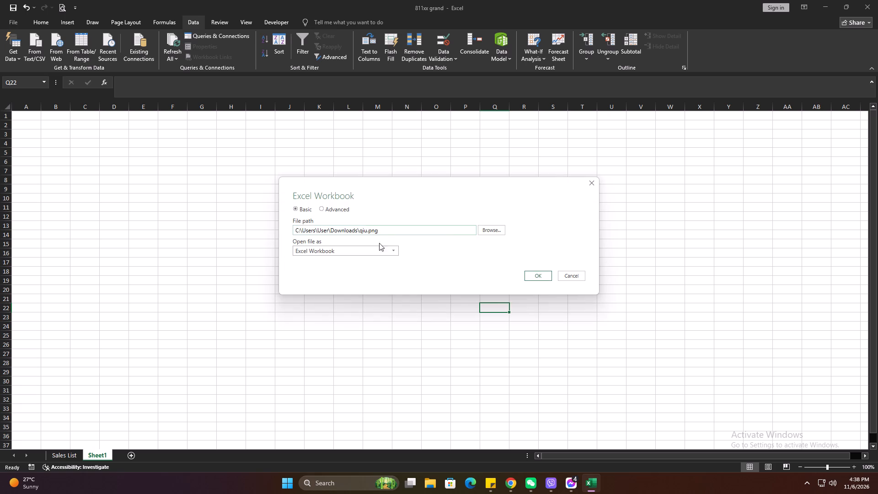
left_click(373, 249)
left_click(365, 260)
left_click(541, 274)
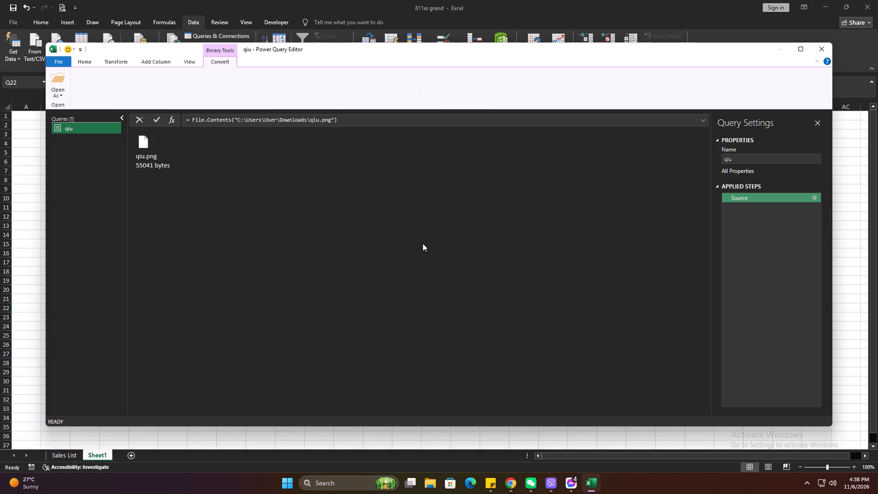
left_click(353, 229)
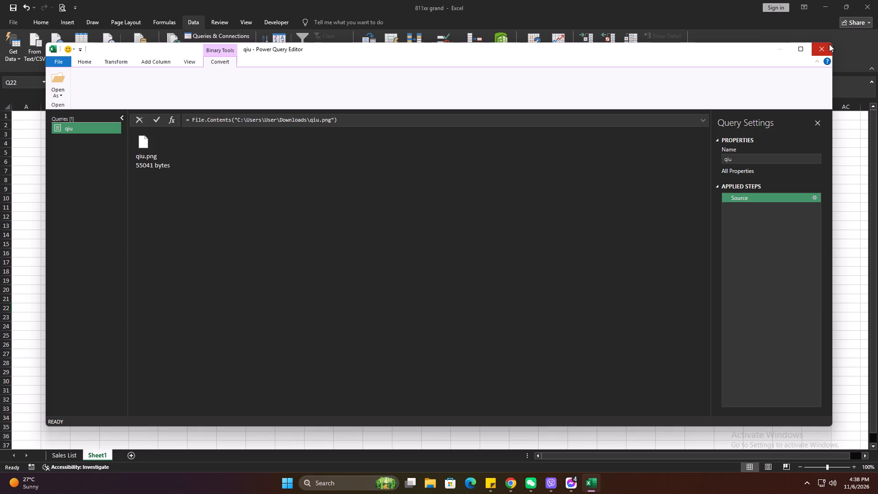
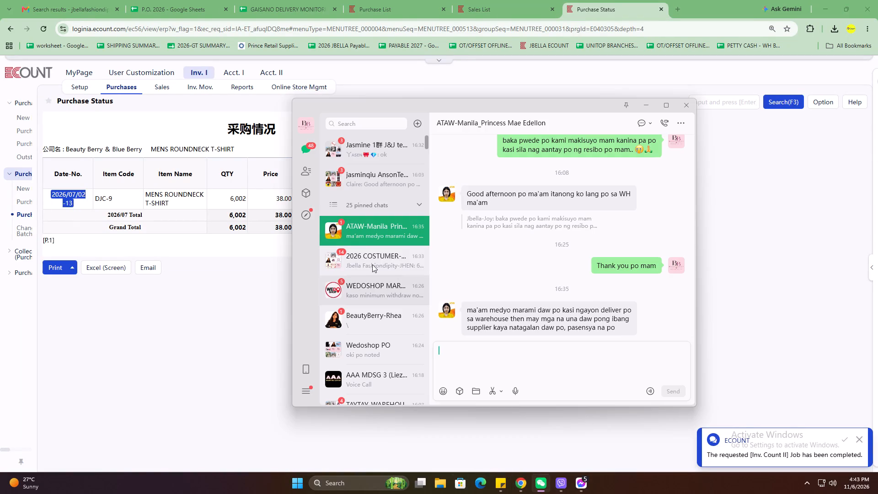
left_click(362, 118)
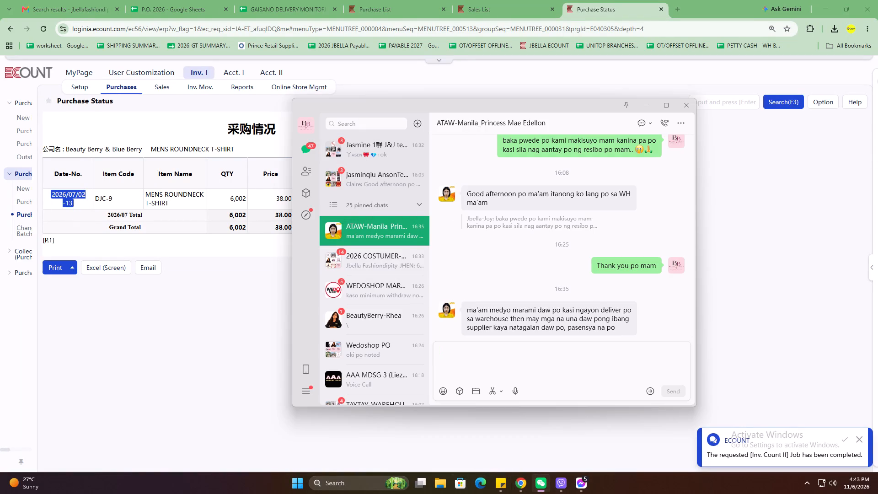
left_click(364, 121)
type("548")
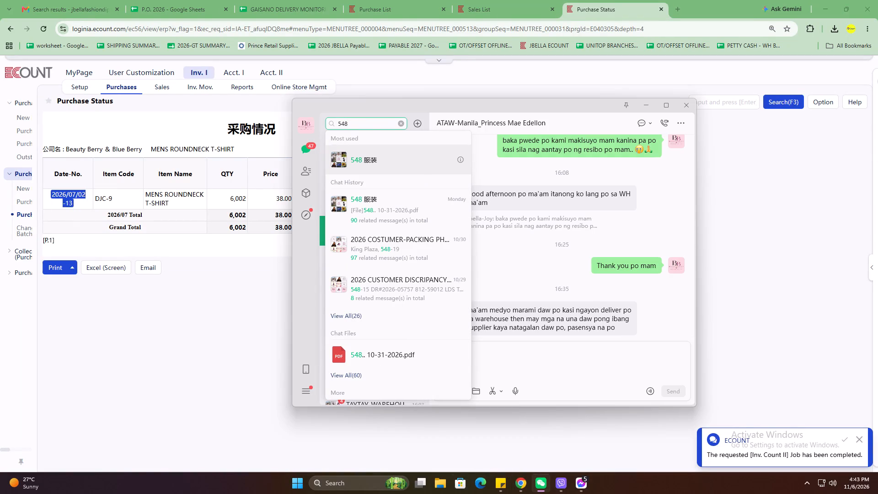
left_click(375, 318)
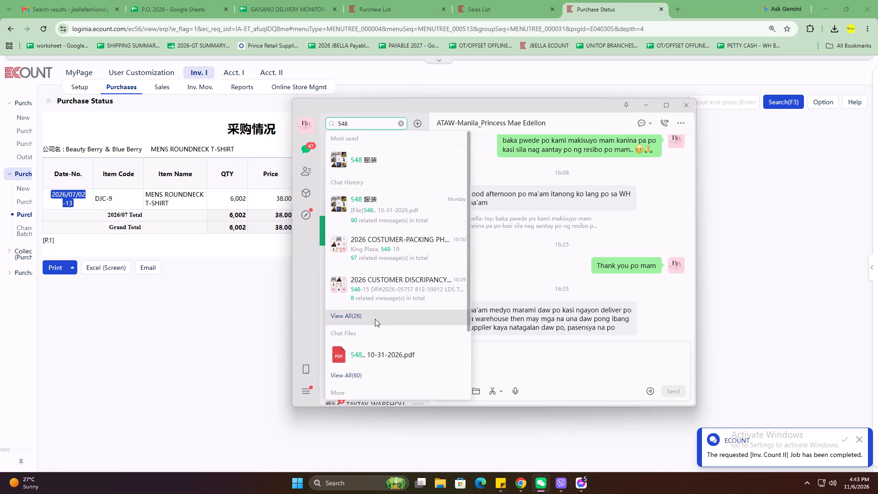
left_click(348, 179)
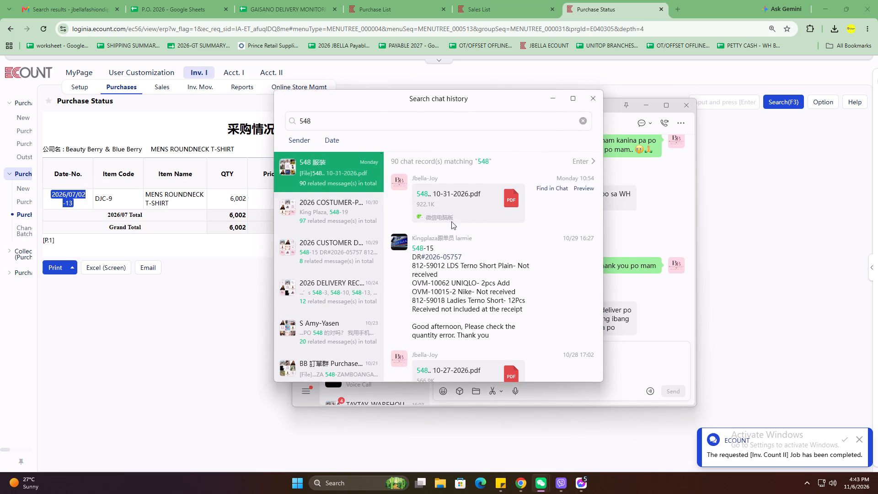
scroll(332, 245, "down", 3)
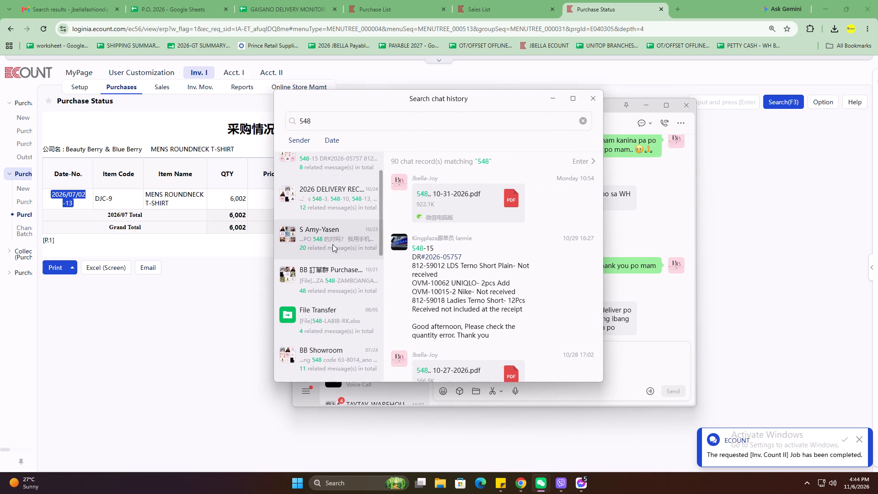
left_click(343, 273)
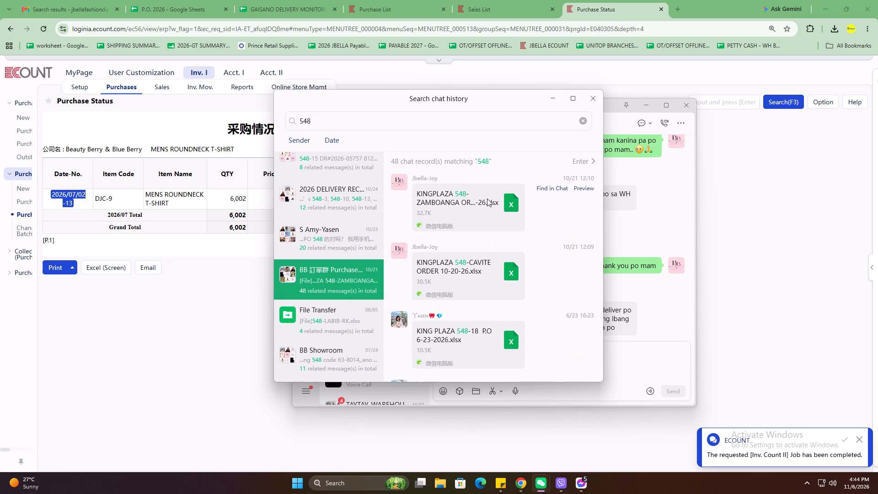
left_click(487, 195)
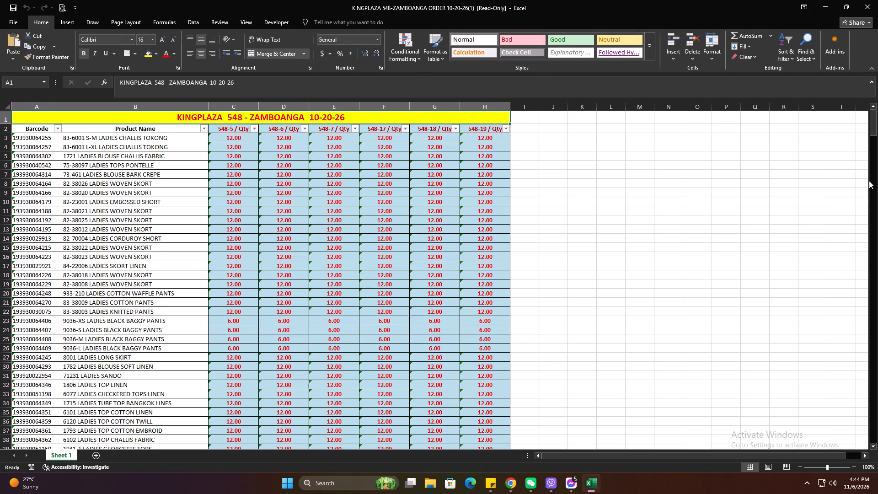
Set the Zamboanga order sheet to print on the EPSON76D584 (WF-C5890 Series) printer with Letter paper.
left_click(156, 195)
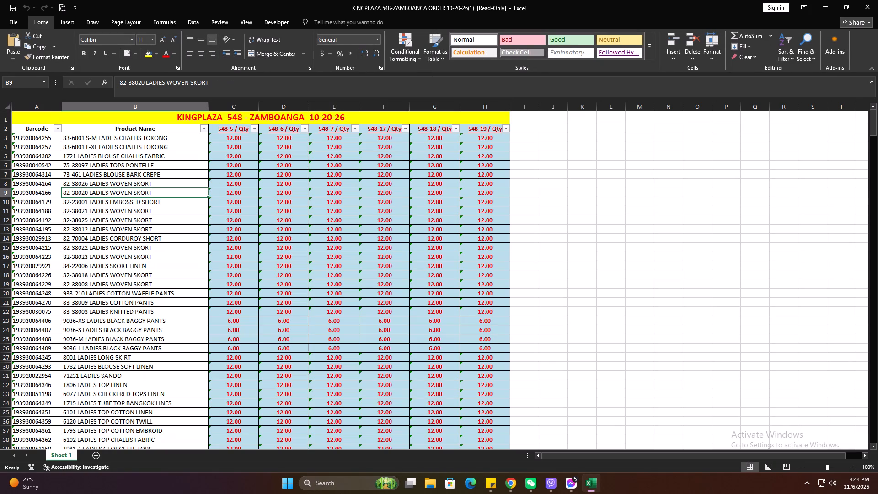
left_click(106, 227)
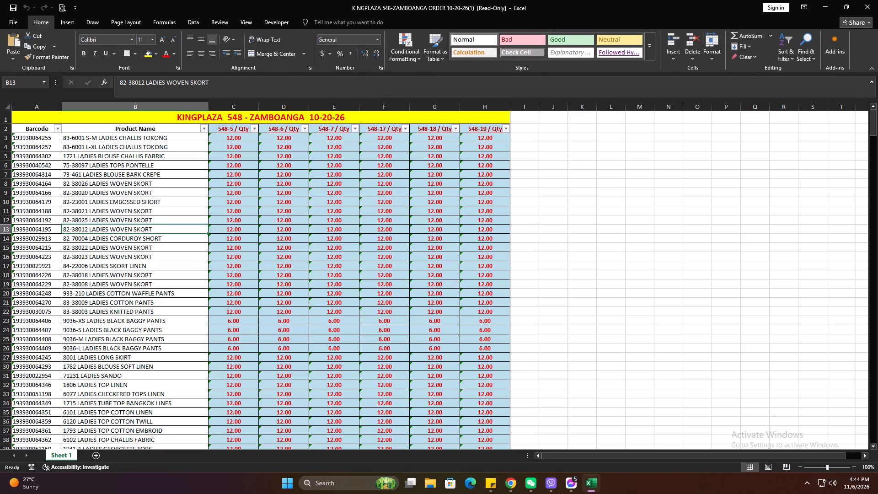
scroll(93, 237, "up", 3)
scroll(93, 237, "down", 13)
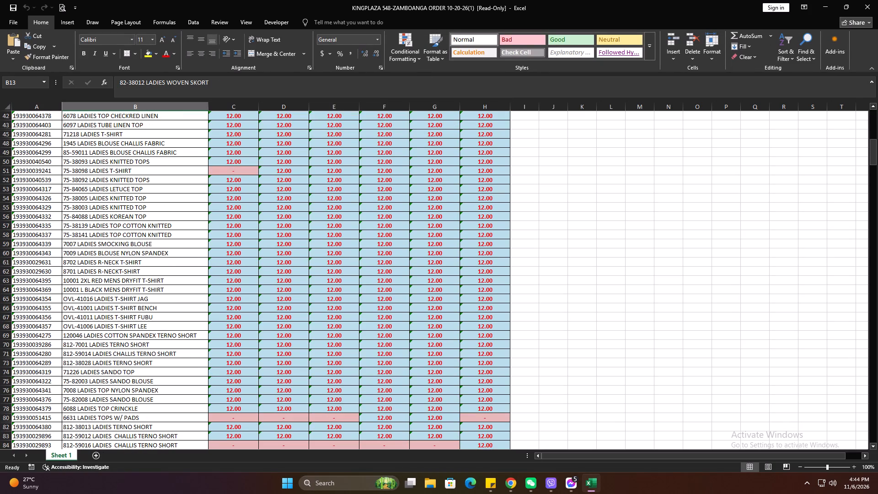
key("ctrl+p")
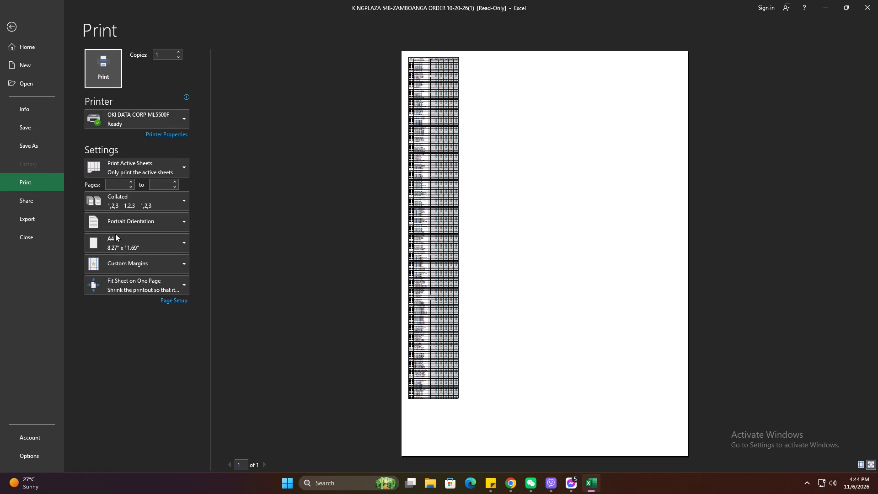
left_click(161, 119)
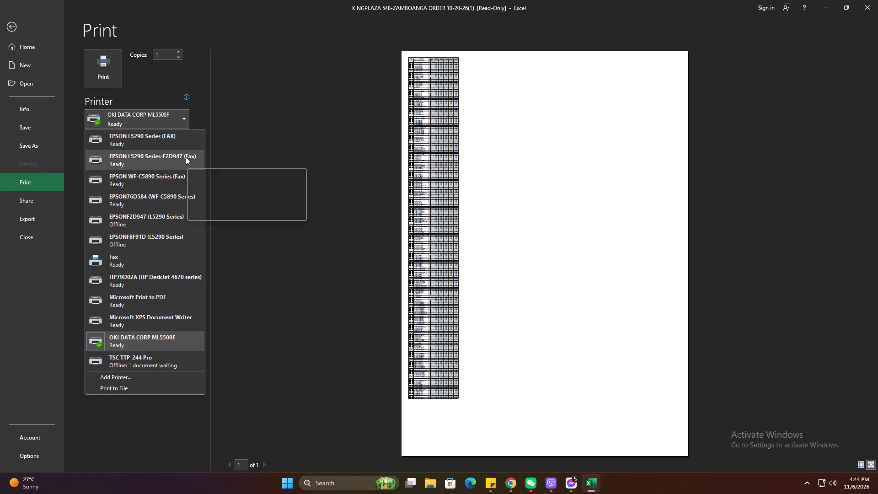
left_click(177, 192)
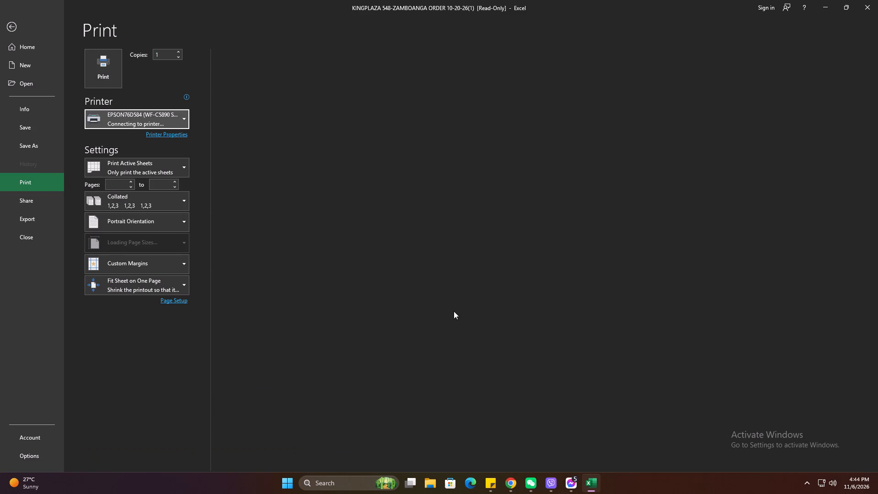
left_click(165, 242)
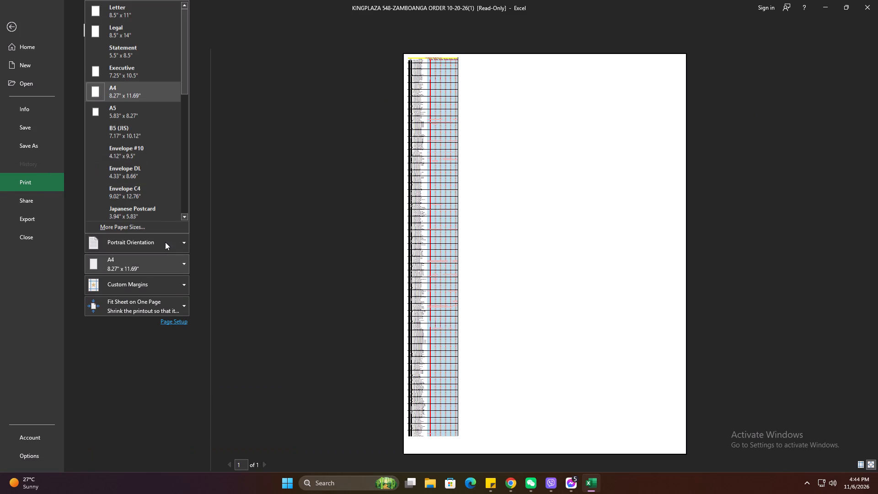
scroll(153, 69, "up", 3)
left_click(151, 9)
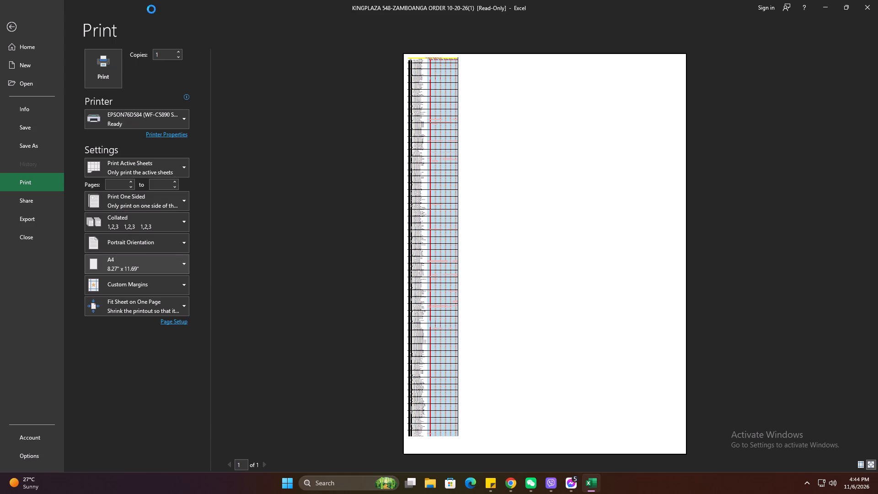
Set the order sheet's page setup to landscape orientation with scaling adjusted to 125% of normal size.
left_click(176, 322)
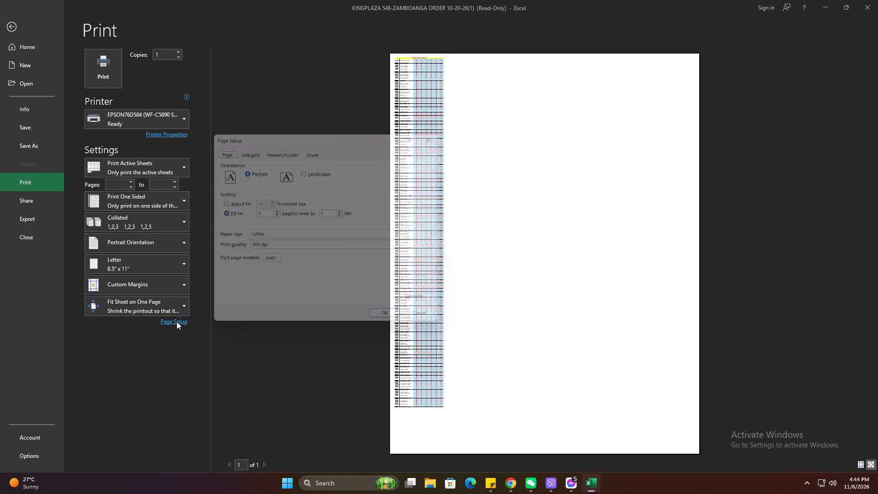
left_click(319, 163)
left_click(319, 167)
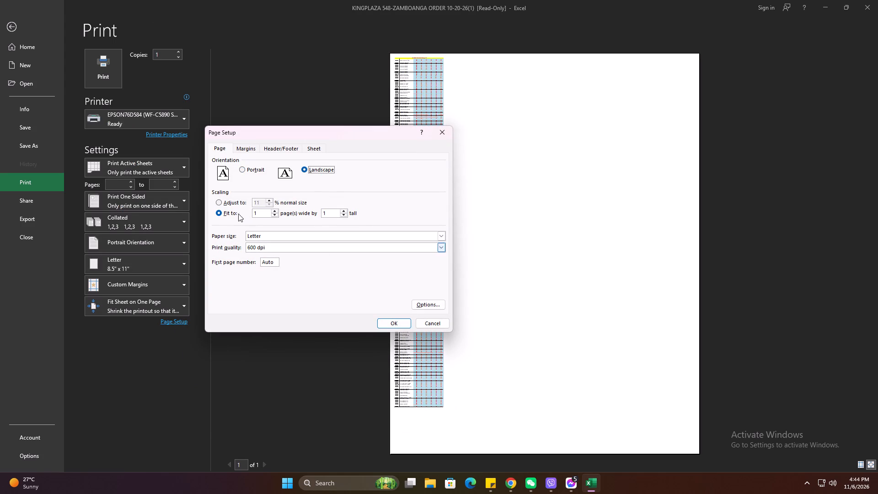
left_click(233, 201)
left_click(271, 200)
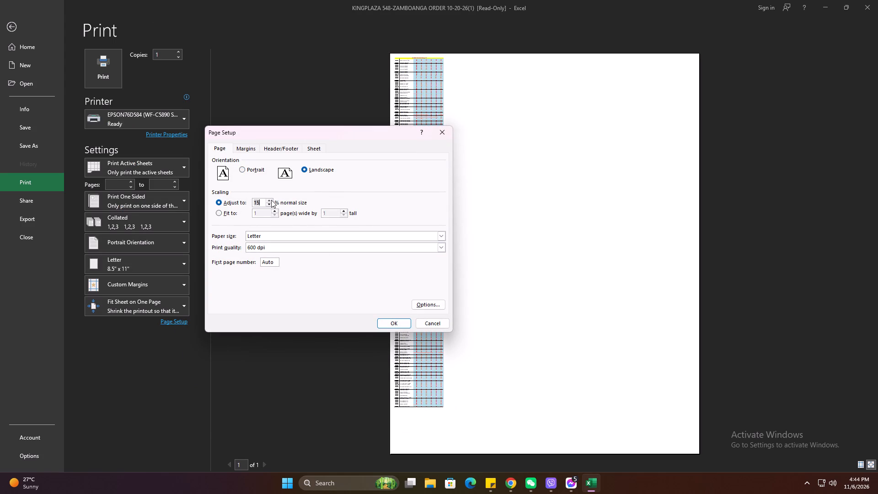
triple_click(271, 204)
left_click(389, 327)
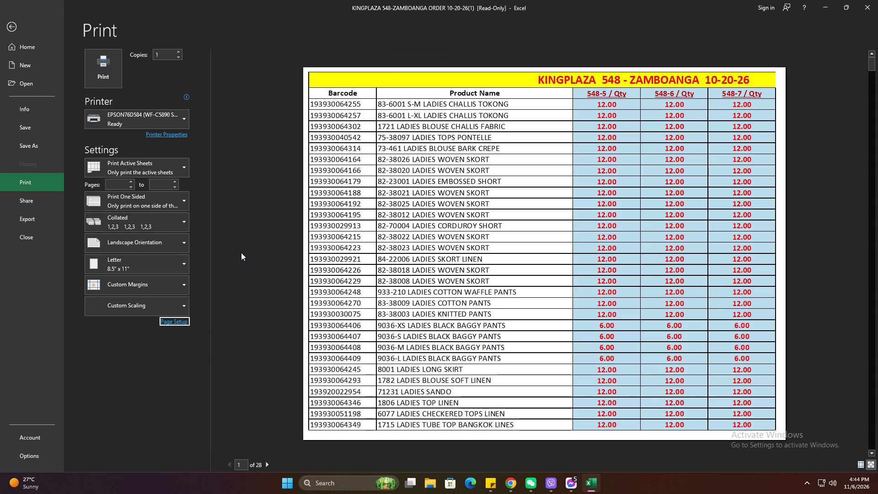
left_click(38, 27)
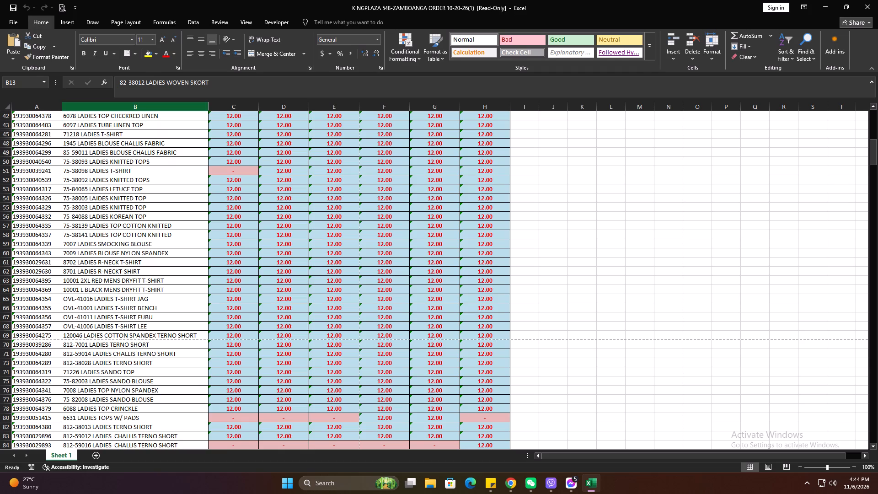
Set the order sheet's print scaling to 110% and its bottom margin to 0.25 inch.
scroll(480, 178, "up", 19)
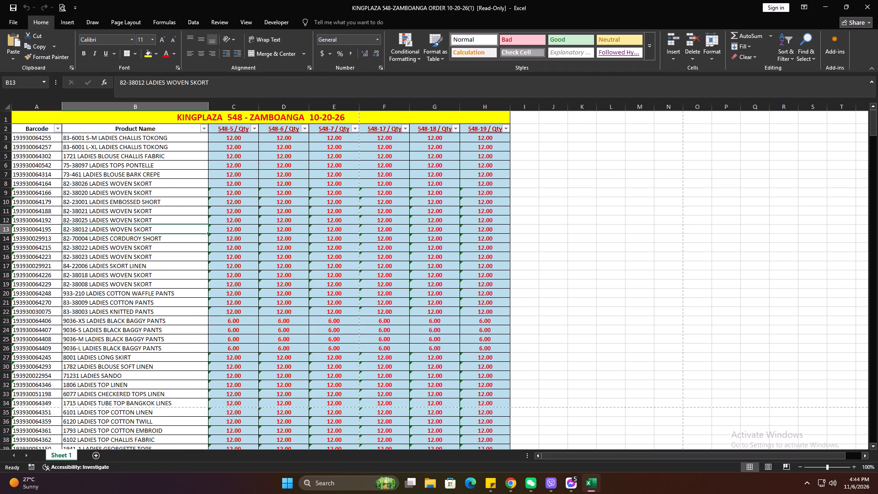
scroll(479, 178, "up", 4)
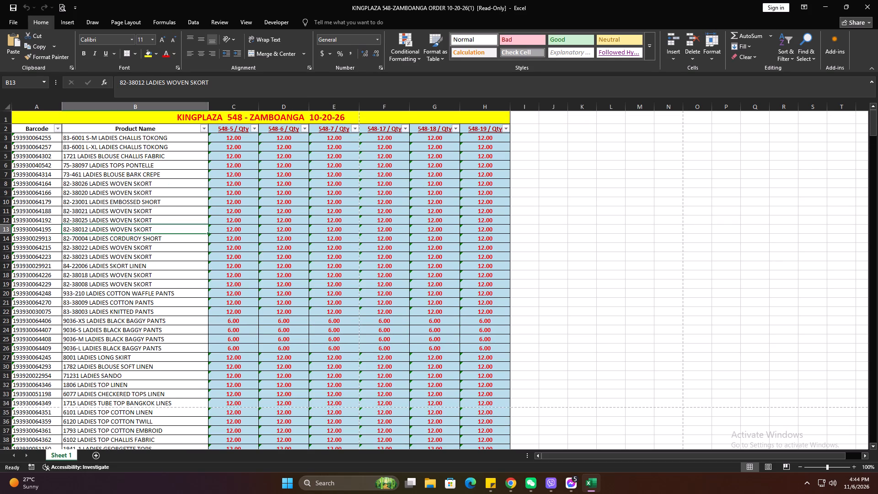
key("ctrl+p")
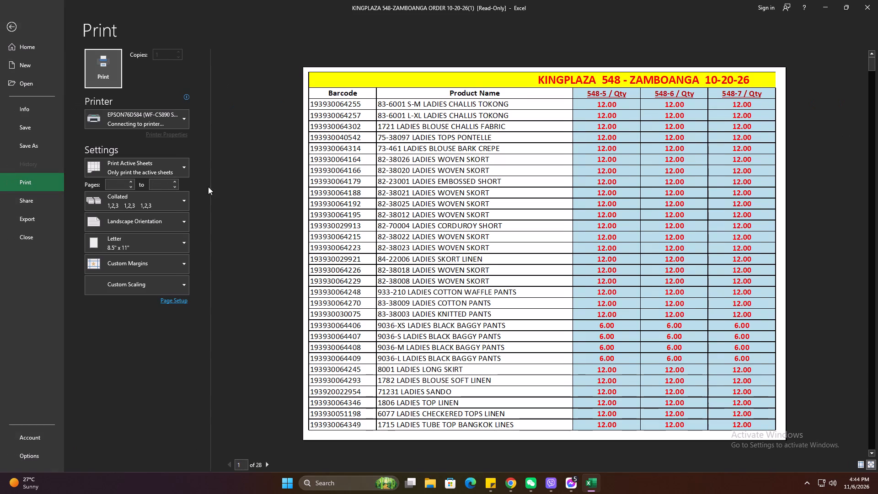
left_click(177, 301)
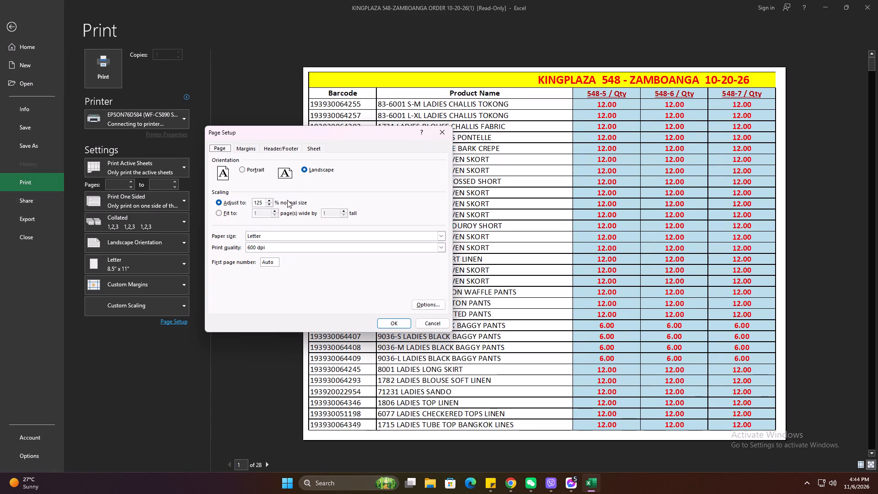
triple_click(268, 206)
left_click(245, 145)
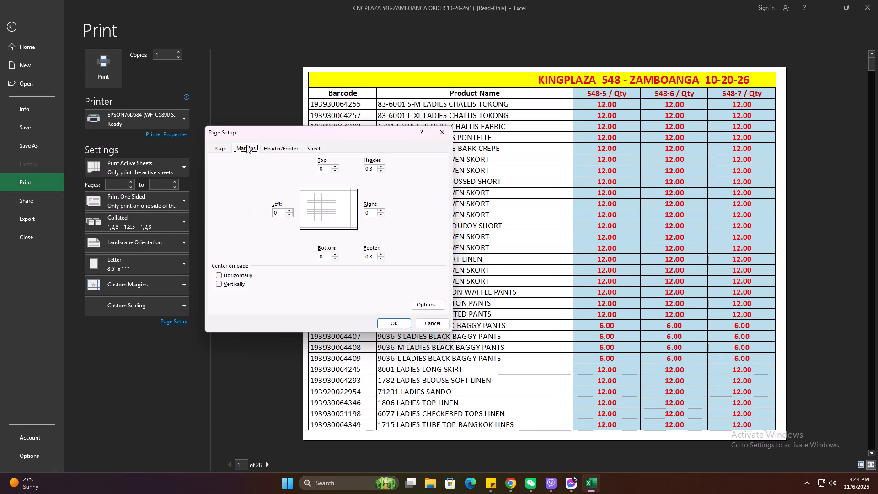
left_click(335, 255)
left_click(414, 322)
left_click(395, 325)
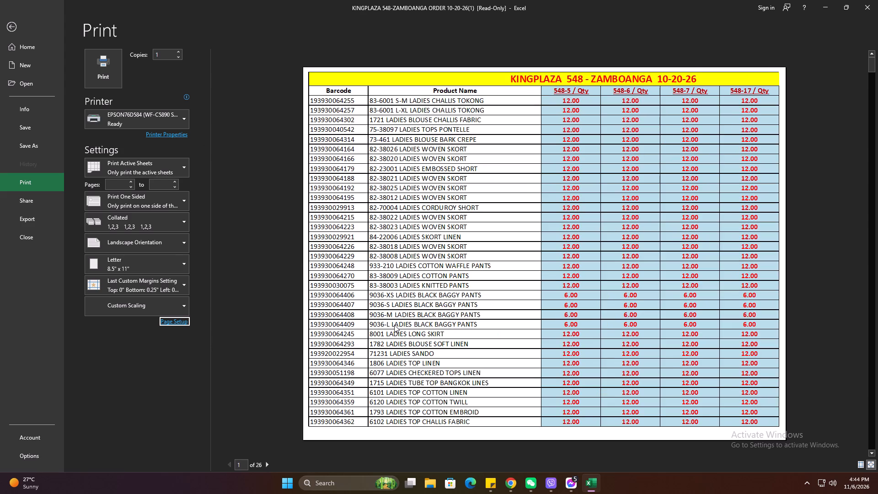
Set the order sheet's print scaling to 95% of normal size and check the following page in the preview.
scroll(394, 325, "down", 3)
scroll(394, 325, "up", 6)
left_click(189, 319)
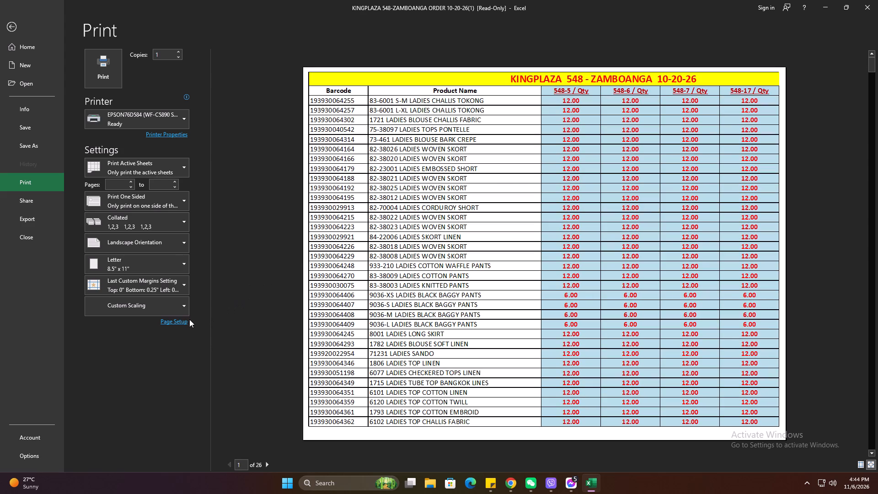
left_click(174, 318)
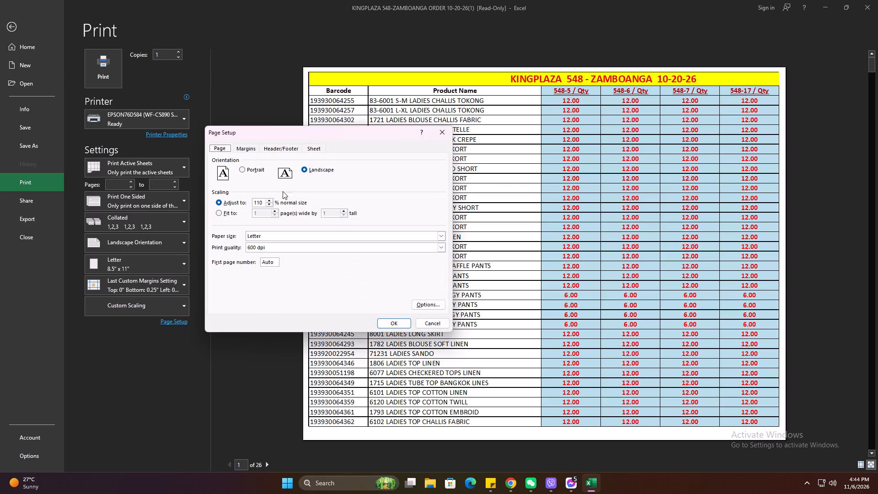
left_click(253, 147)
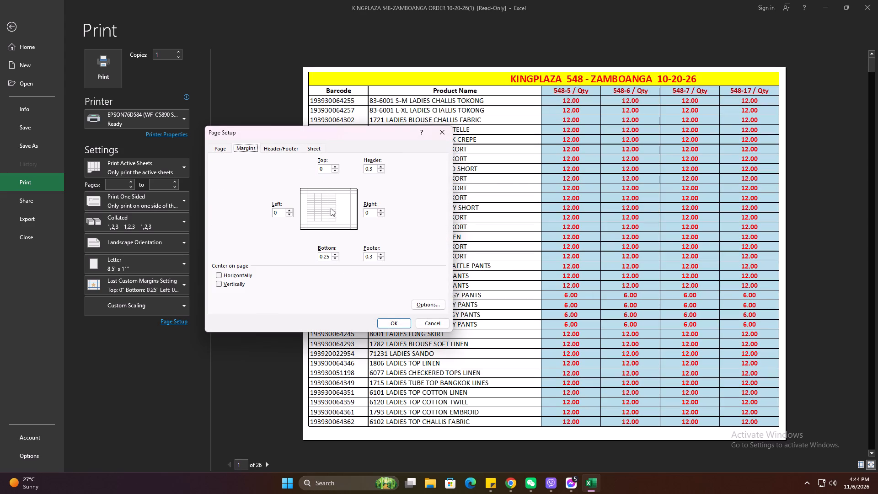
left_click(225, 148)
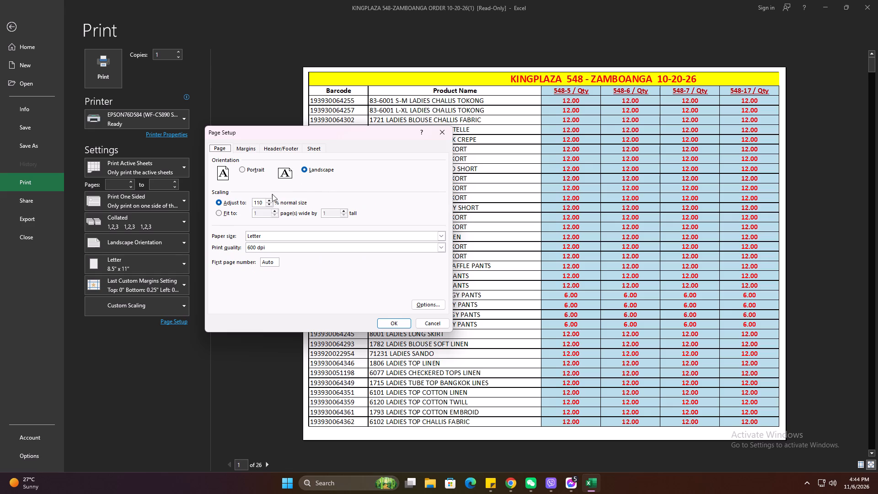
triple_click(270, 205)
left_click(386, 329)
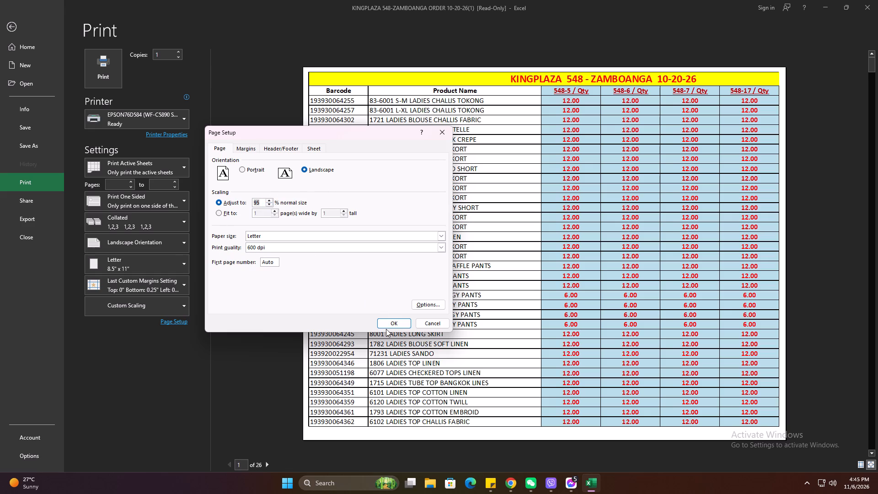
left_click(387, 322)
scroll(387, 322, "down", 1)
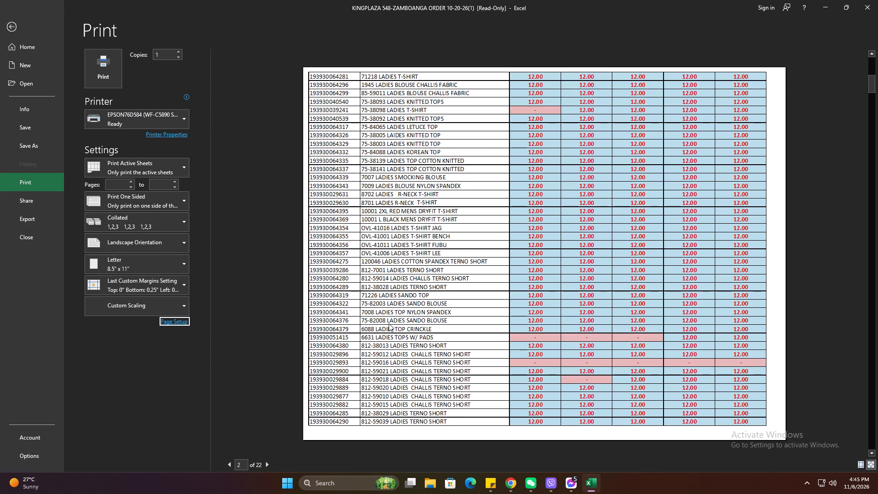
Review the remaining preview pages, and narrow quantity columns C to H equally so all six fit on one page's width.
scroll(385, 323, "down", 2)
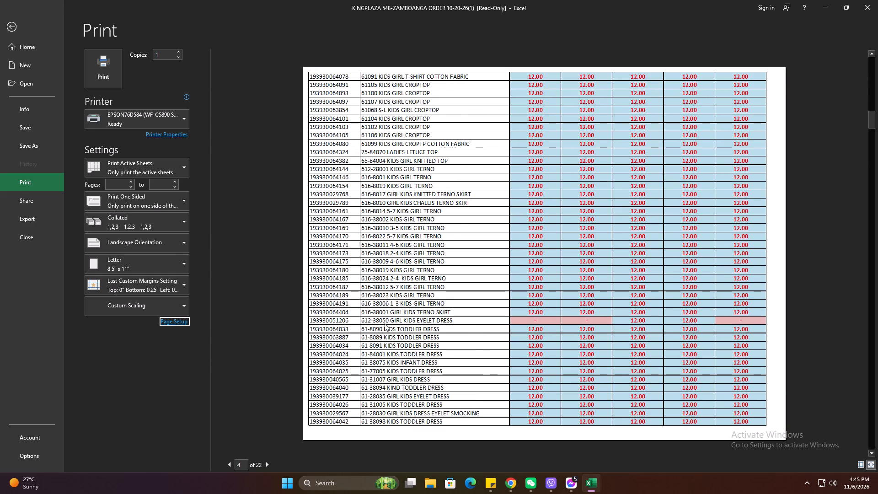
scroll(385, 323, "down", 5)
scroll(385, 323, "down", 17)
scroll(393, 330, "down", 6)
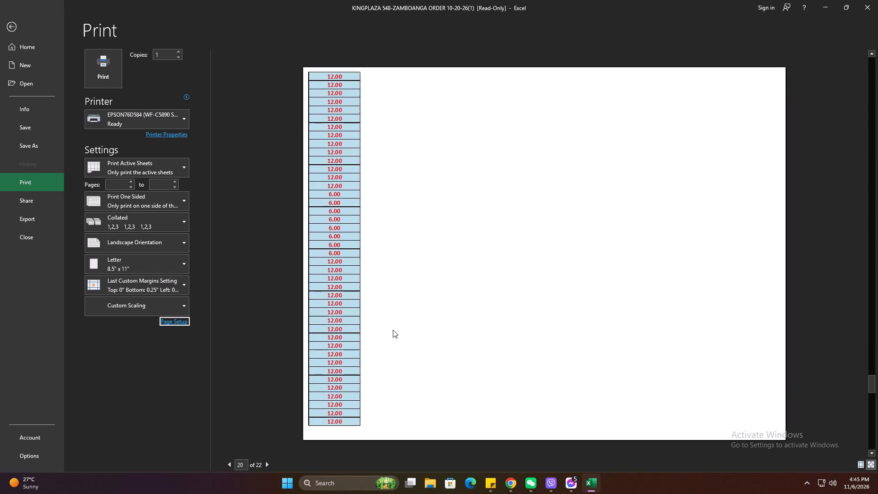
scroll(392, 330, "down", 13)
left_click(21, 30)
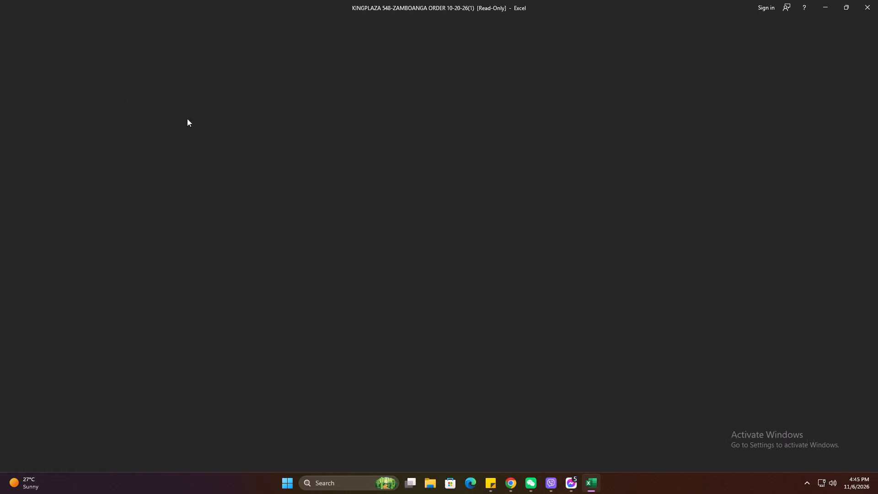
left_click_drag(244, 108, 467, 119)
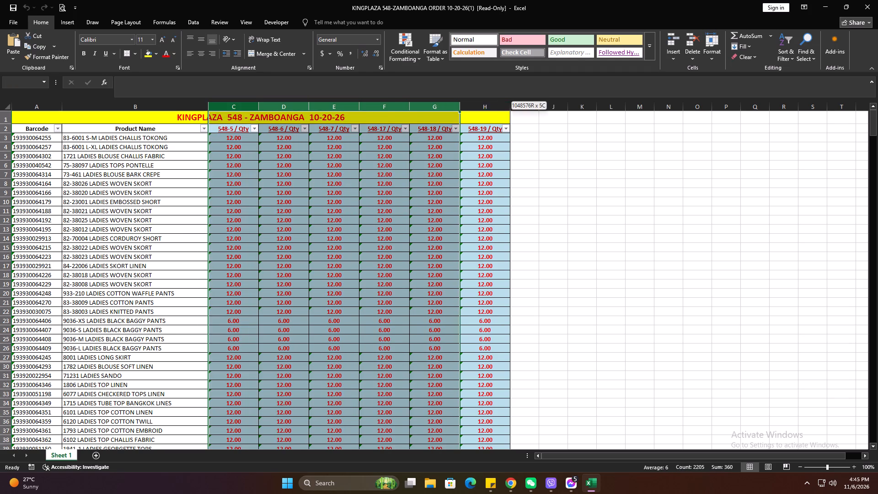
left_click_drag(467, 119, 493, 119)
left_click_drag(511, 106, 504, 107)
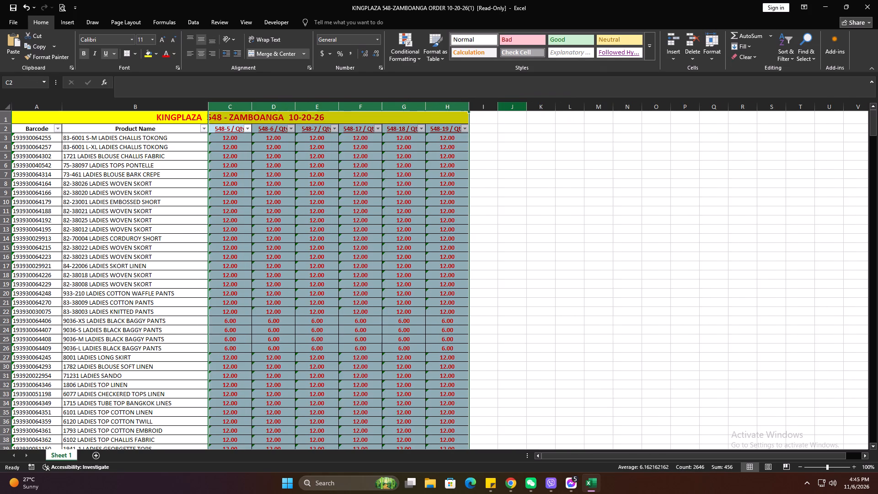
left_click(504, 161)
Check the order sheet's pages through to the last one in print preview and print one copy on the EPSON76D584 printer.
key("ctrl+p")
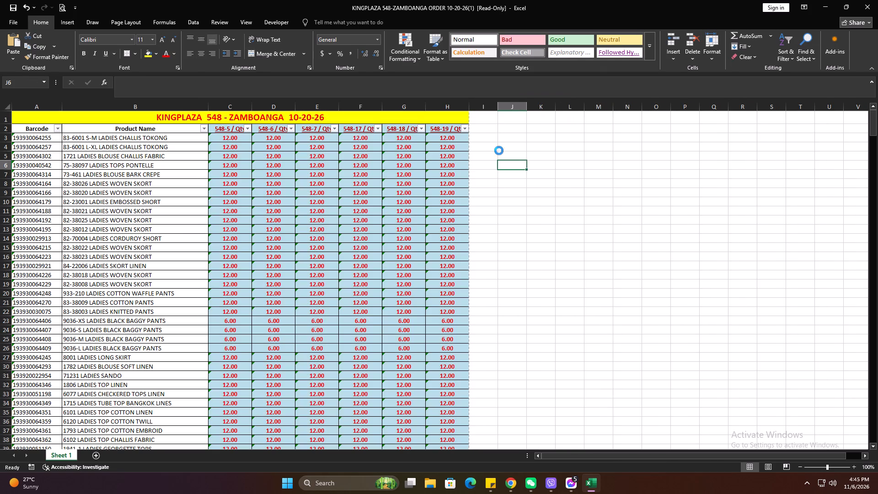
scroll(436, 188, "down", 2)
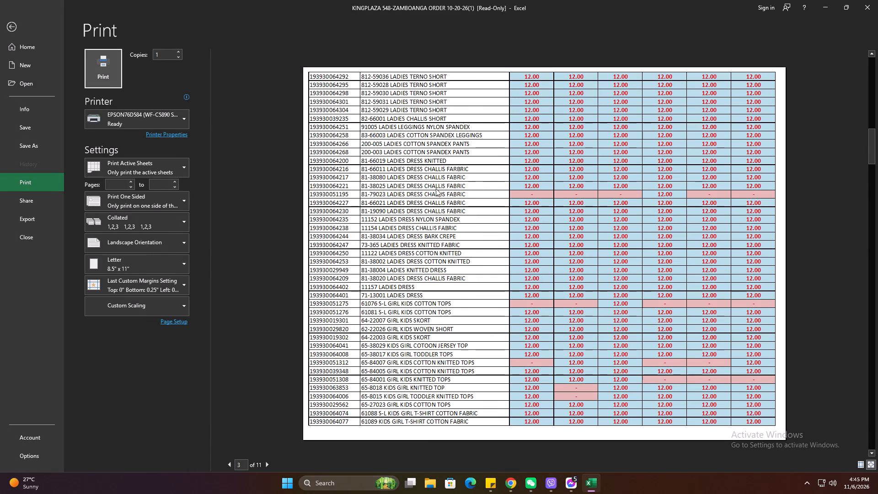
scroll(436, 188, "down", 6)
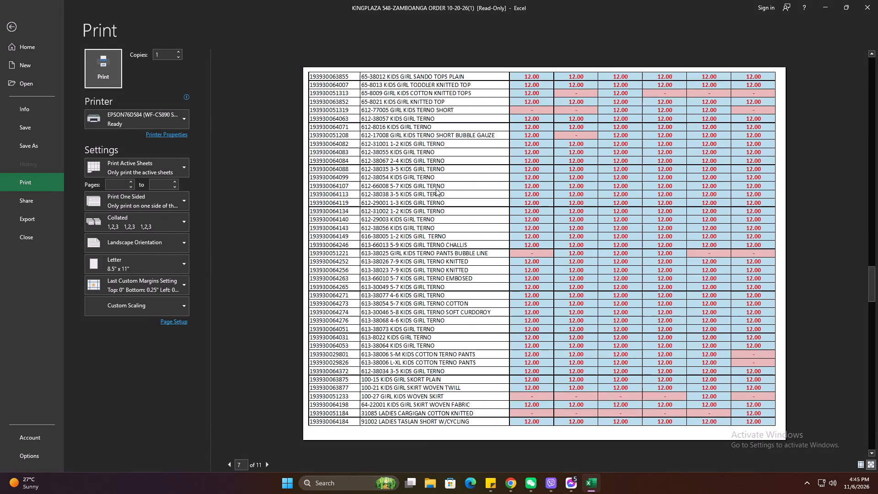
scroll(436, 188, "down", 10)
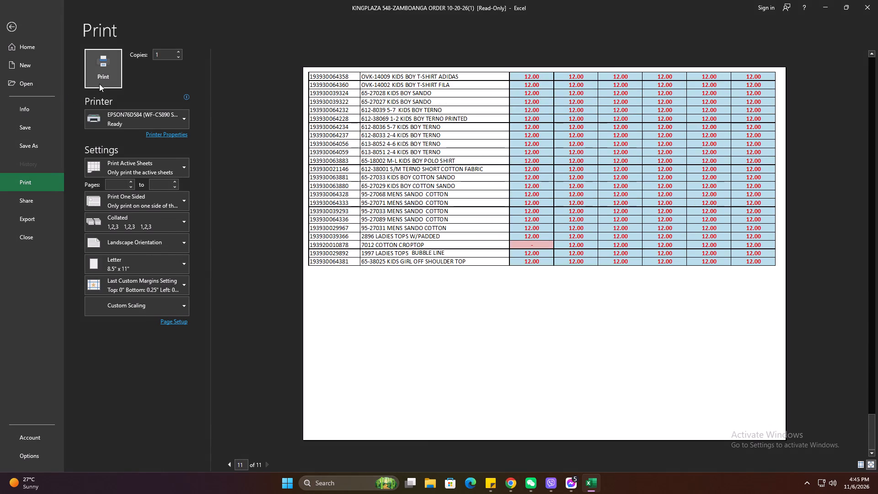
left_click(99, 82)
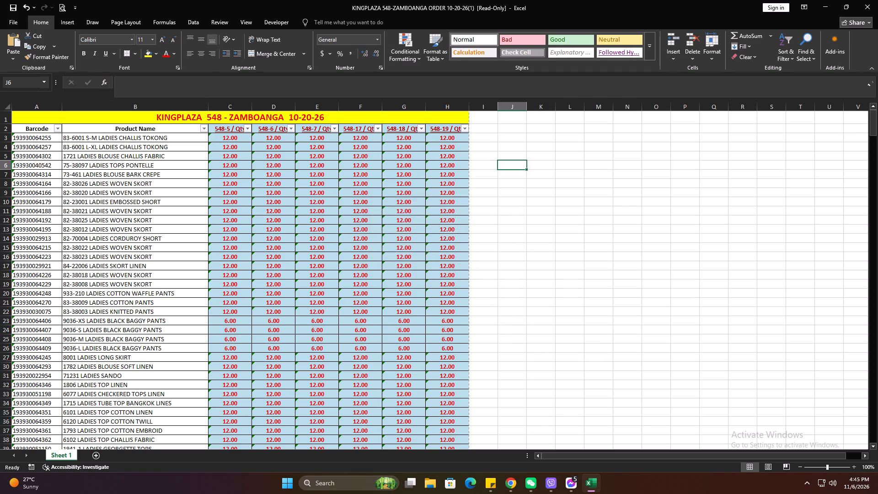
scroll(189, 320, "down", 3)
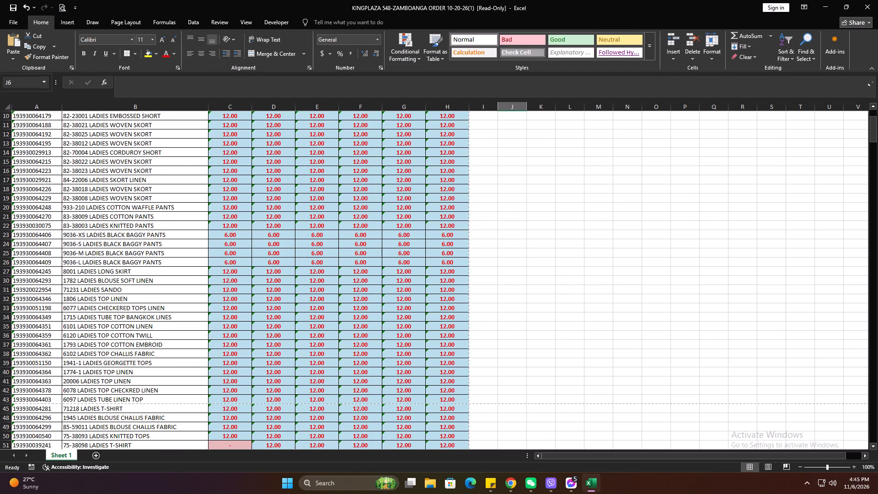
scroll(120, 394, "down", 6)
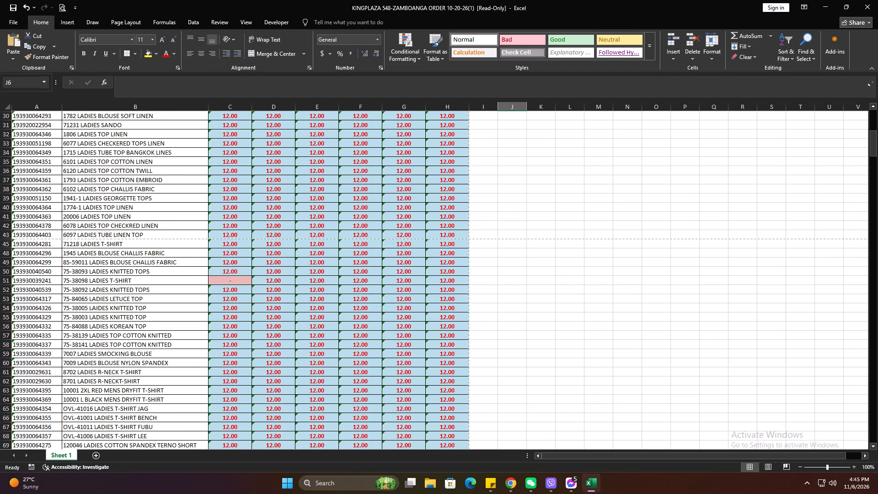
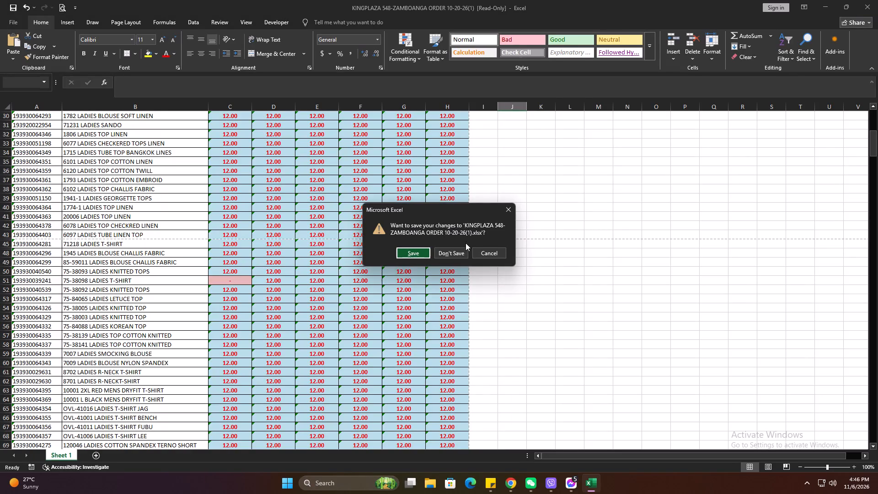
Close the KINGPLAZA 548-ZAMBOANGA order workbook without saving its changes and return to ECOUNT in Chrome.
left_click(459, 253)
left_click(781, 188)
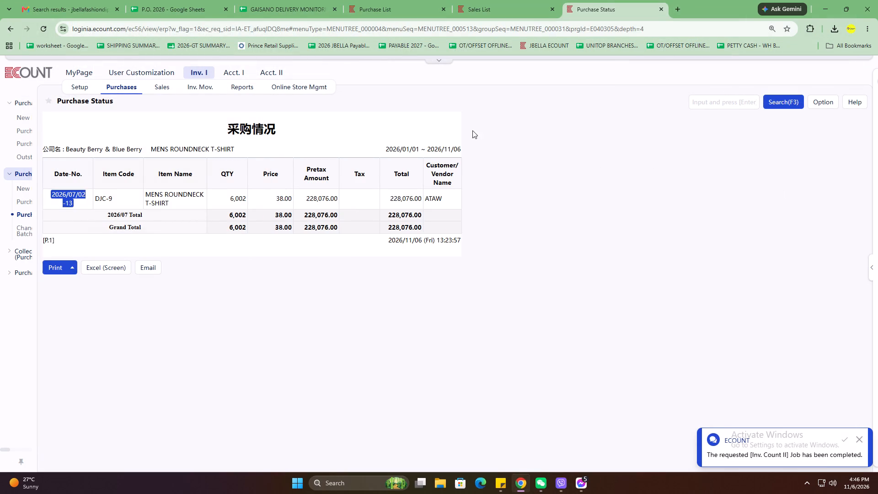
List the GAISANO GRAND sales of all statuses for items GGRL LDS BLS RN and BB LDS TOPS CROPTOP.
left_click(473, 0)
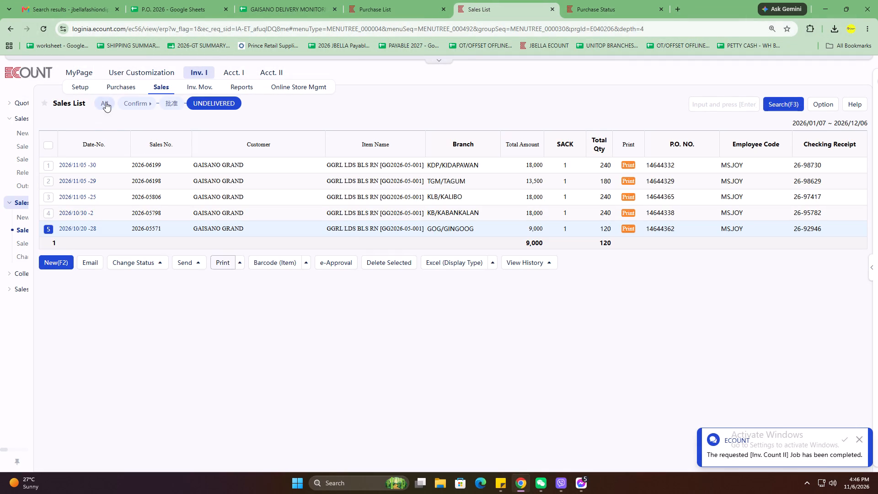
left_click(106, 102)
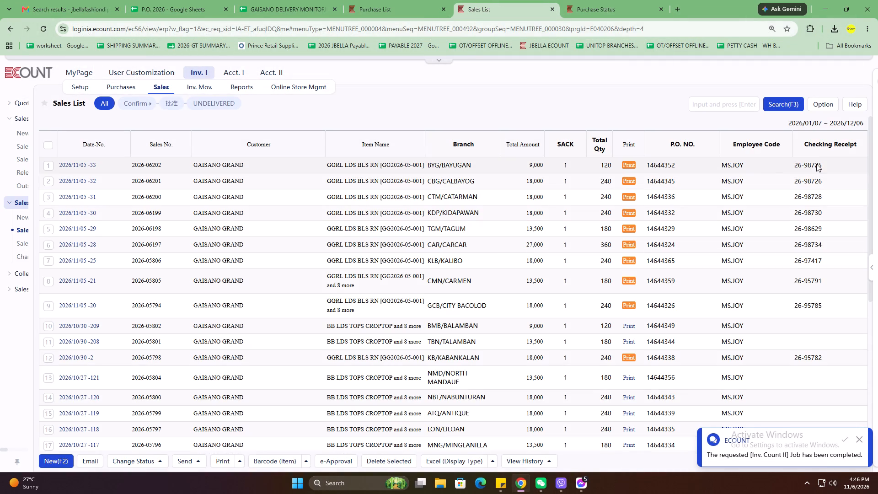
left_click(776, 108)
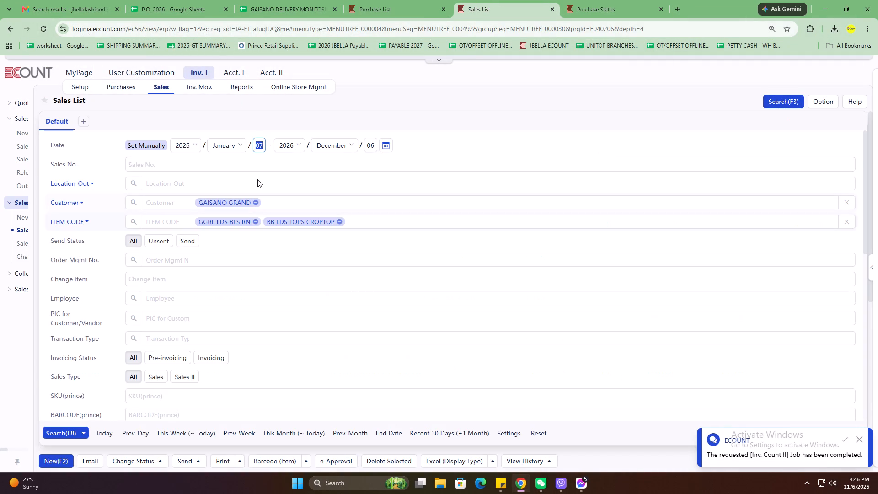
left_click(238, 148)
left_click(238, 148)
left_click(177, 229)
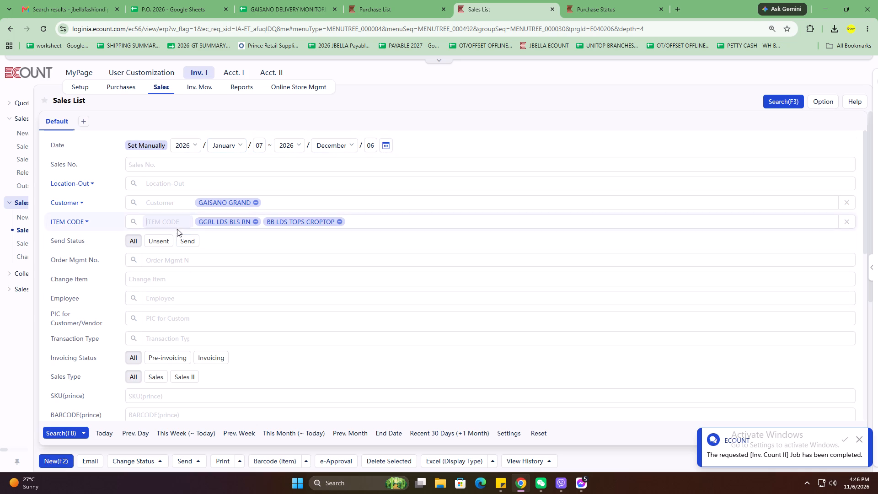
left_click(61, 436)
scroll(275, 342, "up", 8)
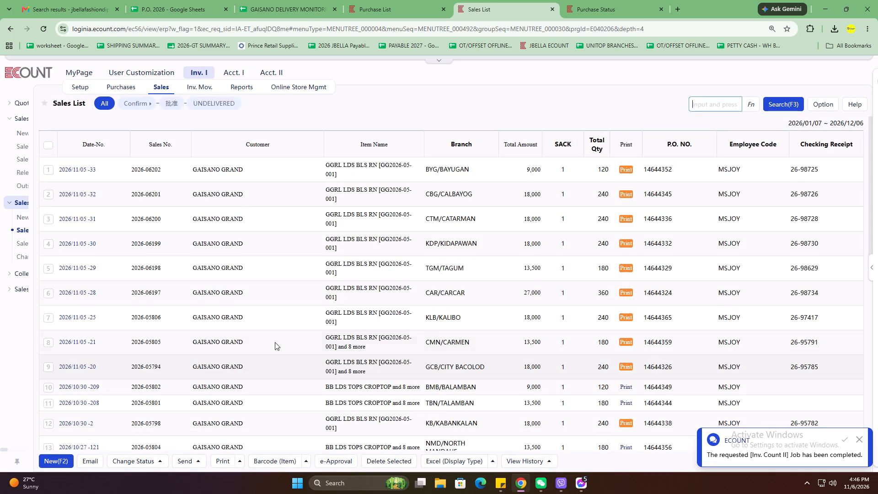
Export the sales list to Excel in display format and open the downloaded workbook for editing.
scroll(276, 340, "down", 14)
left_click(446, 461)
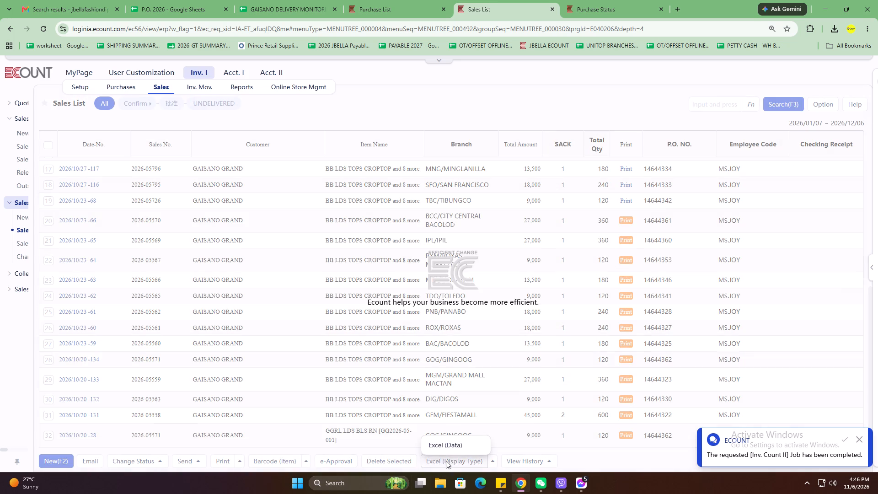
left_click(808, 42)
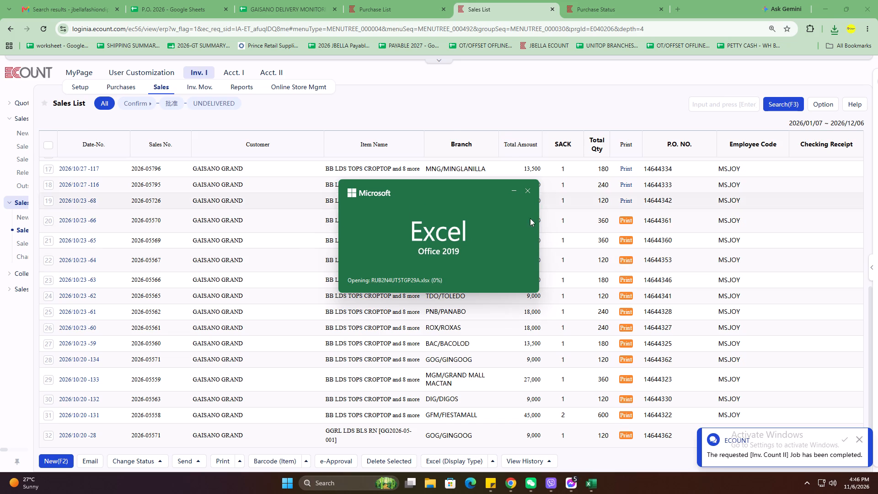
left_click(359, 35)
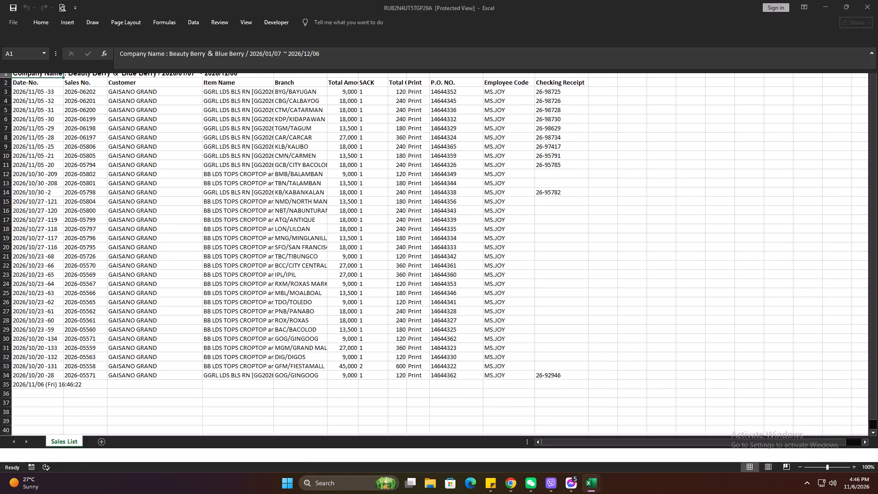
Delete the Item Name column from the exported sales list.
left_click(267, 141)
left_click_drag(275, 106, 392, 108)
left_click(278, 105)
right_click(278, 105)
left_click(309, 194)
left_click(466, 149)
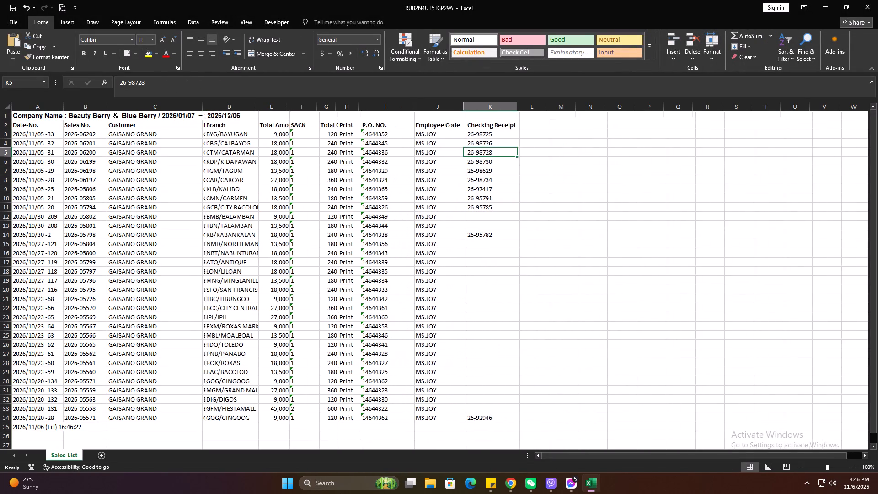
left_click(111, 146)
Highlight duplicate branch names in D3:D34 with Light Red Fill with Dark Red Text and select row 30, the first GOG/GINGOOG entry.
left_click(247, 135)
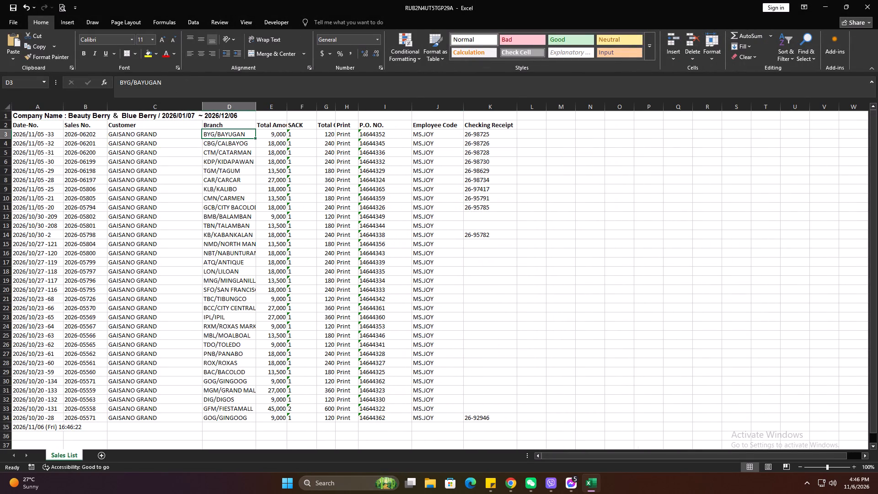
left_click_drag(237, 135, 236, 419)
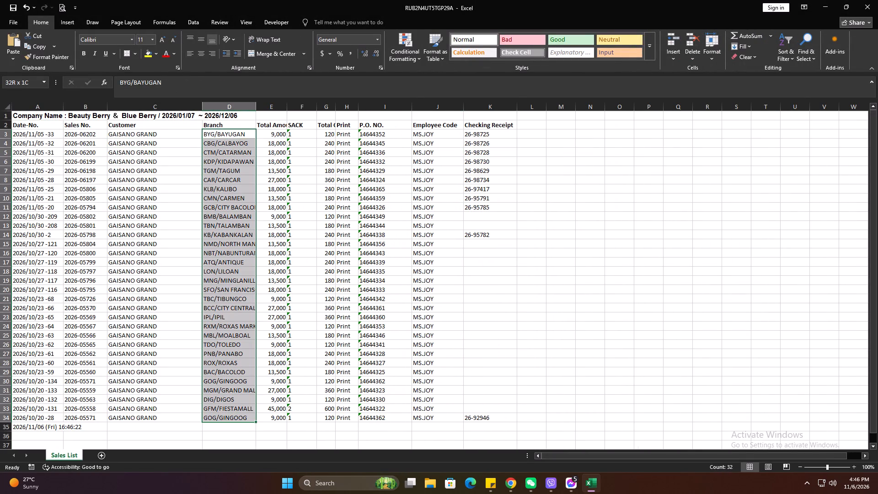
left_click_drag(236, 419, 236, 413)
left_click(198, 19)
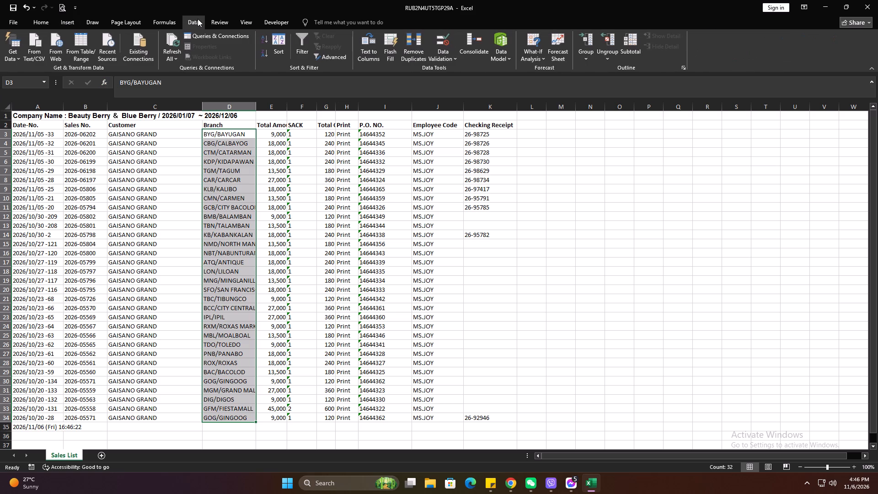
left_click(47, 21)
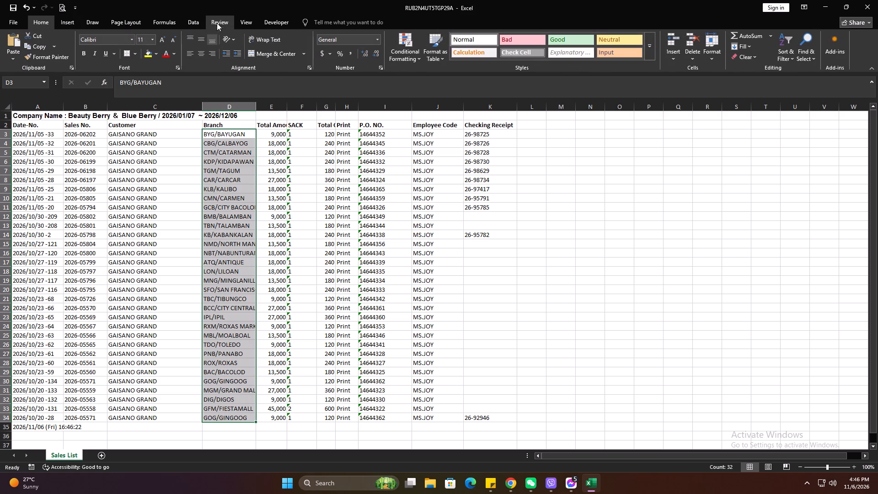
left_click(412, 48)
left_click(446, 75)
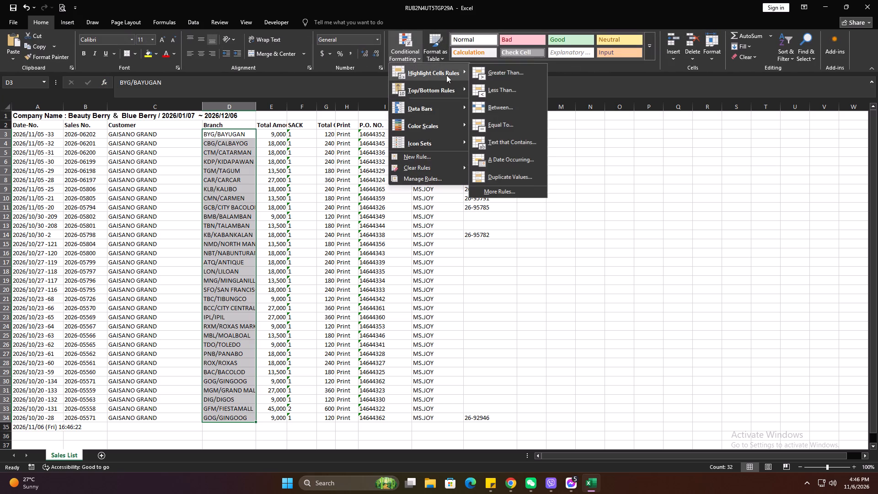
left_click(508, 173)
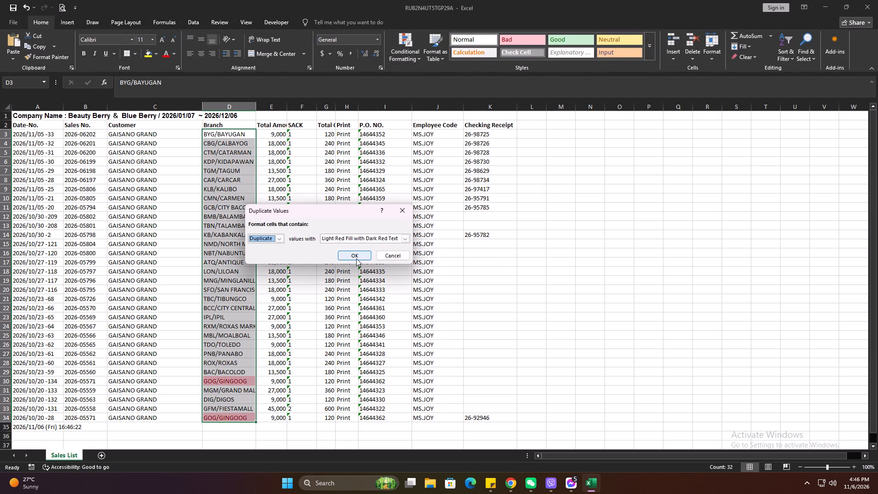
left_click(356, 258)
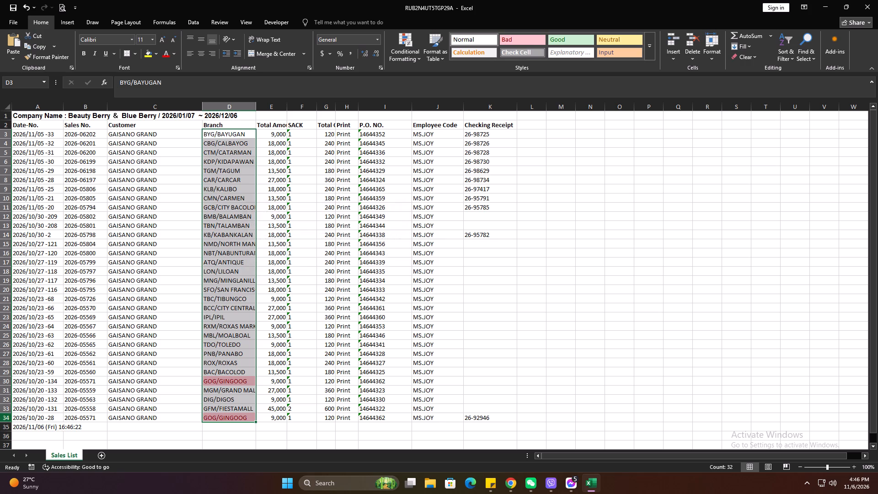
left_click(1, 381)
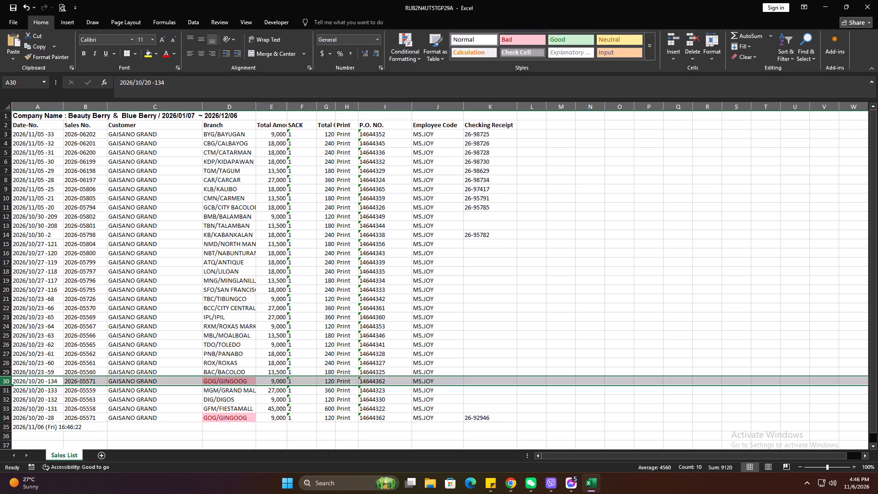
Search the ECOUNT sales list for gog and change the status of both GOG/GINGOOG sales to UNDELIVERED.
key("alt+Tab")
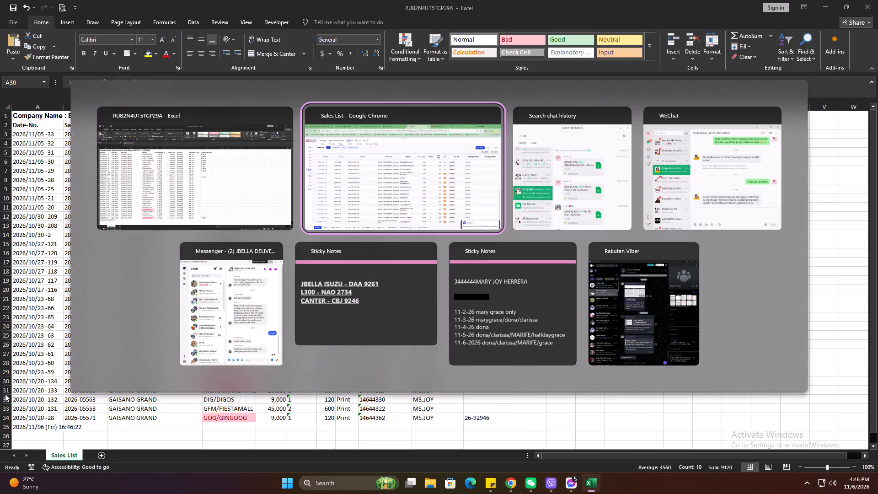
left_click(743, 108)
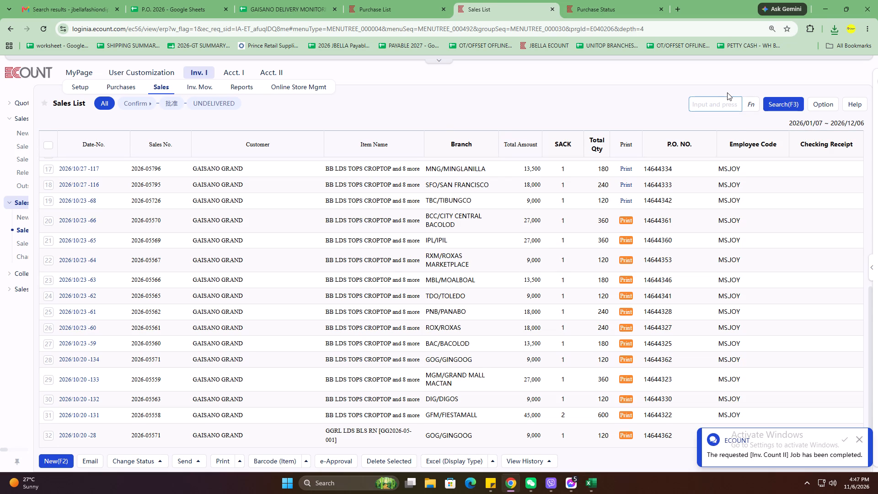
key("g")
type("og")
key("Return")
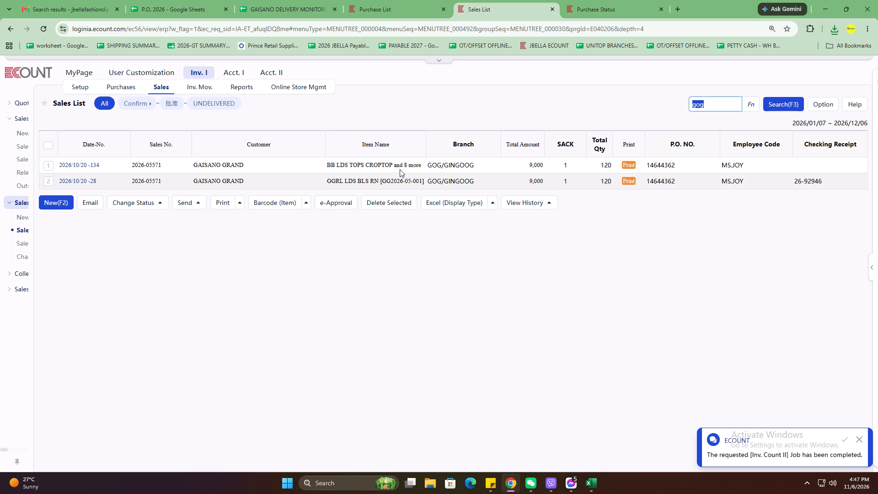
left_click(228, 108)
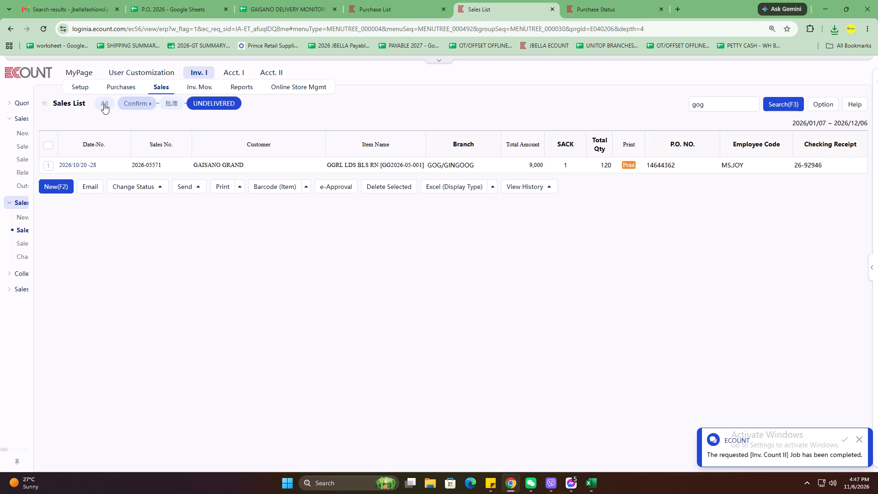
left_click(104, 104)
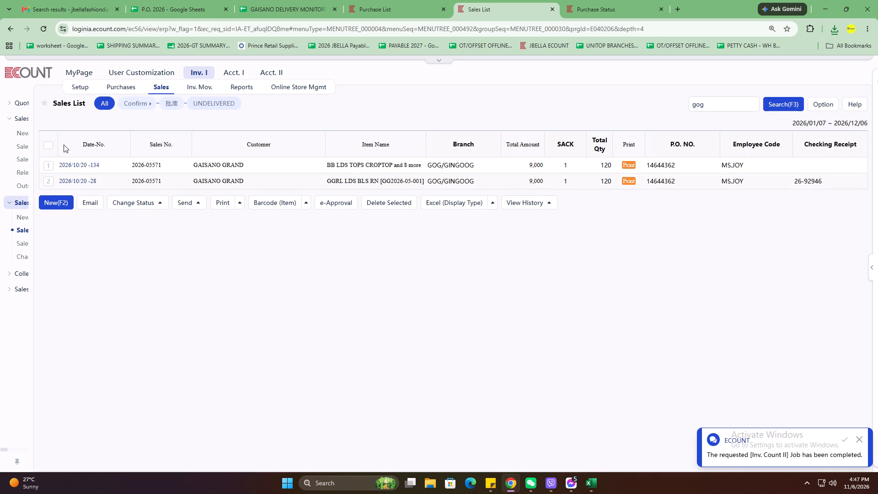
left_click(52, 147)
left_click(136, 217)
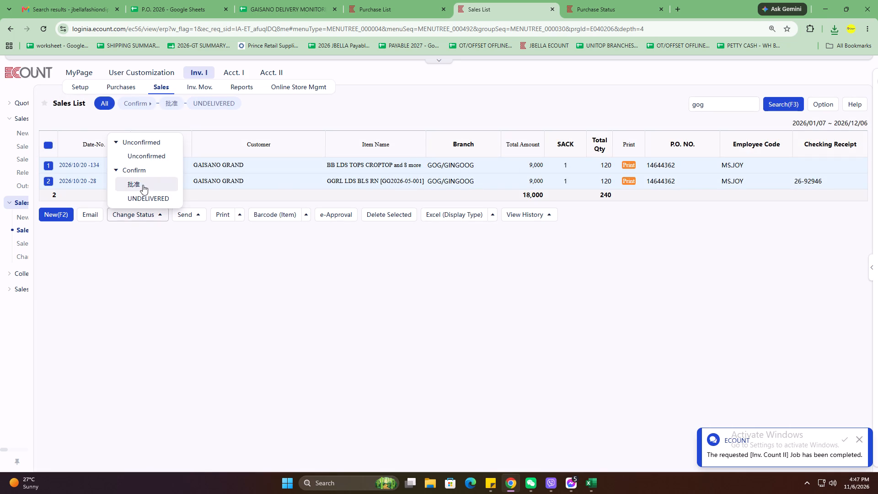
left_click(142, 195)
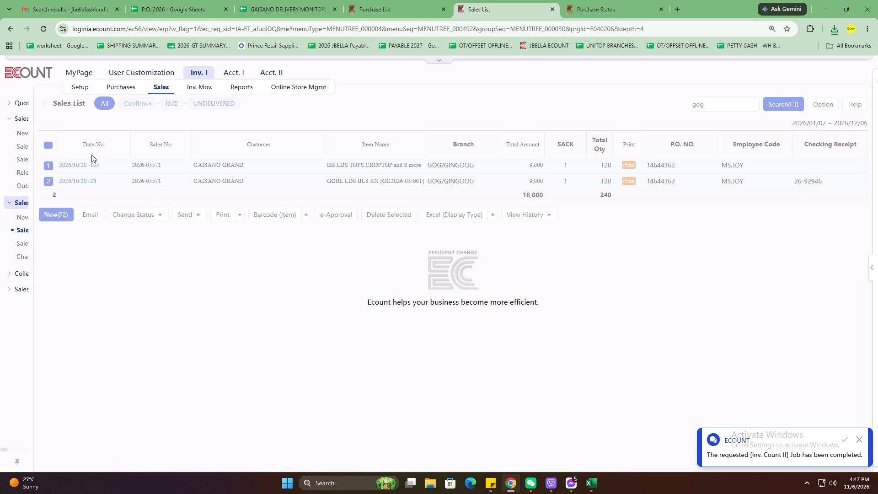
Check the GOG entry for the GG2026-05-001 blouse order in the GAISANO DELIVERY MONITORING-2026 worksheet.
left_click(306, 0)
left_click(543, 344)
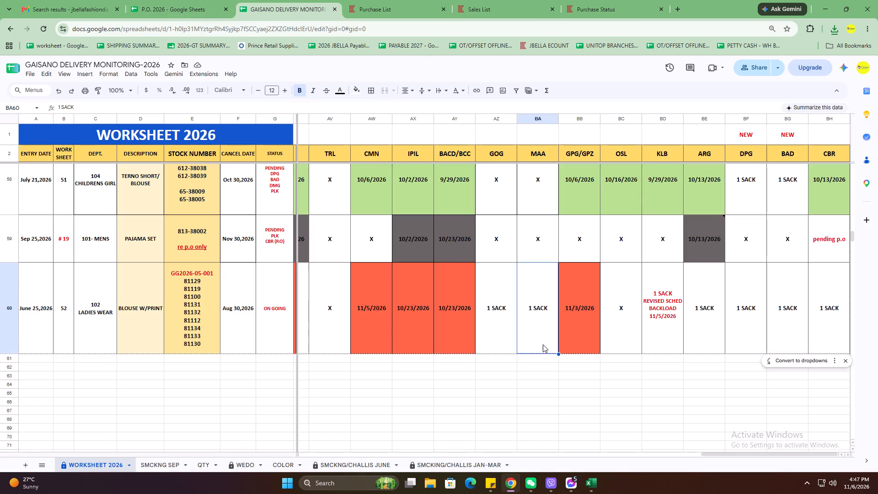
left_click(474, 344)
List all undelivered GAISANO GRAND sales in ECOUNT by running the search again without the gog keyword.
left_click(499, 0)
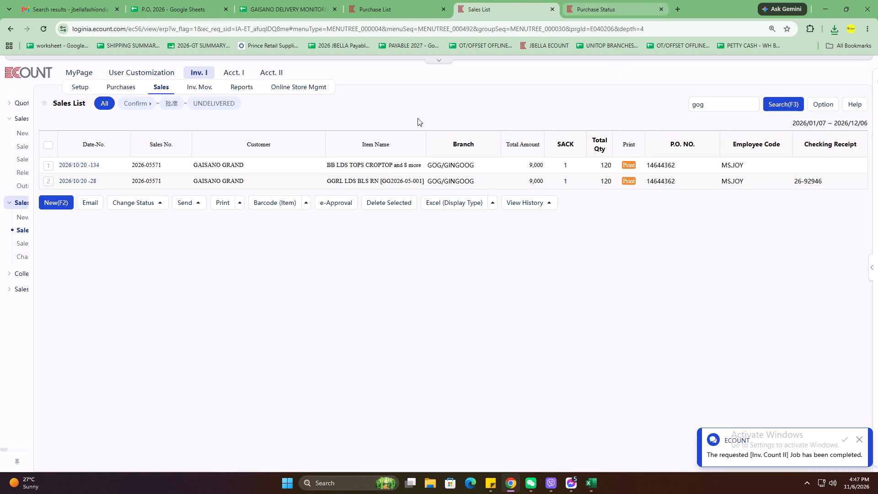
left_click(214, 105)
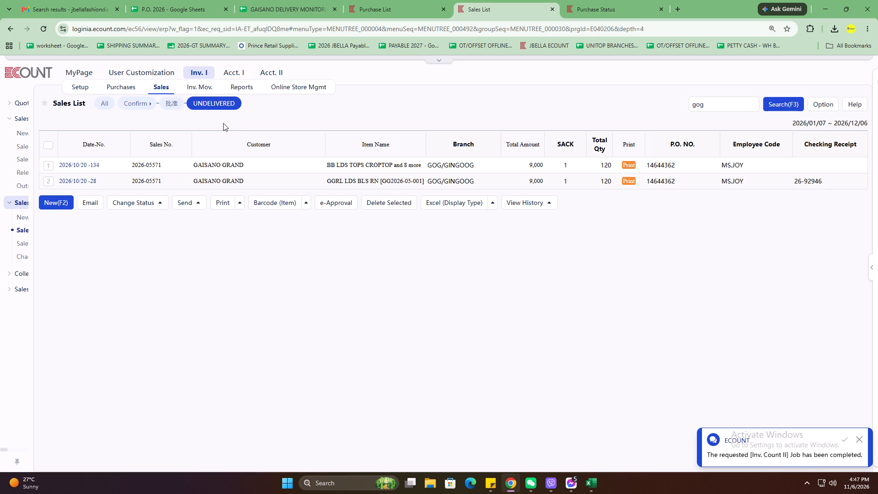
left_click(780, 110)
left_click(83, 451)
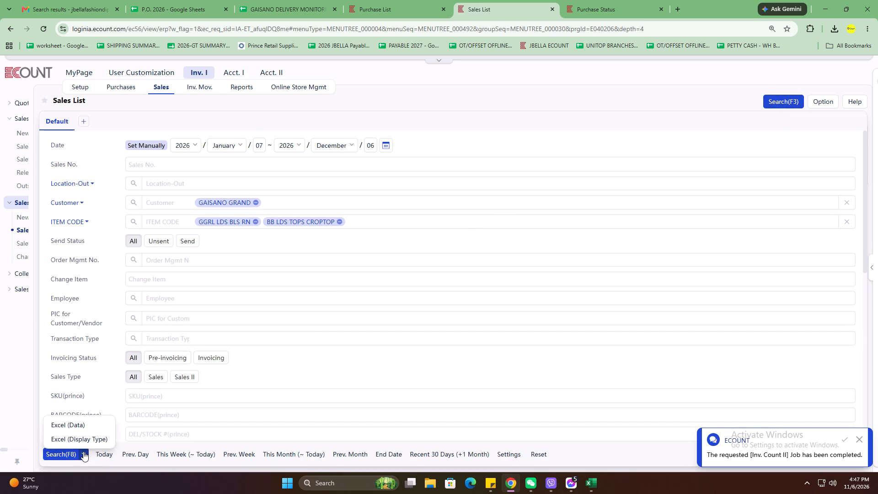
left_click(68, 452)
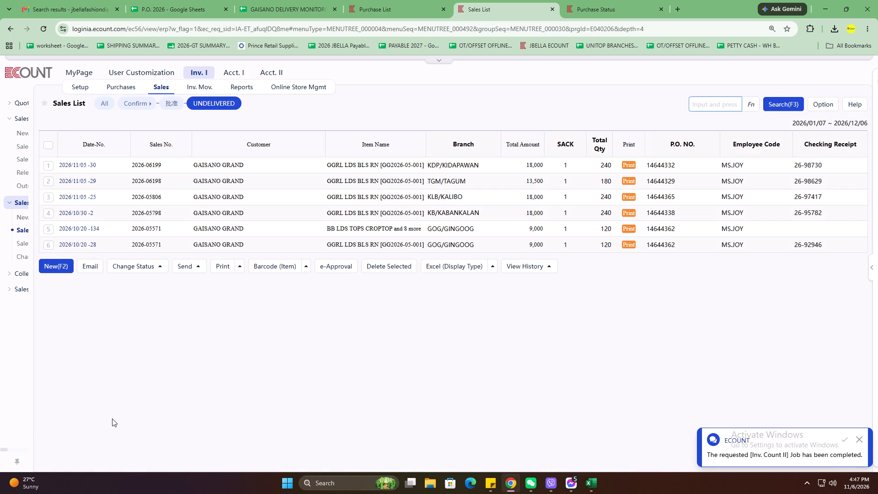
scroll(135, 387, "up", 9)
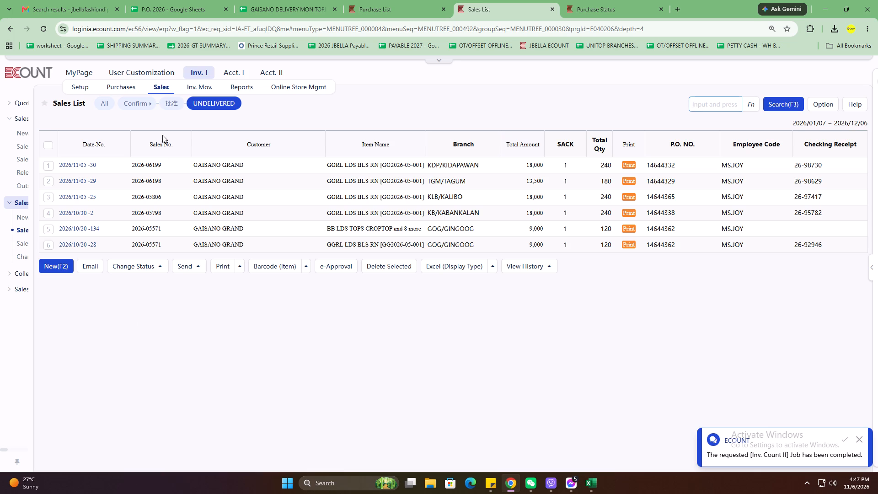
Open the KDP/KIDAPAWAN sale 2026/11/05 -30 to view its details, and close it without changes.
left_click(71, 162)
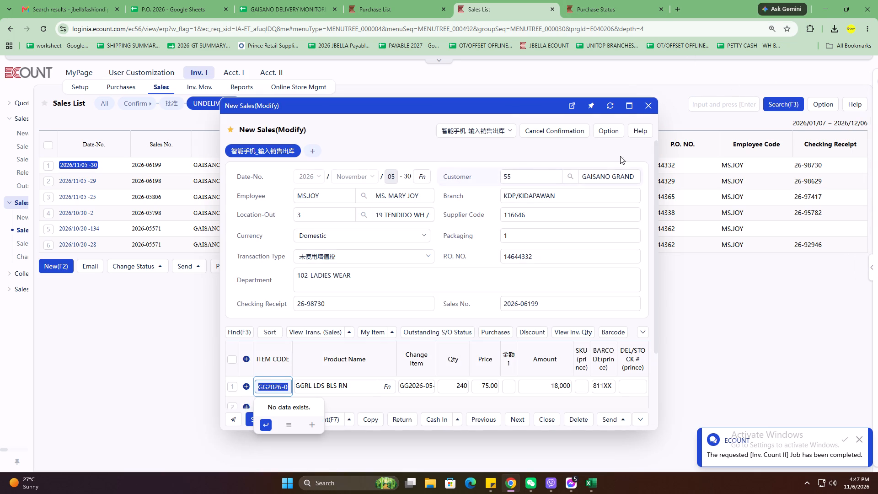
left_click(651, 108)
Close the exported sales list workbook without saving its changes and switch back to the ECOUNT sales list in Chrome.
left_click(834, 0)
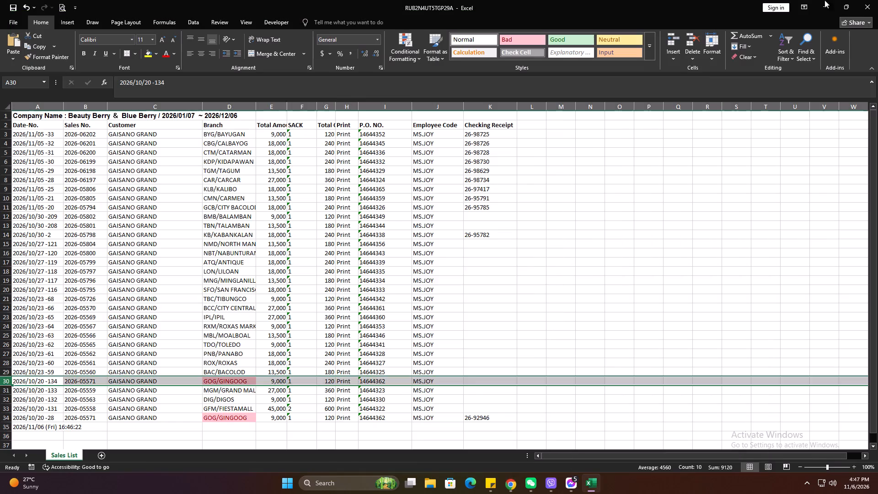
left_click(488, 192)
left_click_drag(877, 0, 875, 5)
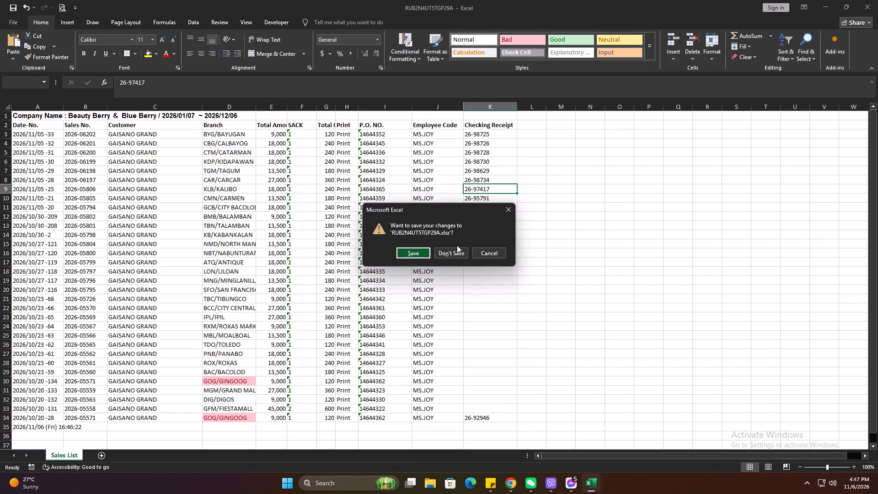
left_click(453, 247)
left_click(451, 252)
key("alt+Tab")
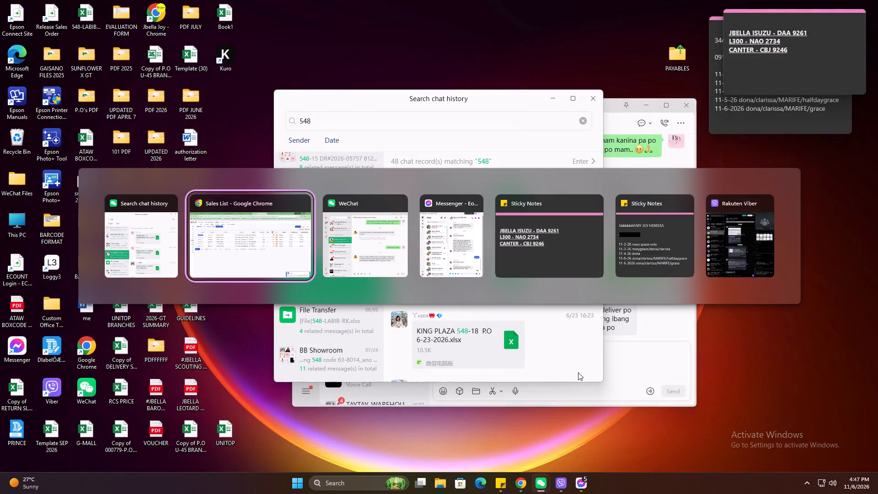
Switch to WeChat and send "SIR" and "pano lagay sa excel ung picture" in the WEDOSHOP MARKETING chat.
left_click(544, 483)
left_click(538, 443)
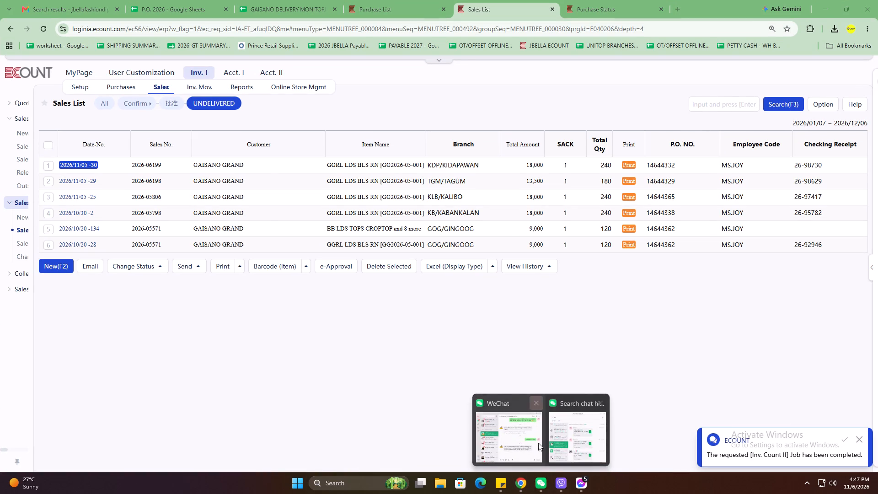
left_click(375, 283)
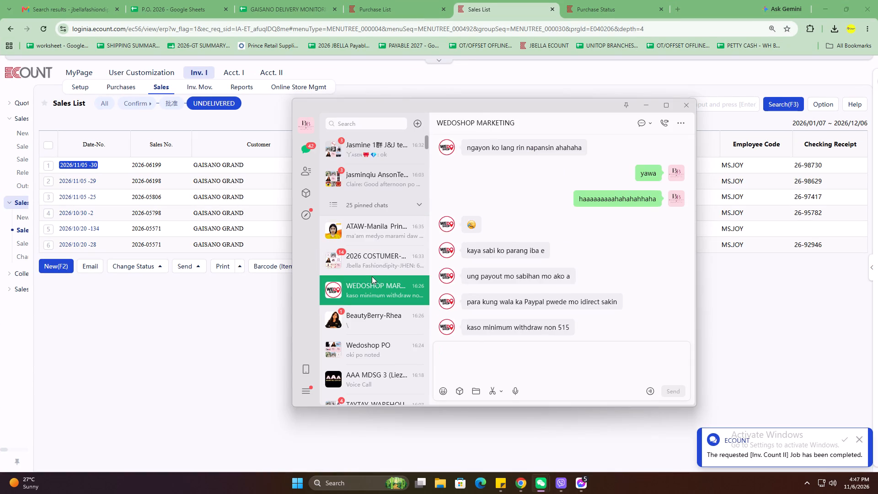
type("SIR")
key("Return")
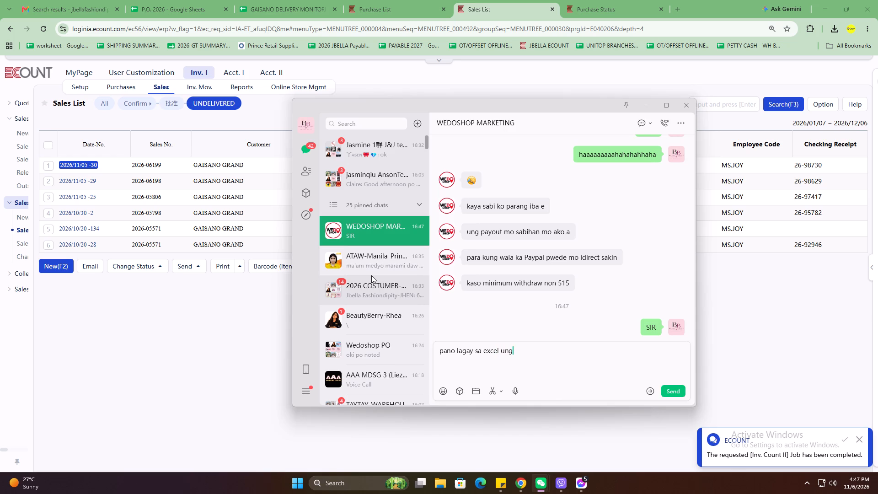
key("Return")
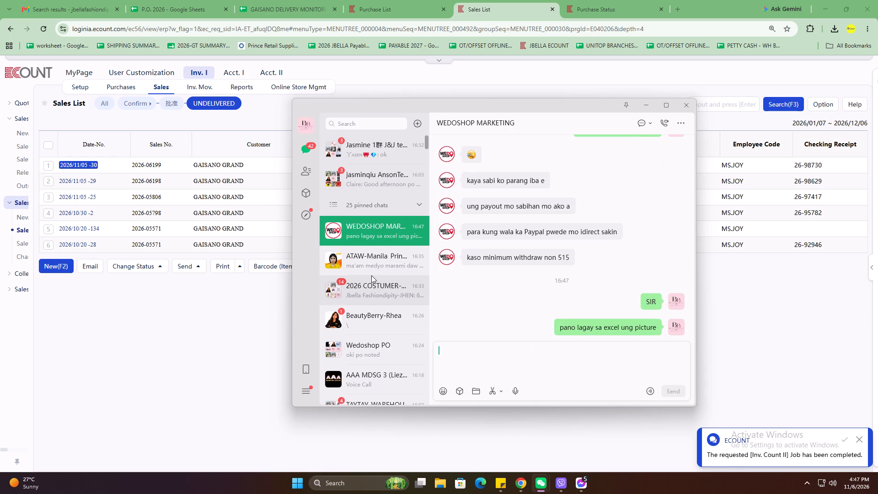
Send the follow-up messages "ung magiging excel na sya di na image" and "convert" to WEDOSHOP MARKETING.
type("ung magiging")
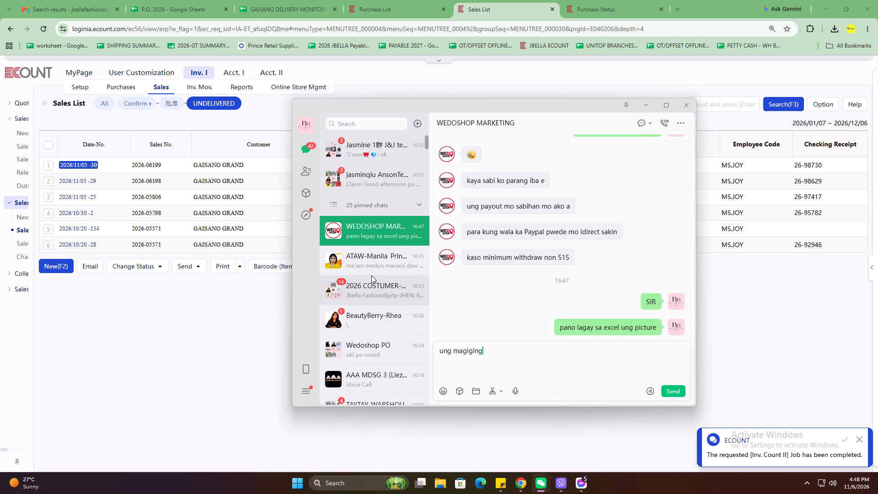
key("space")
type("e x")
key("BackSpace")
key("BackSpace")
type("xcel na sya di na image")
key("Return")
type("cio")
key("BackSpace")
key("BackSpace")
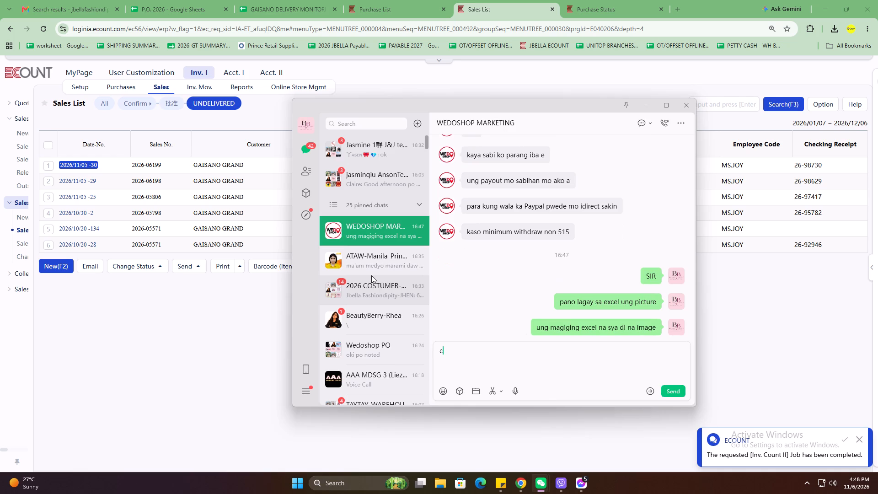
type("onvert")
key("Return")
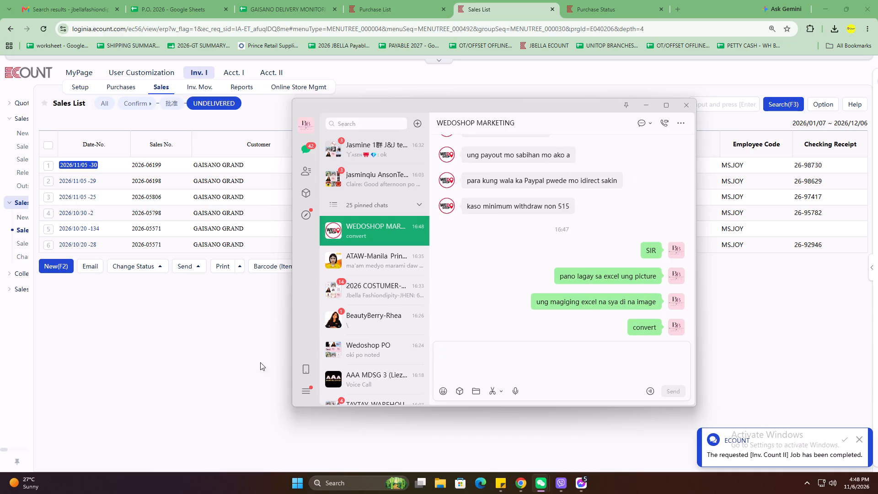
Minimize the browser, find the 811xx grand workbook with a Windows search for 811, and open it in Excel.
left_click(182, 354)
key("alt+Tab")
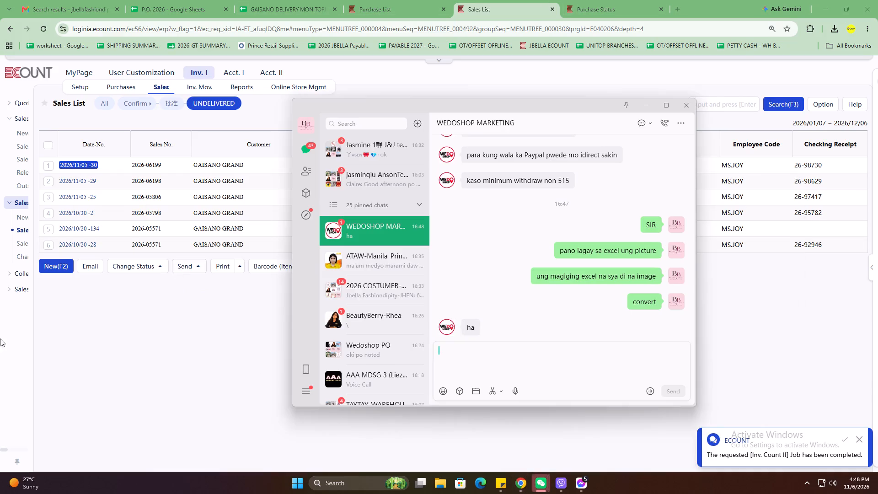
left_click(825, 1)
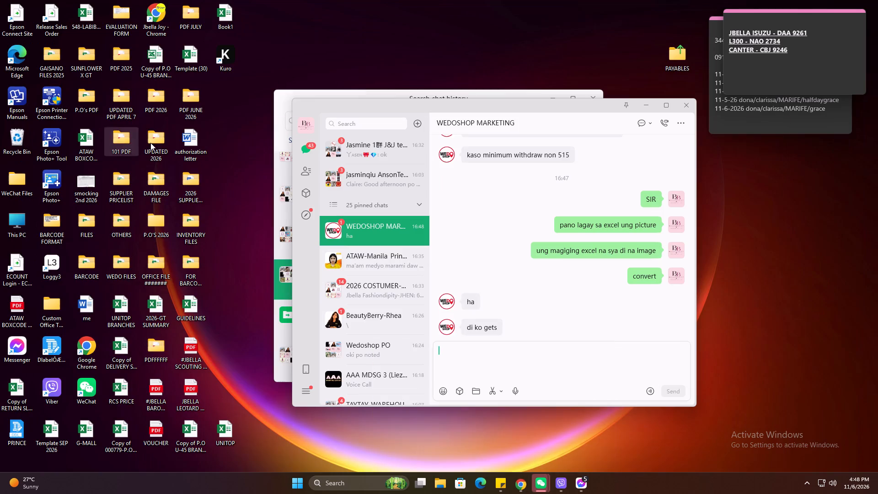
left_click(362, 485)
key("8")
type("11")
left_click(387, 138)
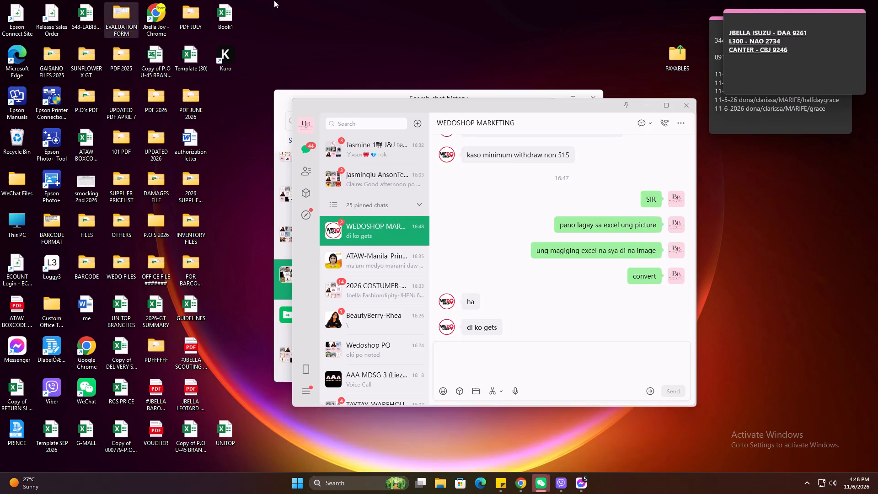
left_click(345, 154)
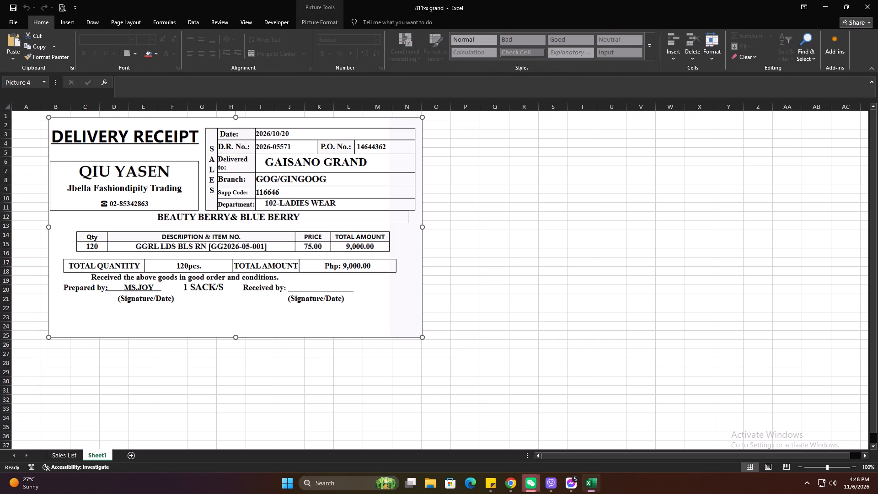
key("shift+super+s")
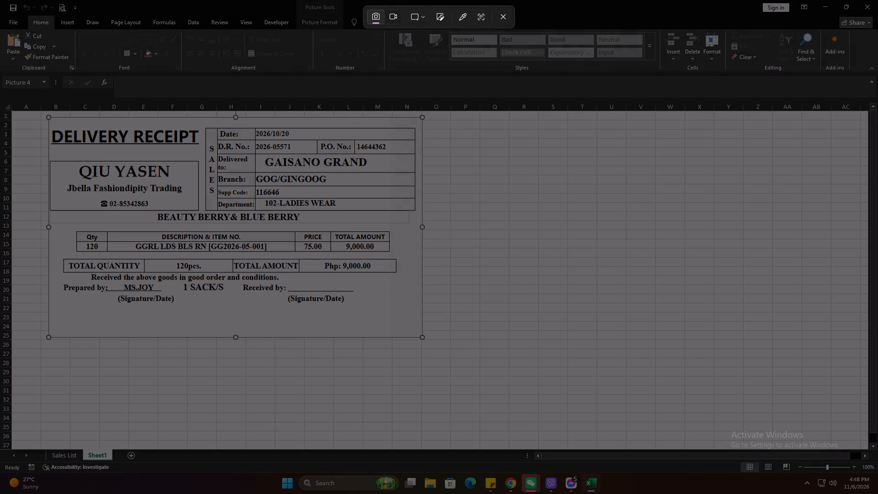
left_click_drag(9, 98, 449, 360)
key("alt+Tab")
key("alt+Tab")
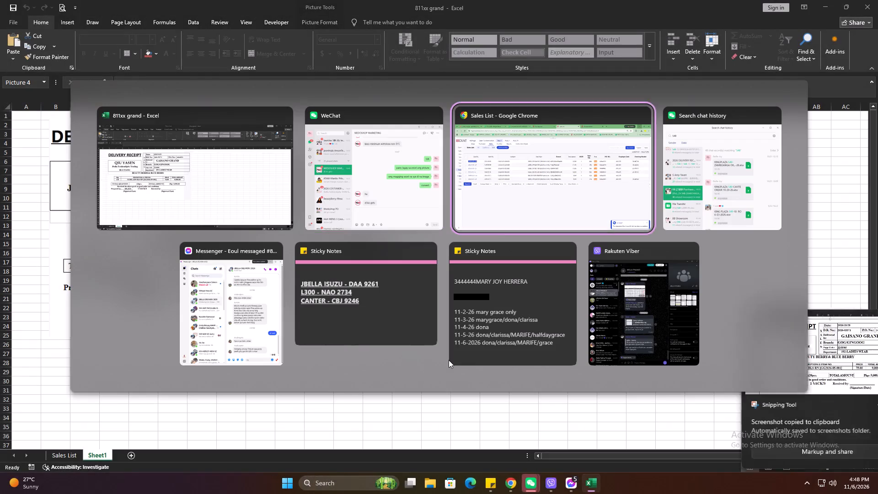
key("alt+Tab")
key("alt+Tab")
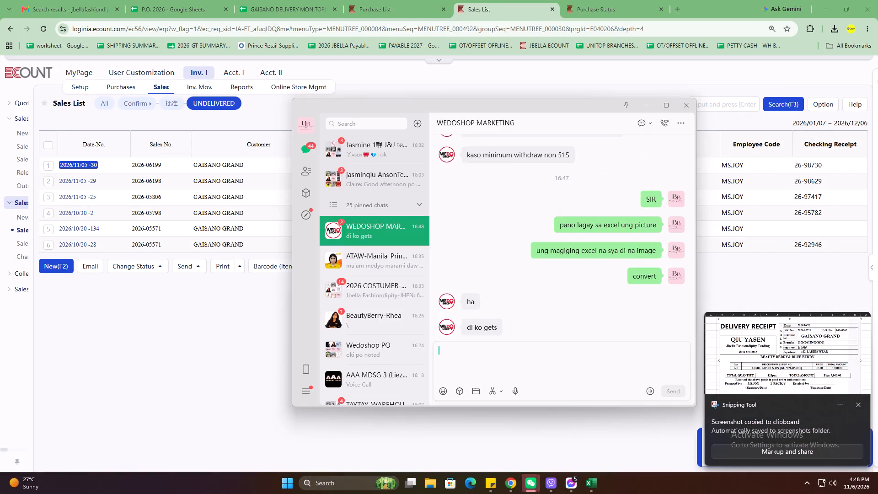
key("ctrl+v")
key("Return")
type("ito coconvert sa excel")
key("space")
key("Return")
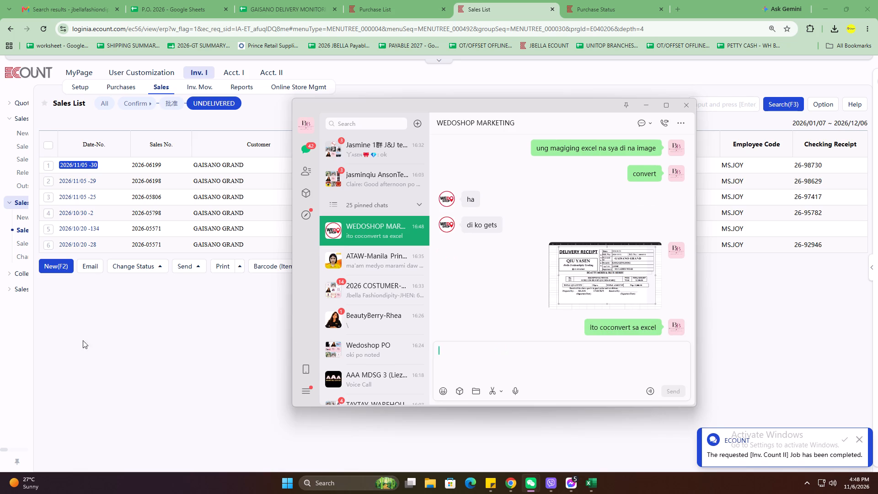
In ECOUNT, copy the KDP/KIDAPAWAN sale 2026/11/05 -30 into a new sale and set its Sales No. to 2026-06199.
left_click(122, 313)
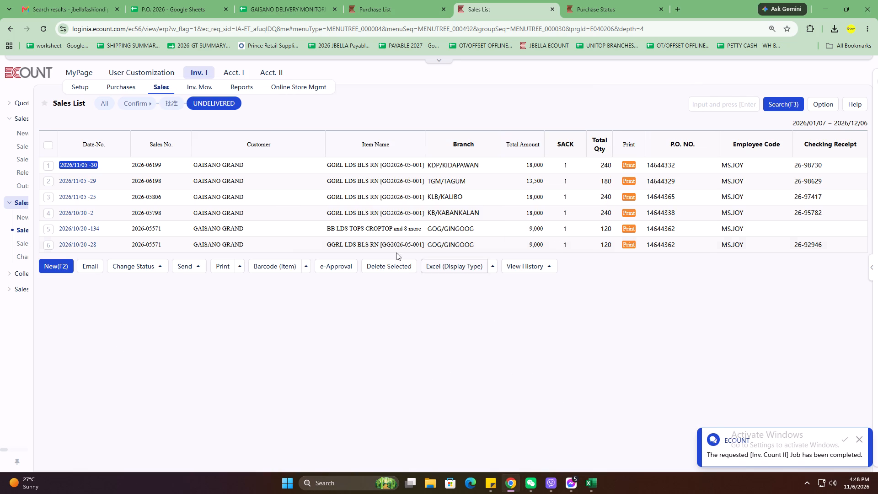
left_click(83, 164)
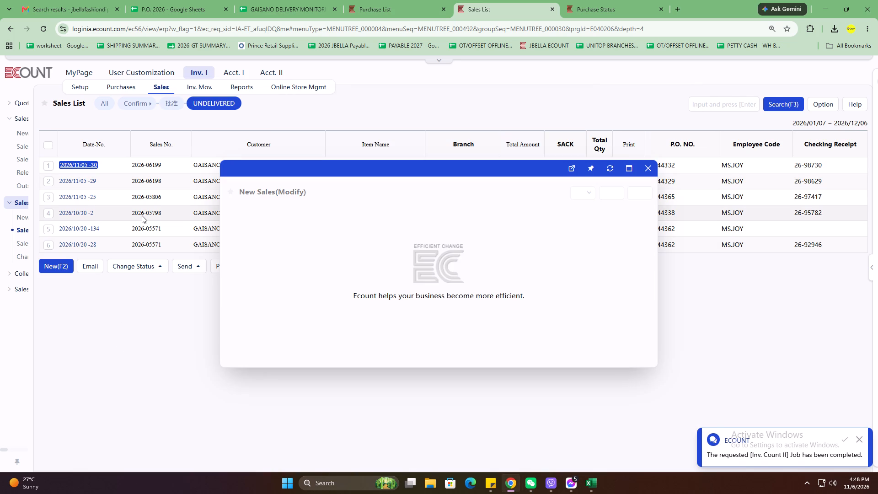
left_click(372, 417)
left_click_drag(173, 168, 124, 168)
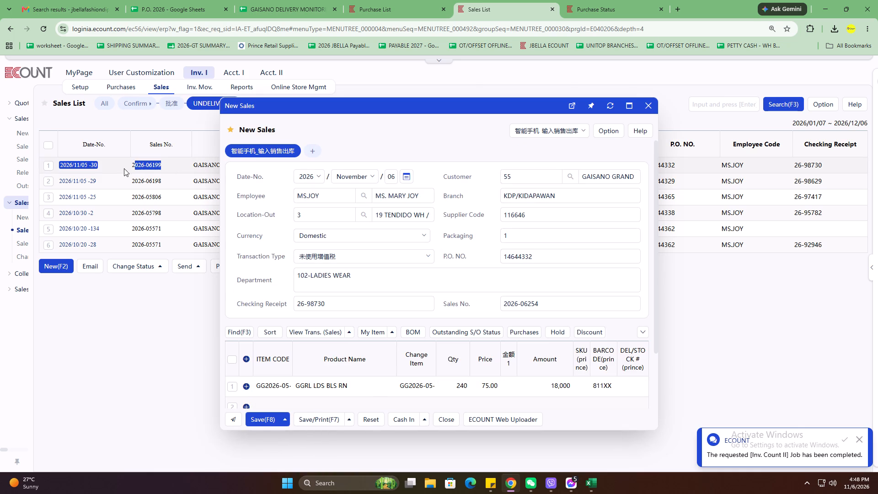
key("ctrl+c")
left_click(597, 296)
key("ctrl+v")
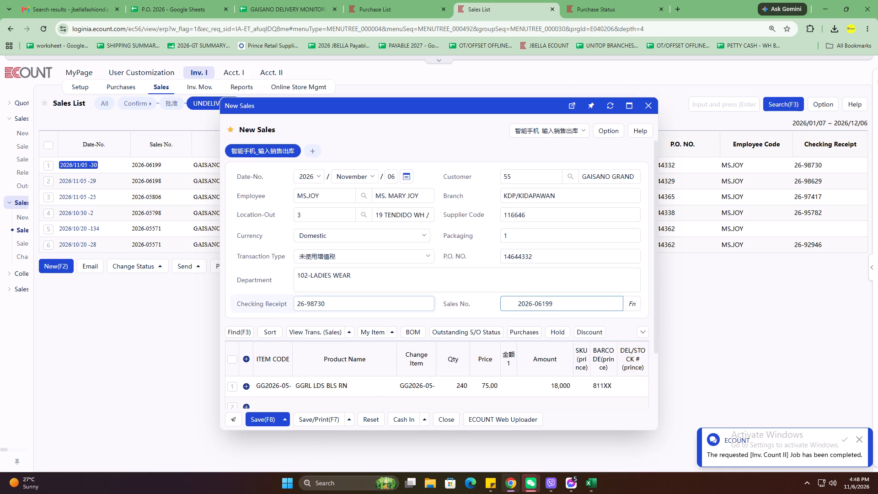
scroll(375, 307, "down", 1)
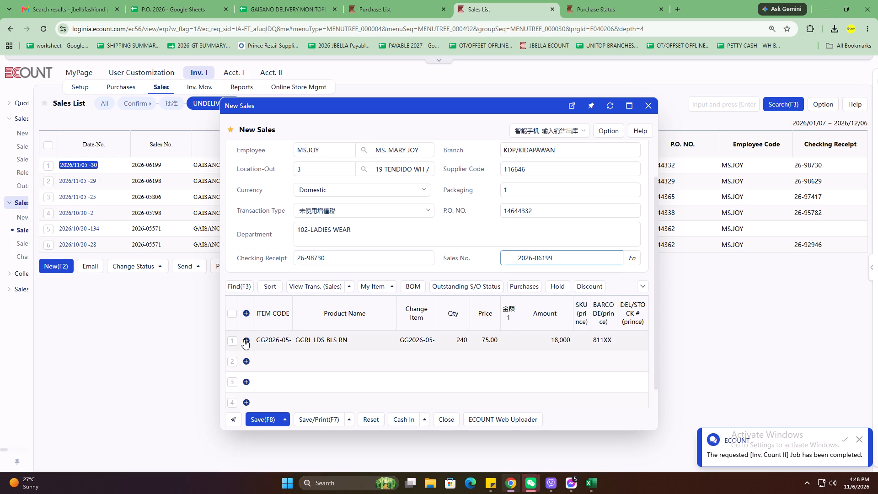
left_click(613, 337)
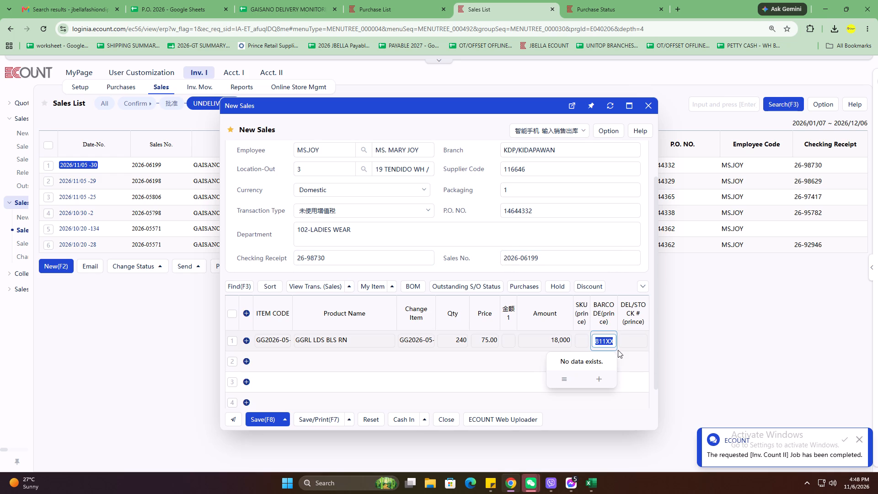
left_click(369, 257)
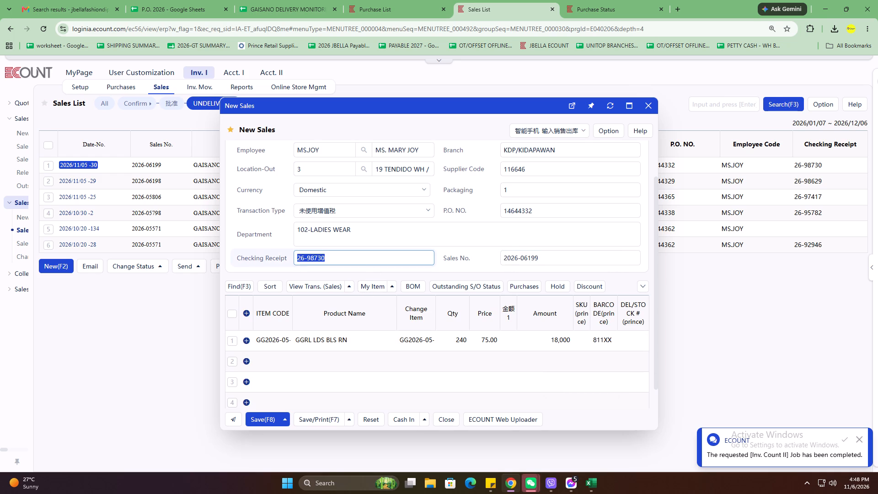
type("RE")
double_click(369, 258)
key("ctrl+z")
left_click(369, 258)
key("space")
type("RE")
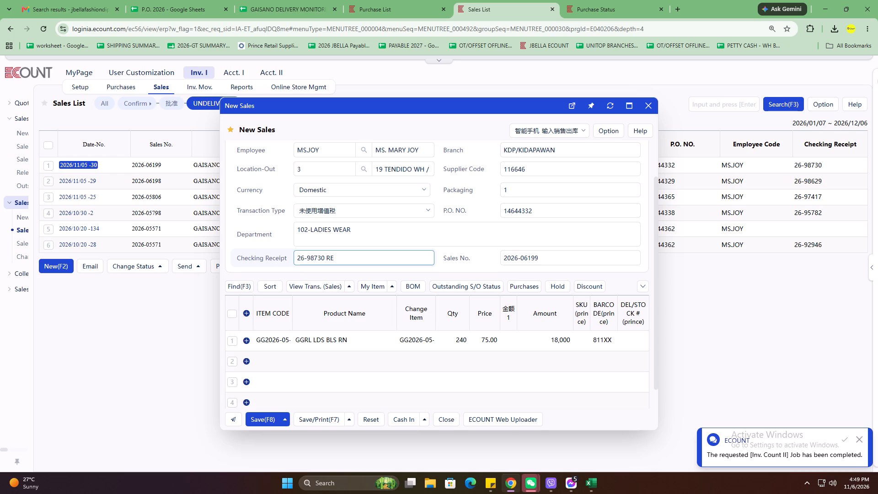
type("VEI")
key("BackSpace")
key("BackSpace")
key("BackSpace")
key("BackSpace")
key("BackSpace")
Insert a blank item line above the GGRL LDS BLS RN line in the new sale.
left_click(246, 340)
Set the day of the new sale's November 2026 date to 5.
scroll(404, 355, "up", 3)
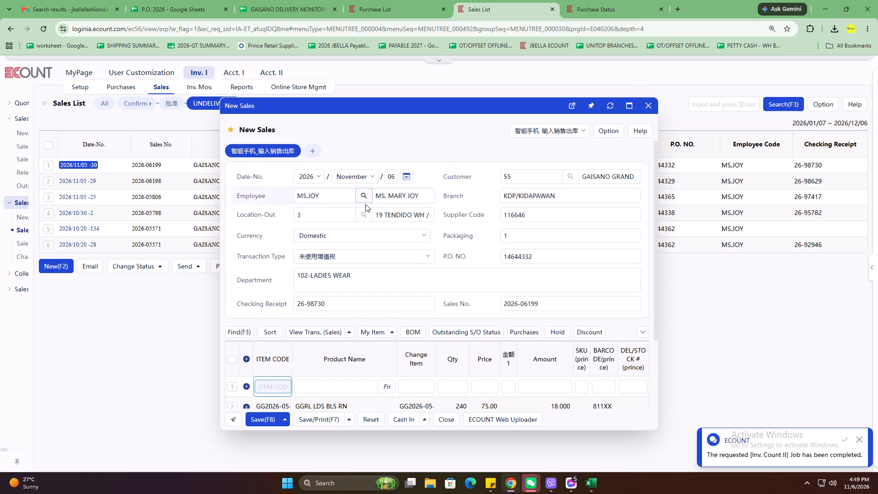
left_click(368, 177)
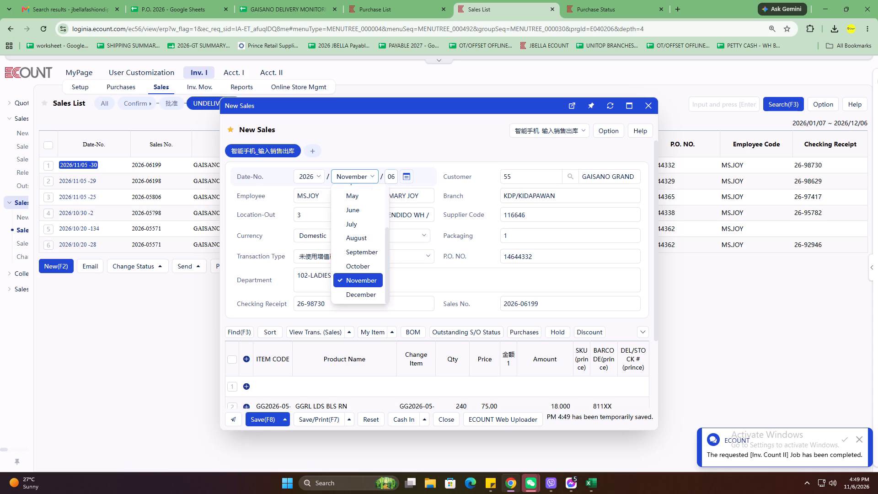
left_click(389, 176)
key("5")
Enter item code 81129 with quantity 26 on the blank first line of the new sale.
scroll(418, 220, "down", 2)
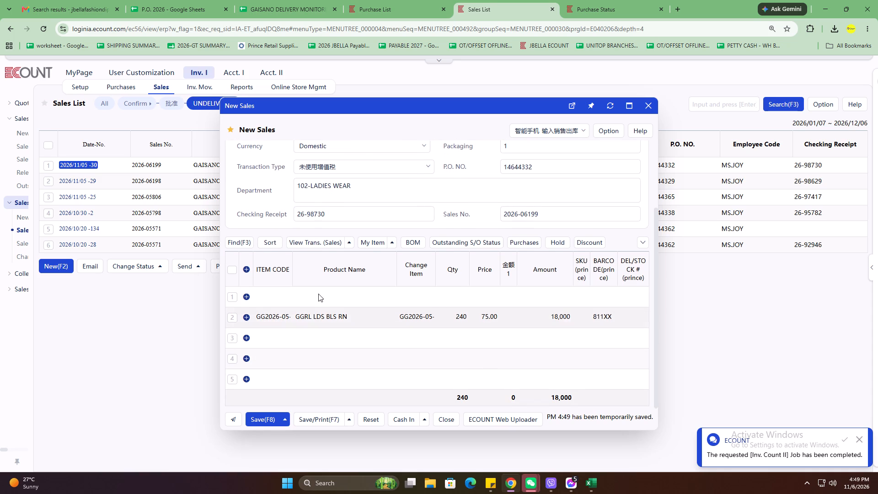
left_click(261, 290)
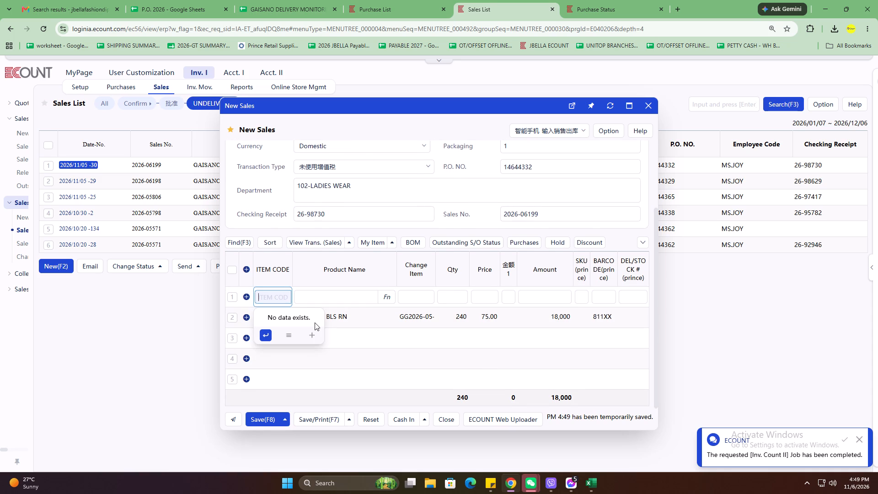
left_click(530, 484)
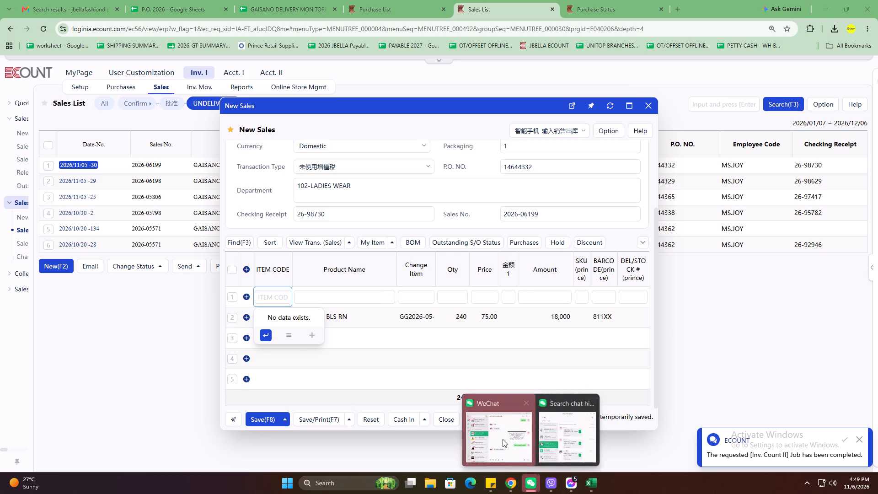
left_click(501, 438)
left_click(283, 333)
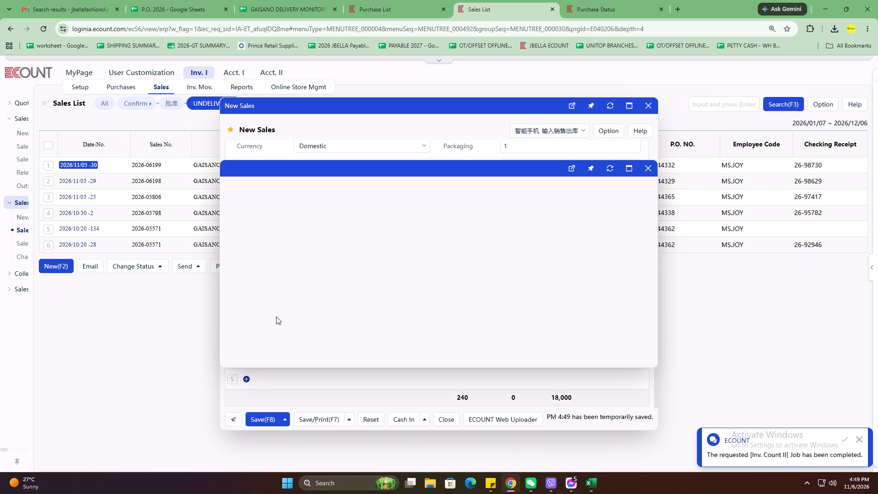
left_click(640, 170)
left_click(257, 302)
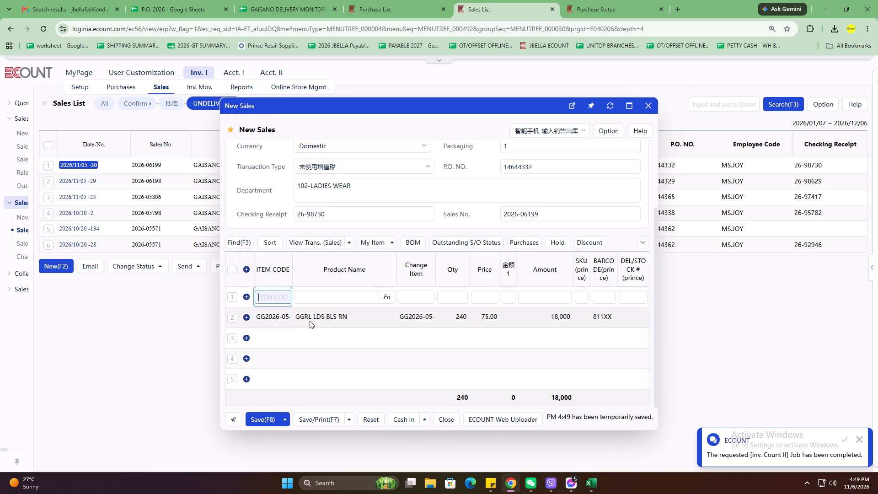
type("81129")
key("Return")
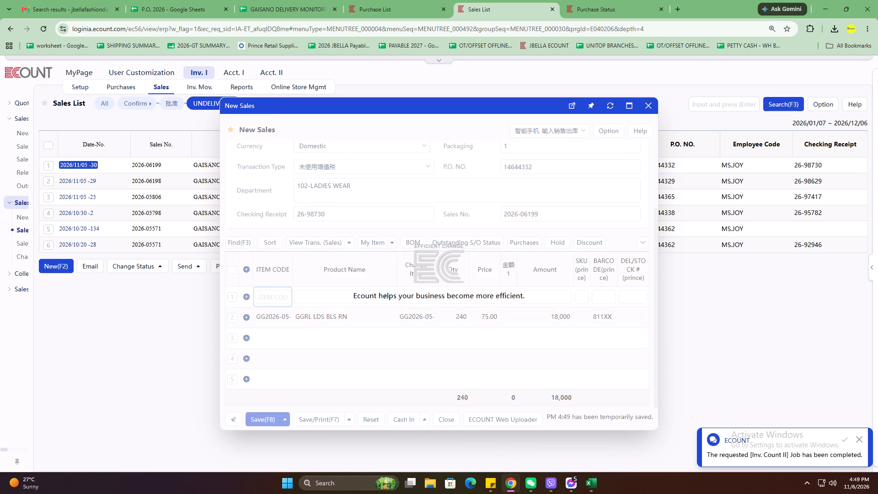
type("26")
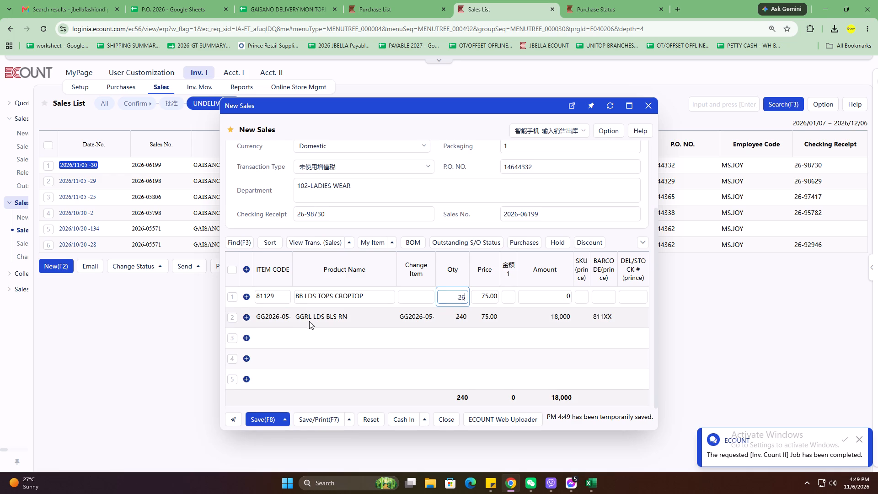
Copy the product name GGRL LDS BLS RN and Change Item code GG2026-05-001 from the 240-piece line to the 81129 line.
left_click(309, 321)
key("ctrl+c")
left_click(341, 290)
key("ctrl+v")
left_click(429, 317)
key("ctrl+c")
left_click(424, 296)
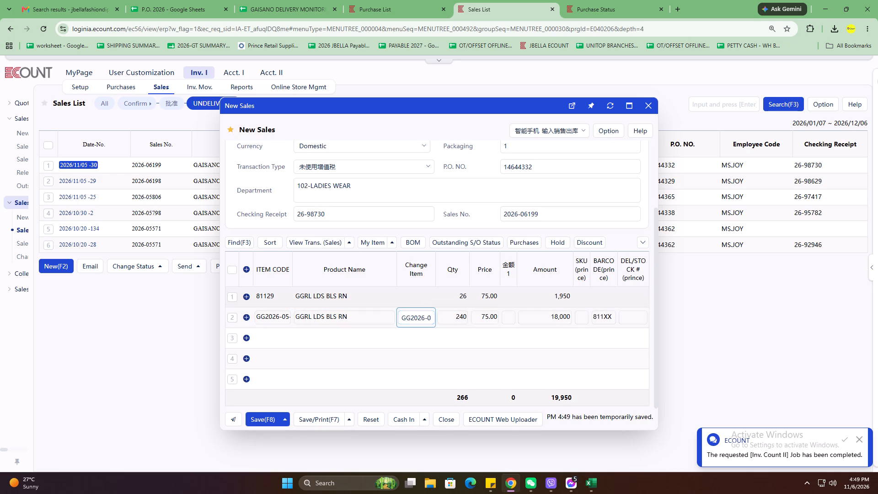
key("ctrl+v")
Insert two blank lines below the 81129 line and enter item code 81119 on the first of them.
double_click(246, 317)
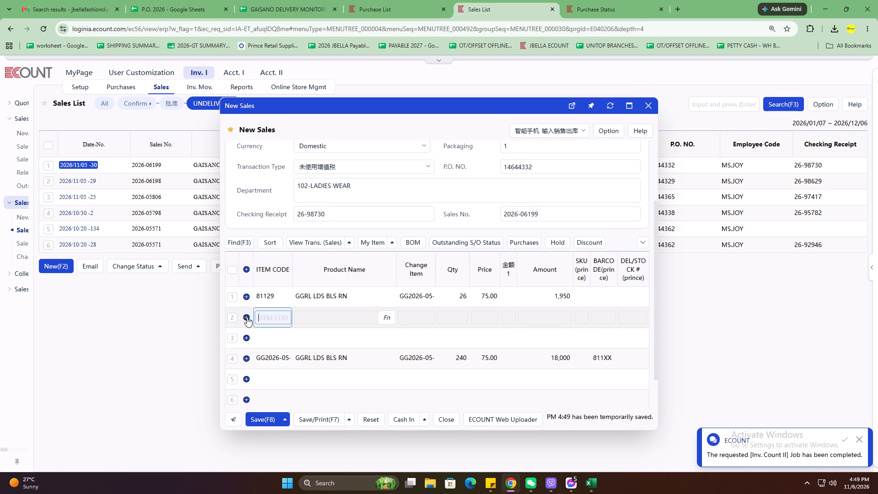
type("81119")
key("Return")
Delete the original 240-piece GGRL LDS BLS RN line from the new sale.
left_click(227, 364)
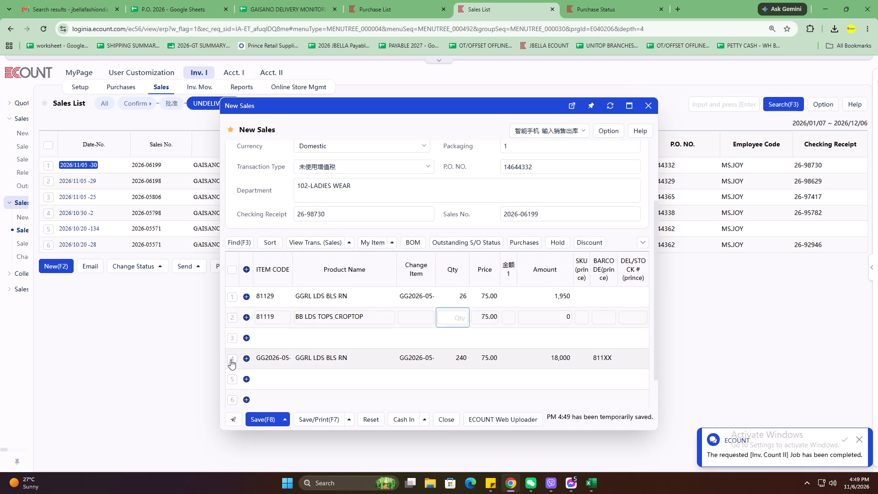
left_click(230, 360)
left_click(277, 242)
Add lines for item codes 81100, 81131, 81132 and 81112 below the 81119 line.
left_click(276, 332)
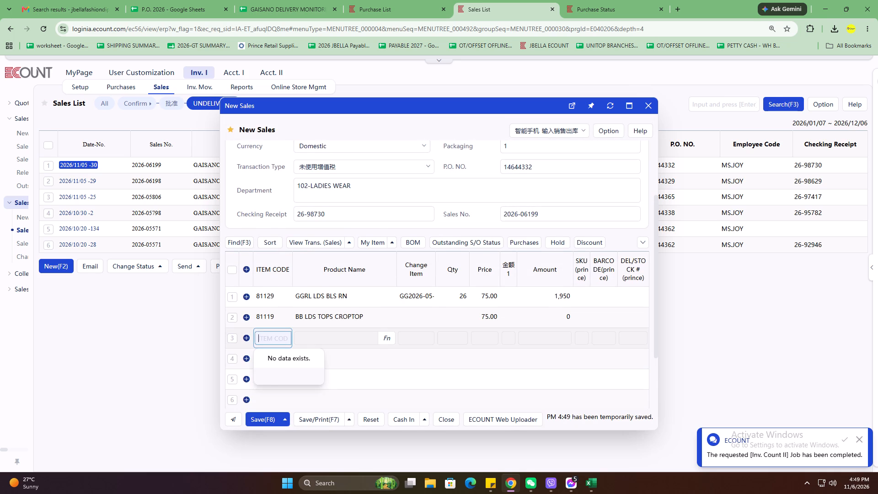
type("81100")
key("Return")
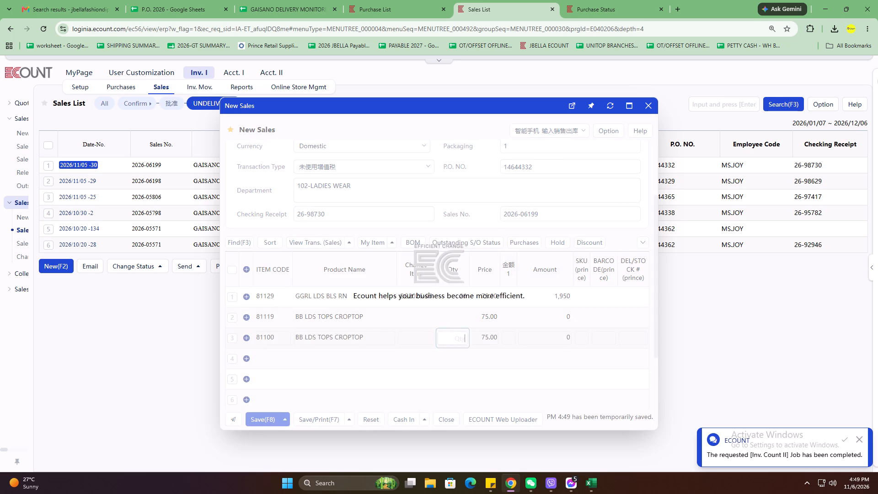
left_click(275, 362)
type("81131")
key("Return")
left_click(274, 374)
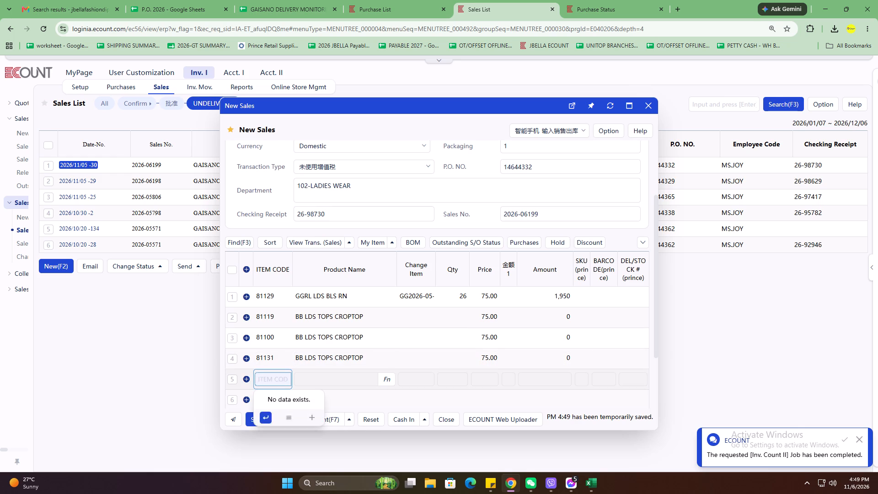
type("81132")
key("Return")
left_click(278, 397)
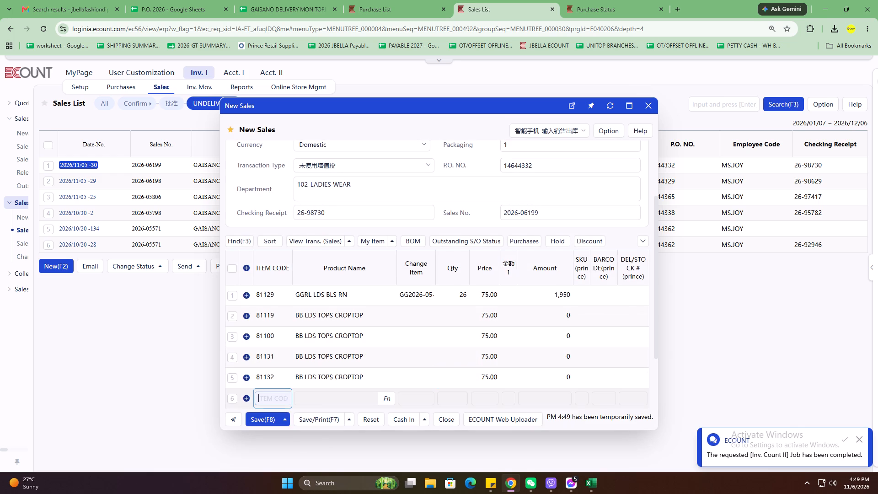
type("81112")
key("Return")
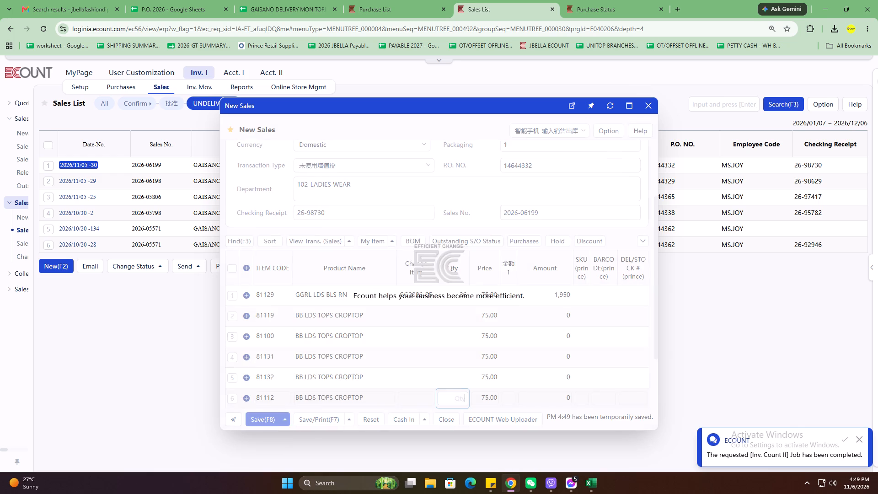
Add lines for item codes 81134, 81133 and 81130 below the 81112 line.
scroll(275, 397, "down", 1)
left_click(278, 377)
type("81134")
key("Return")
left_click(275, 386)
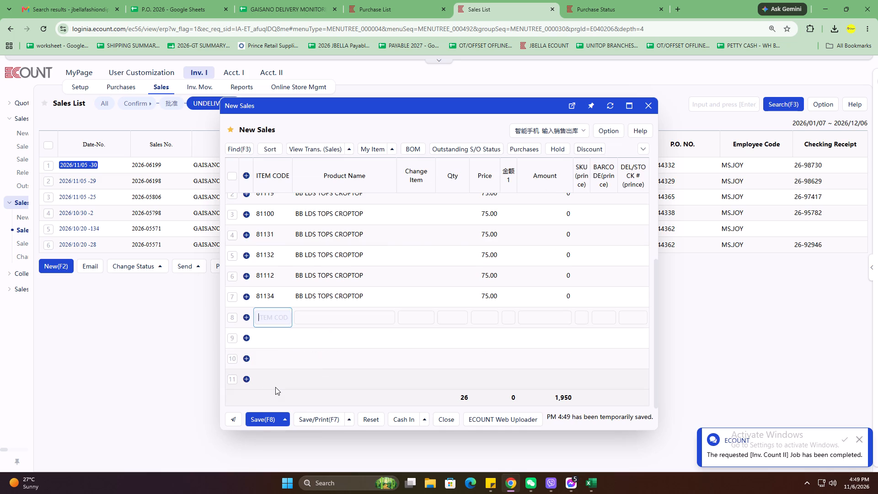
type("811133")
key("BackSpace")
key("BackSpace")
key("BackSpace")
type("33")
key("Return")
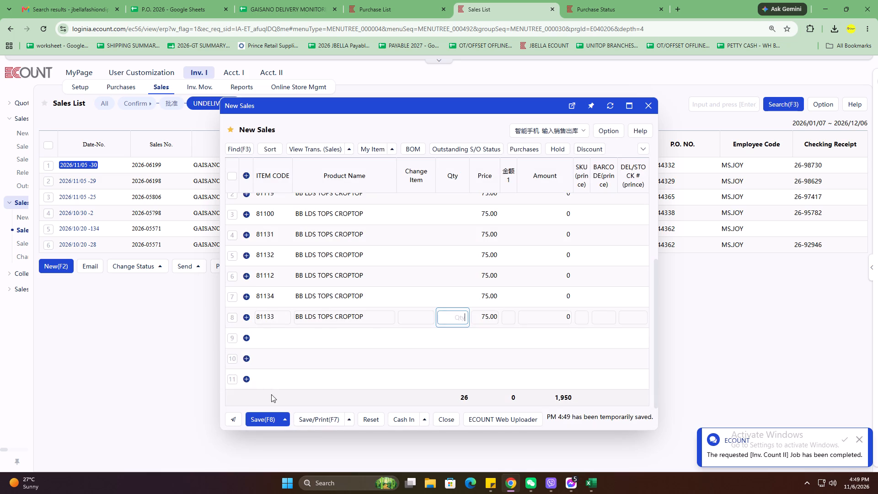
left_click(271, 343)
type("81130")
key("Return")
Replace the product name on all lines from 81119 to 81130 with GGRL LDS BLS RN, copied from the 81129 line.
scroll(343, 336, "up", 1)
left_click(336, 224)
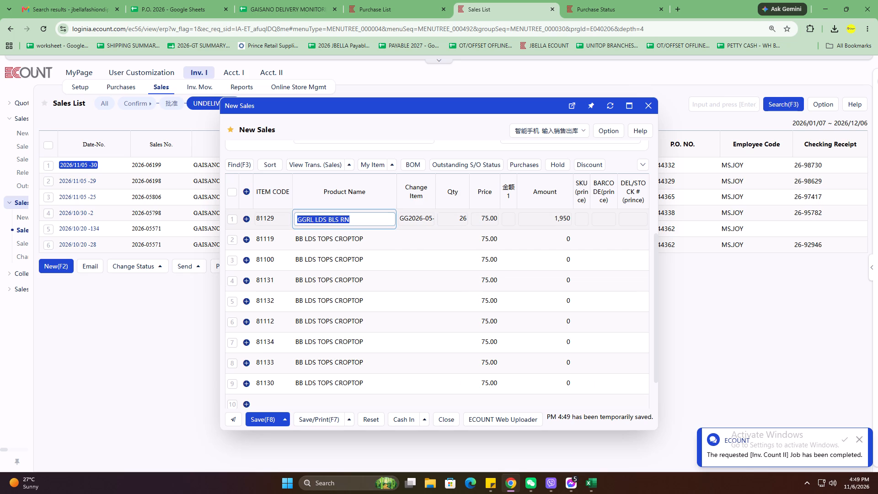
key("ctrl+c")
key("Down")
key("ctrl+v")
key("ctrl+Down")
key("ctrl+v")
key("Down")
key("ctrl+v")
key("Down")
key("ctrl+v")
key("Down")
key("ctrl+v")
key("Down")
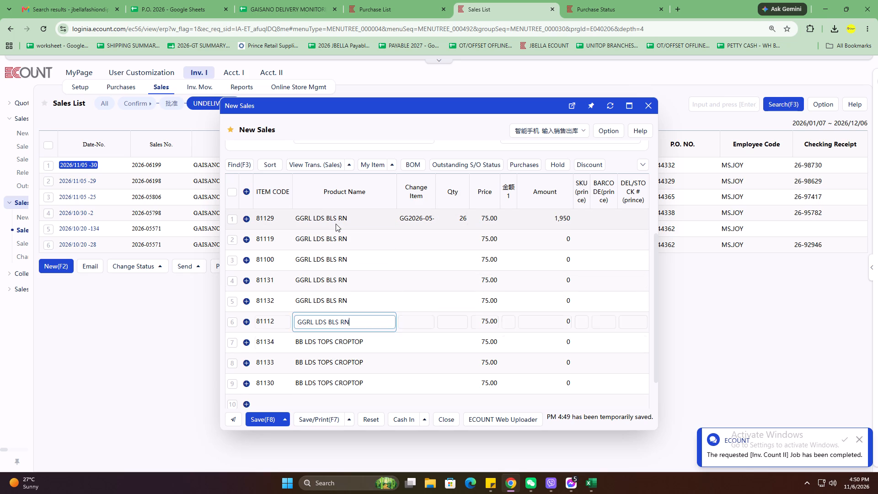
key("ctrl+v")
key("Down")
key("ctrl+v")
key("Down")
key("ctrl+v")
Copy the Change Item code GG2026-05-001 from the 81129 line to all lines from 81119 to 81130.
left_click(424, 199)
key("ctrl+c")
left_click(423, 214)
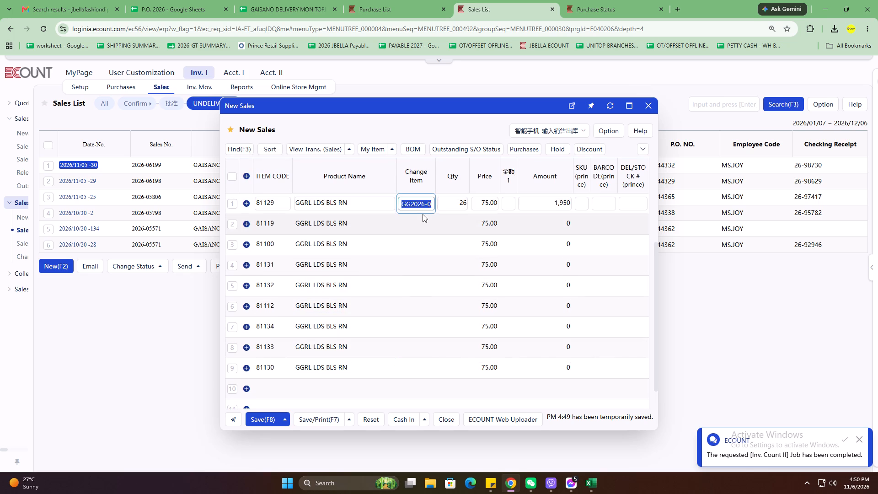
key("ctrl+v")
left_click(417, 236)
key("ctrl+v")
left_click(417, 261)
key("ctrl+v")
left_click(416, 288)
key("ctrl+v")
left_click(416, 308)
key("ctrl+v")
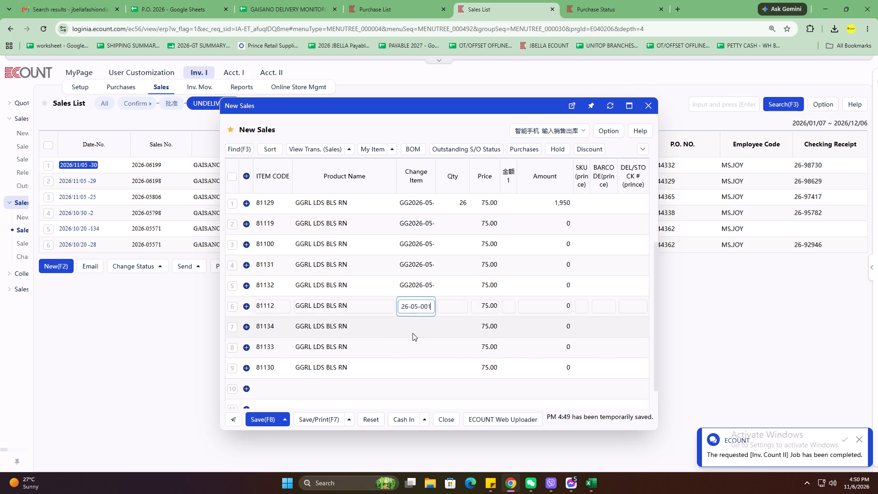
left_click(412, 333)
key("ctrl+v")
left_click(412, 342)
key("ctrl+v")
left_click(412, 354)
left_click(414, 365)
key("ctrl+v")
scroll(435, 308, "up", 1)
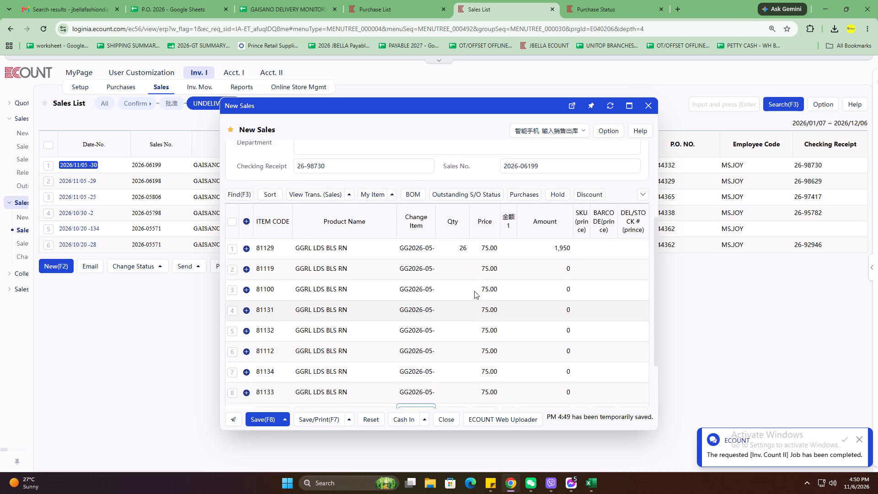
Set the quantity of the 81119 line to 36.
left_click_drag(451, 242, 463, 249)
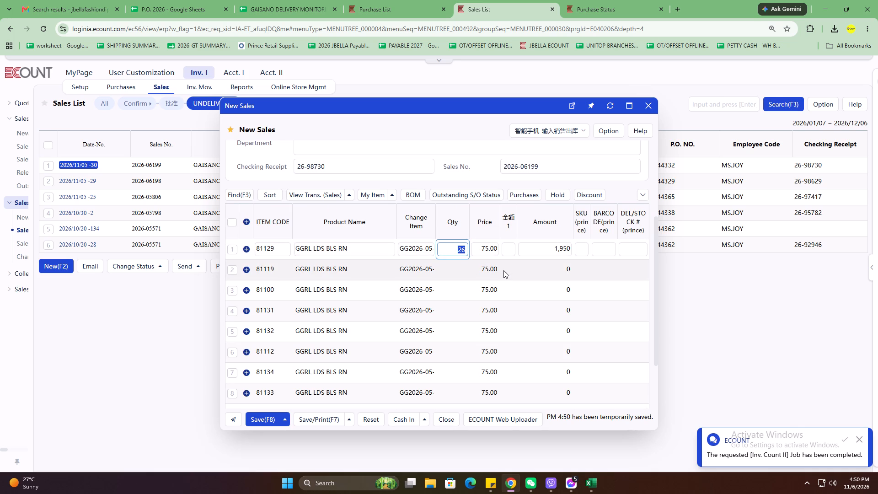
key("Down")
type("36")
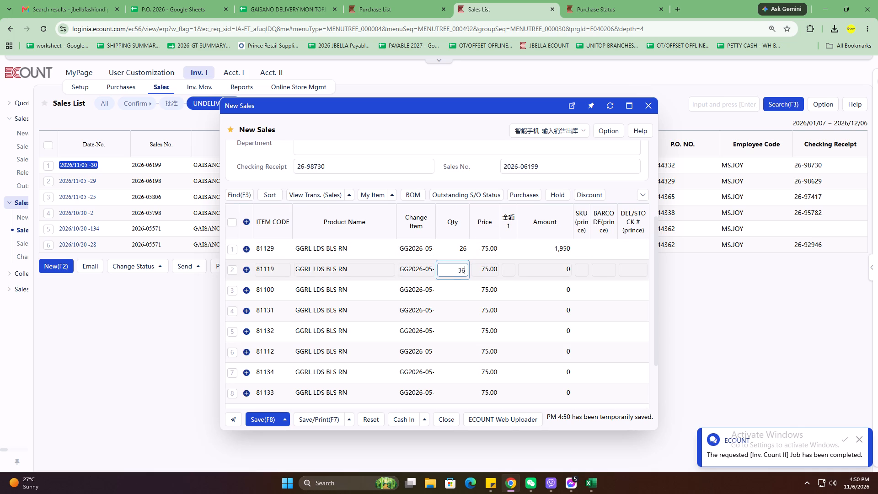
Set the quantity to 26 on every line from 81100 to 81130.
key("Down")
type("26")
key("Down")
key("Right")
key("Up")
key("ctrl+c")
key("Down")
key("ctrl+v")
key("Down")
key("ctrl+v")
key("Down")
key("ctrl+v")
key("Down")
key("ctrl+v")
key("ctrl+Down")
key("ctrl+v")
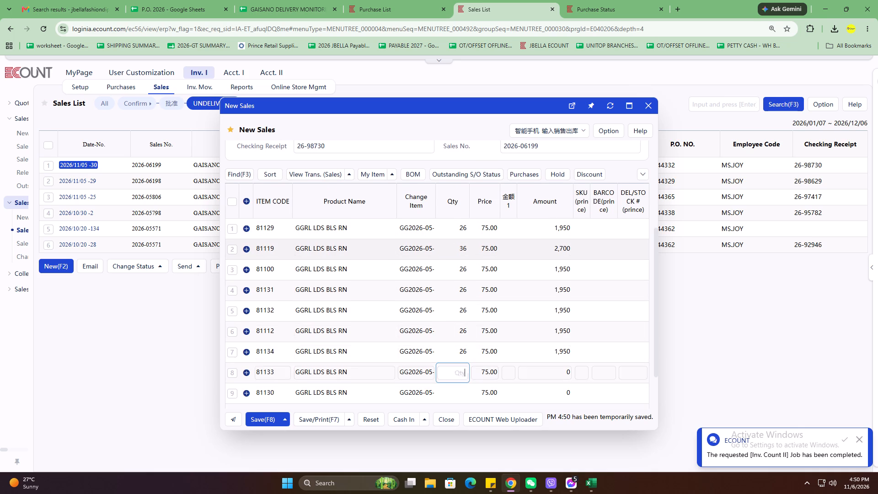
key("Down")
key("ctrl+v")
key("Down")
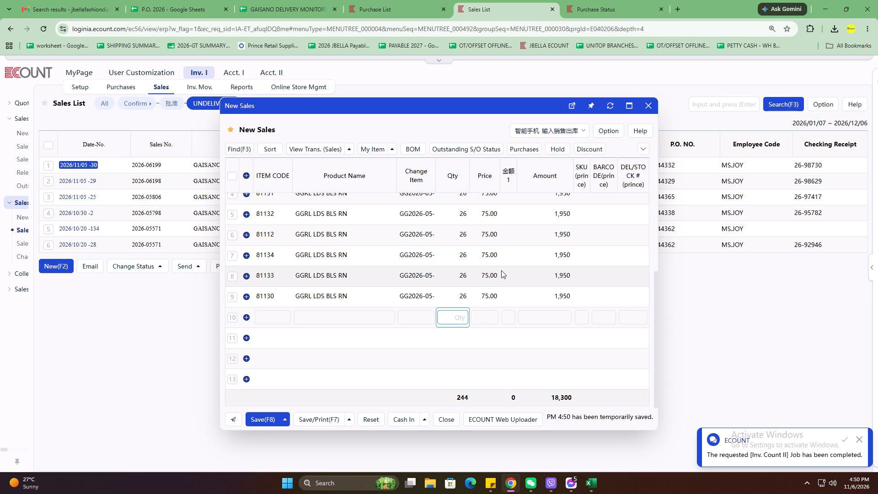
Set the quantity of the 81119 line to 32.
scroll(491, 297, "up", 2)
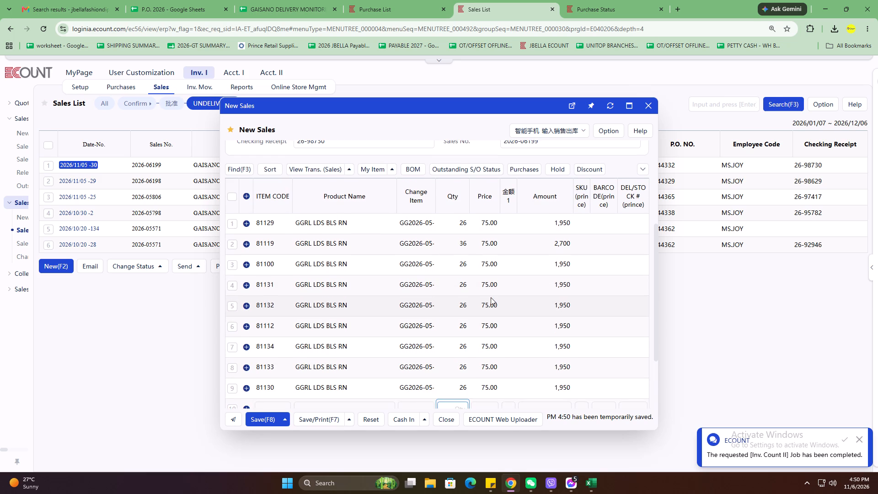
left_click(462, 234)
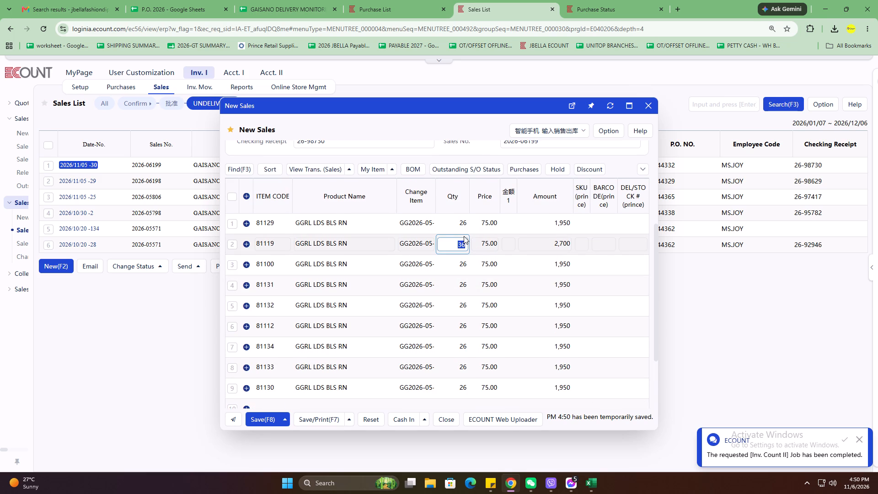
type("32")
scroll(464, 236, "down", 6)
left_click(451, 356)
Save the new KDP/KIDAPAWAN sale.
scroll(451, 357, "up", 8)
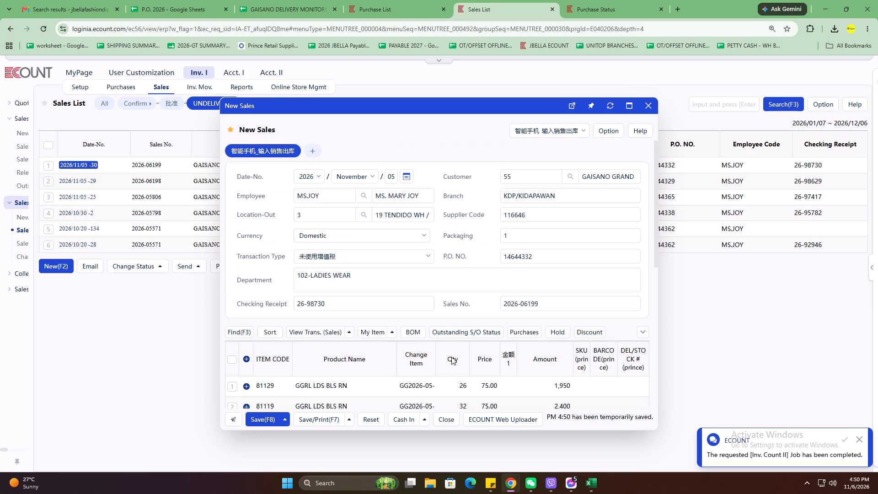
scroll(451, 357, "up", 7)
left_click(271, 418)
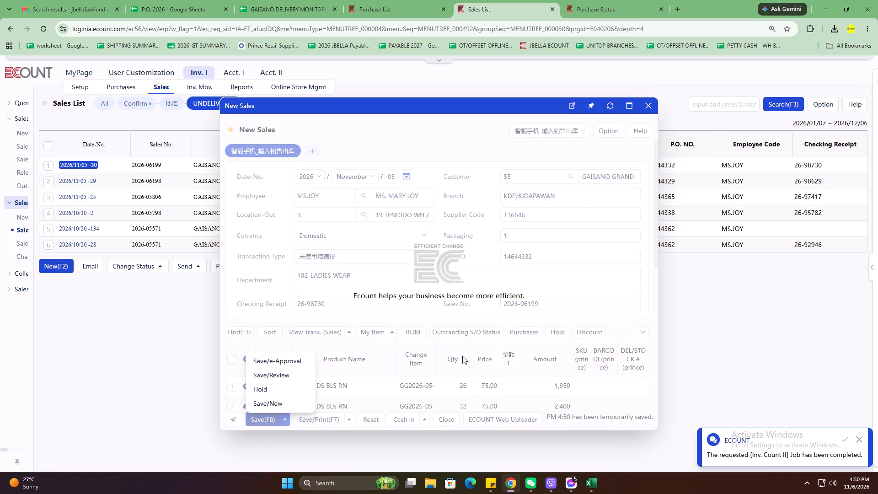
left_click(336, 318)
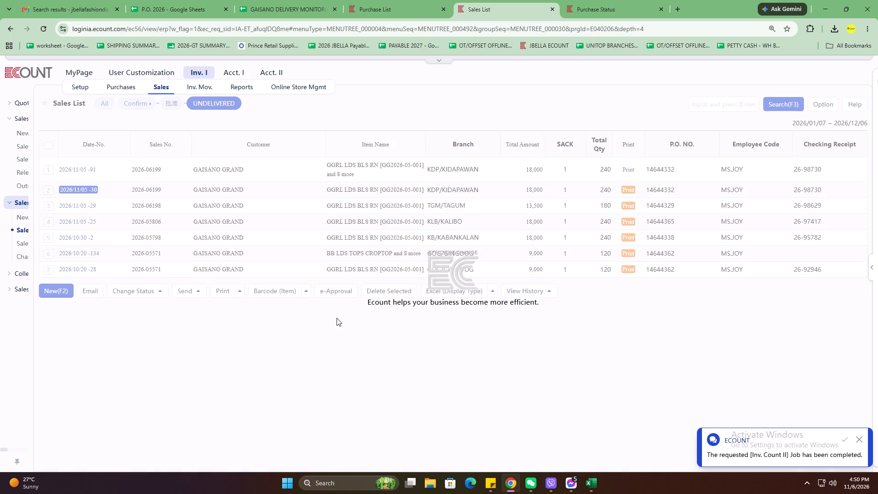
Narrow the Customer, Sales No. and Date-No. columns of the sales list.
key("shift+super+s")
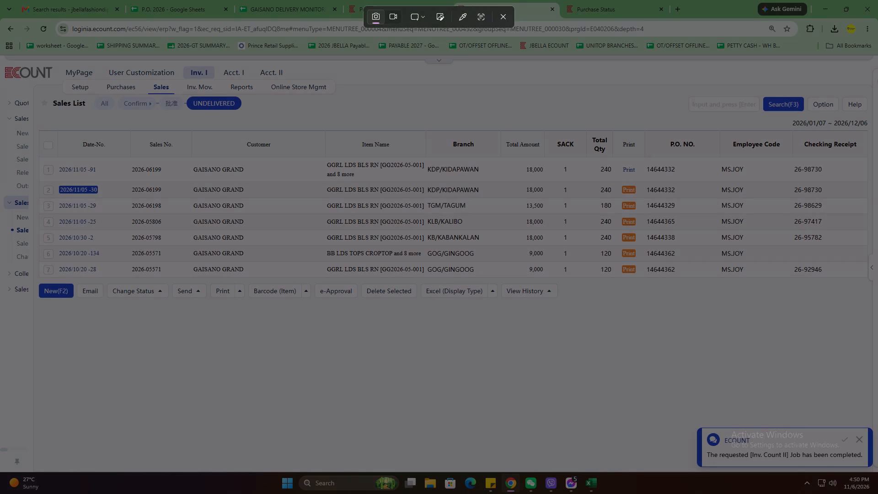
key("Escape")
left_click_drag(321, 141, 253, 143)
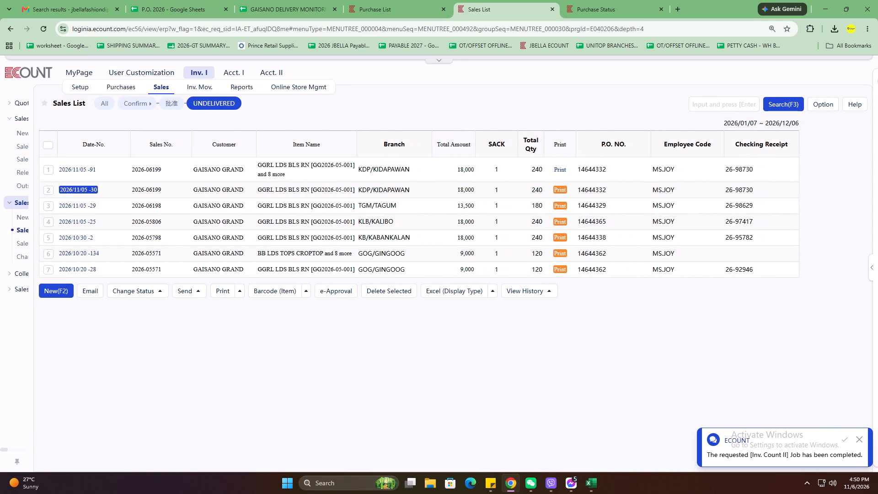
left_click_drag(188, 143, 163, 143)
left_click_drag(128, 145, 111, 144)
left_click(208, 391)
Capture a screenshot of the sales list headers and the two KDP/KIDAPAWAN rows.
key("shift+super+s")
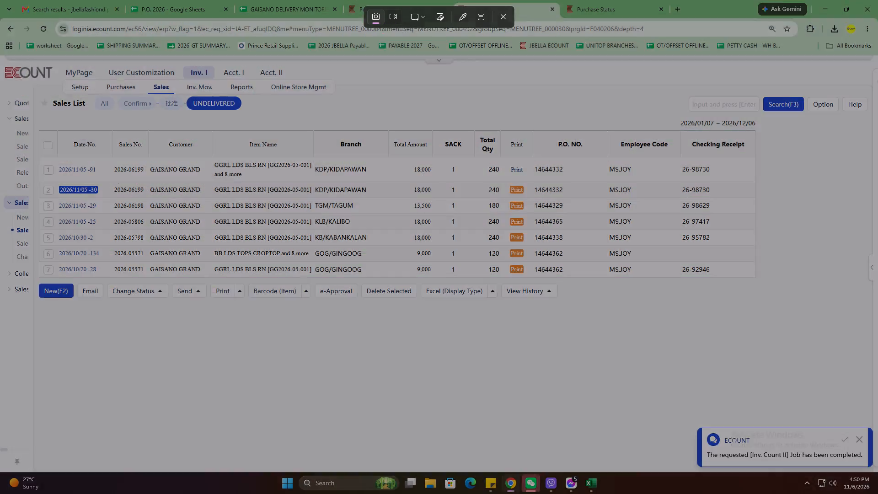
left_click_drag(35, 133, 581, 194)
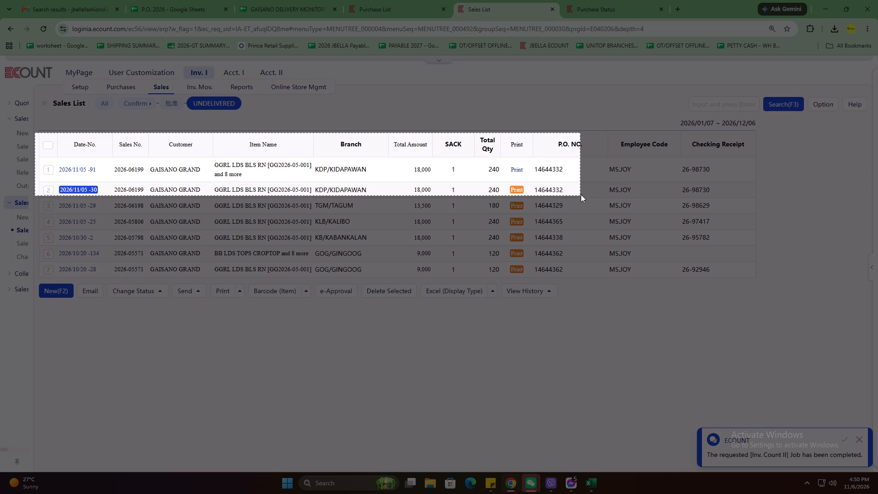
left_click_drag(581, 194, 616, 201)
Find the ECOUNT/OFFICE MATTER group in WeChat and send the captured sales list image there.
left_click(541, 487)
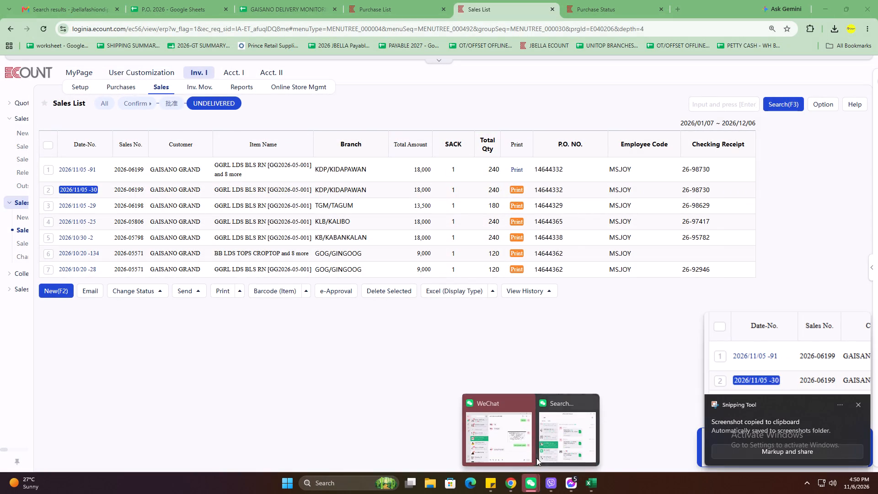
left_click(520, 450)
left_click(373, 126)
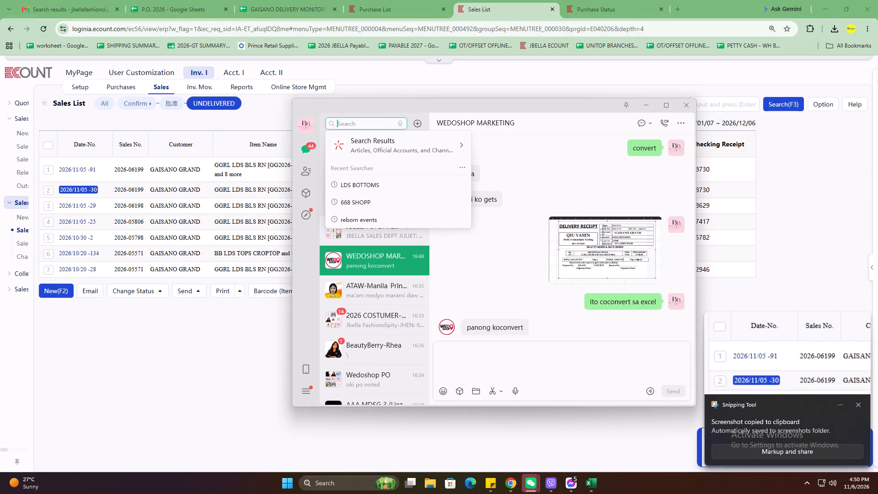
type("EC")
left_click(382, 161)
left_click(386, 163)
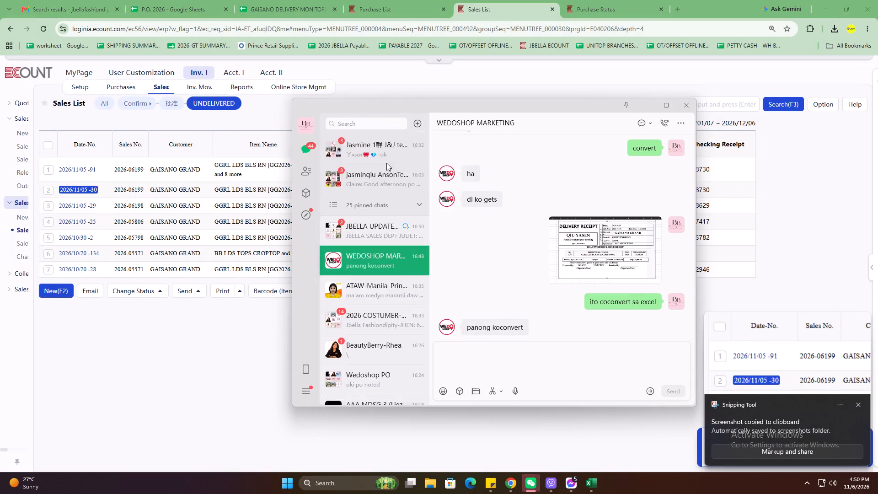
key("ctrl+v")
key("Return")
Write in the group chat: "pasuyo po ako if dalawa ung DR, ung isa po buburahin ko after delivery po.".
type("PAU")
key("BackSpace")
key("BackSpace")
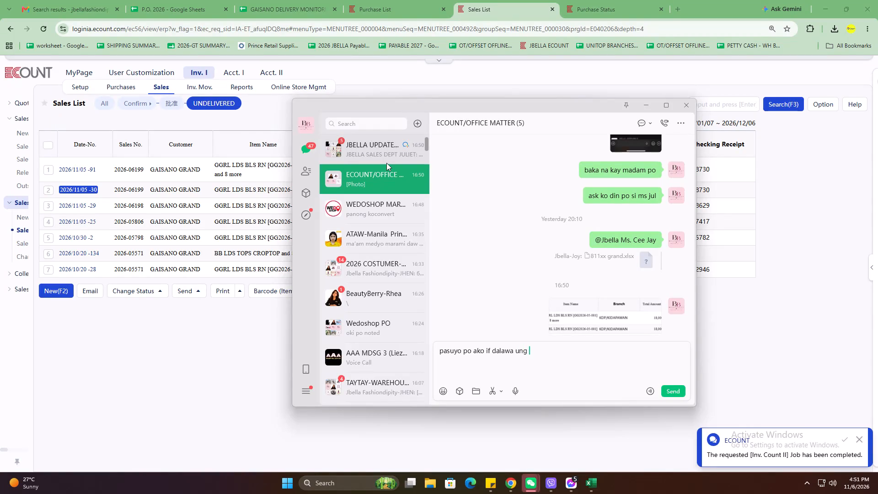
type("DR")
key("space")
key("BackSpace")
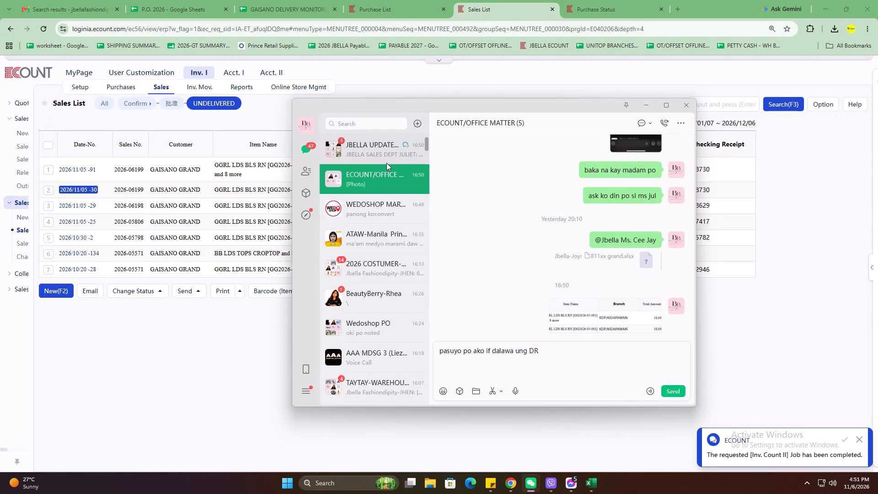
type(",")
key("space")
type("ung isa po bubu")
key("space")
key("BackSpace")
type("rahui")
key("BackSpace")
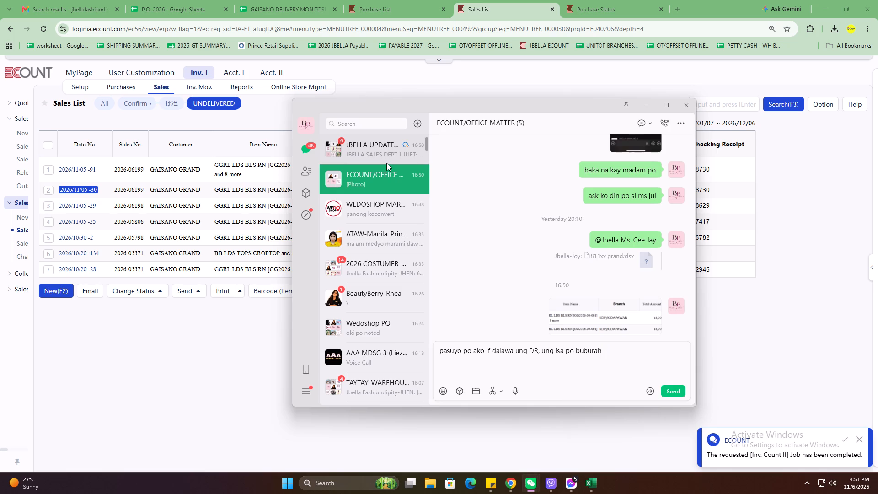
key("BackSpace")
type("in ko after delivery po. need kpo")
Complete the chat message with "need ko na po kasi lagay tamang code para inv po." and start a mention.
key("space")
key("BackSpace")
key("BackSpace")
key("BackSpace")
type("o na po kasi lagay")
key("space")
type("un")
key("BackSpace")
key("BackSpace")
key("BackSpace")
key("BackSpace")
key("BackSpace")
key("BackSpace")
key("BackSpace")
key("BackSpace")
key("BackSpace")
key("BackSpace")
key("BackSpace")
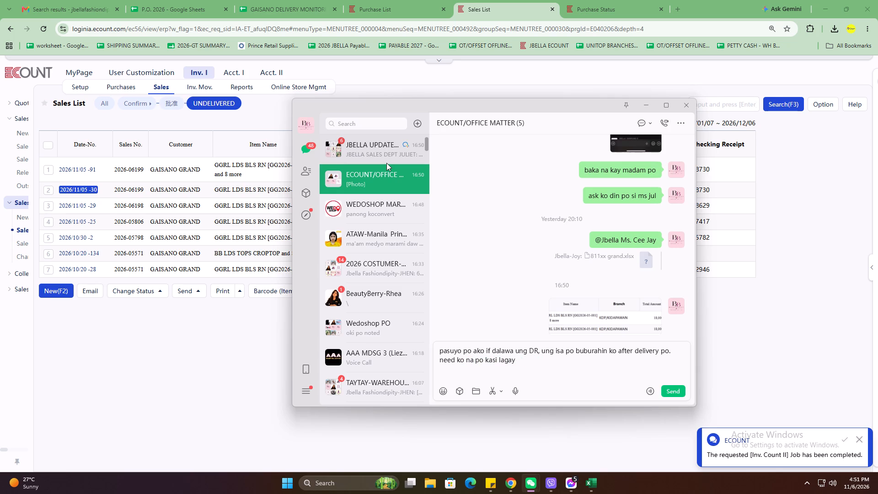
key("BackSpace")
key("space")
type("r")
key("BackSpace")
type("tamang code para inv po. @")
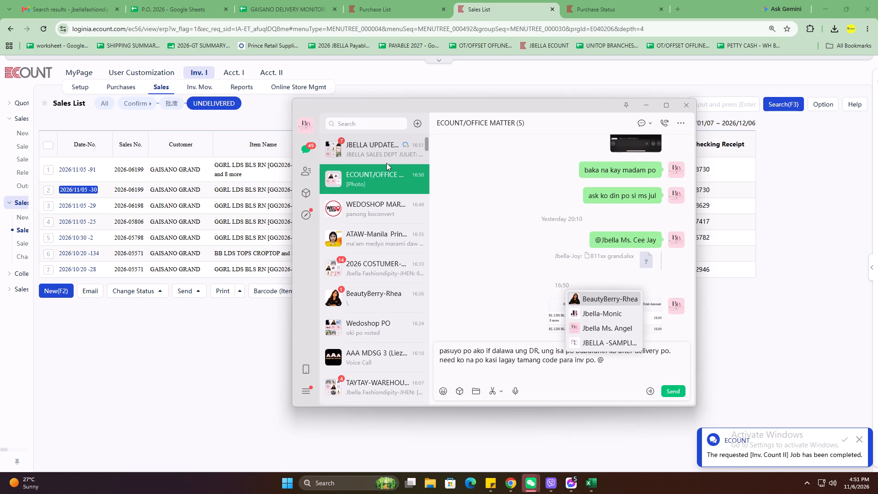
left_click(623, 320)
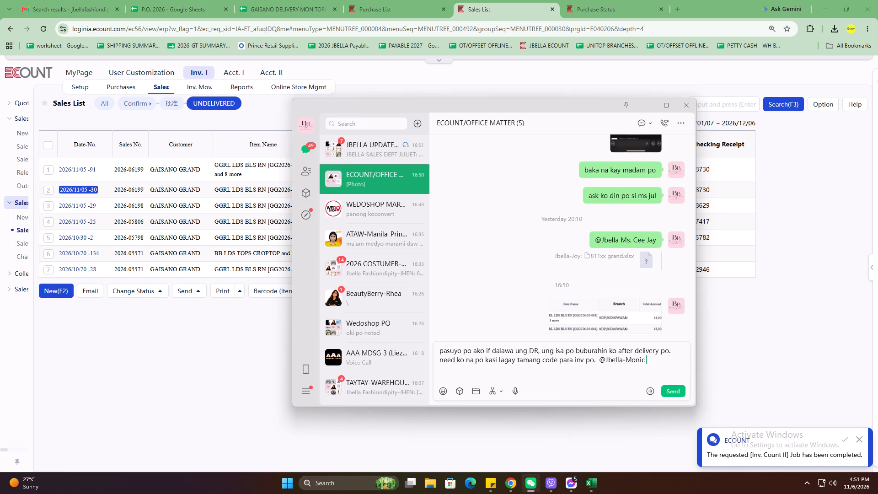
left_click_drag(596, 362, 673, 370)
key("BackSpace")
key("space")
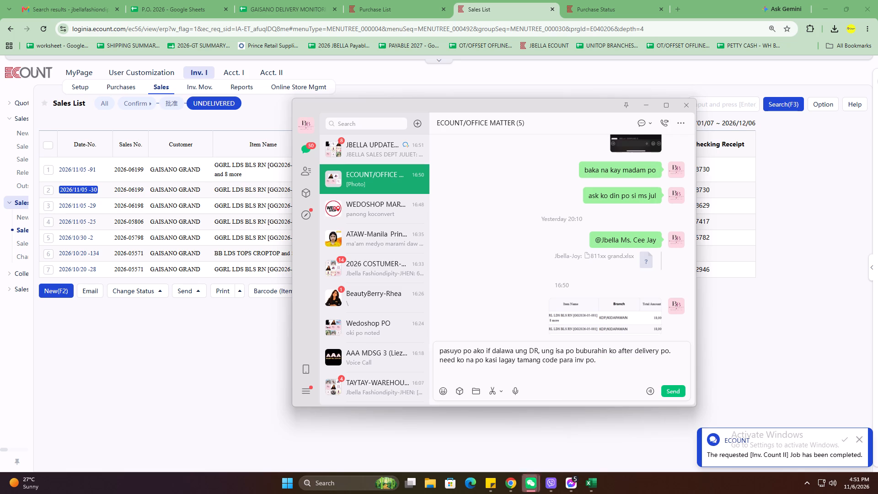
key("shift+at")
left_click(617, 330)
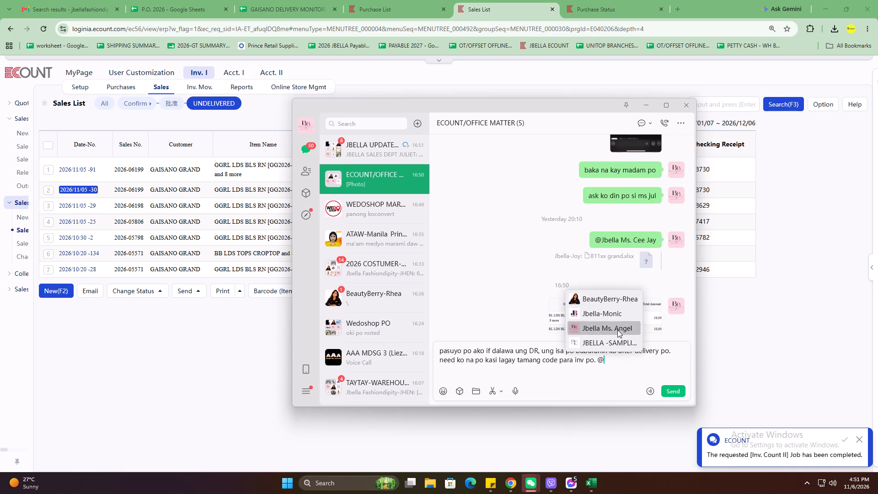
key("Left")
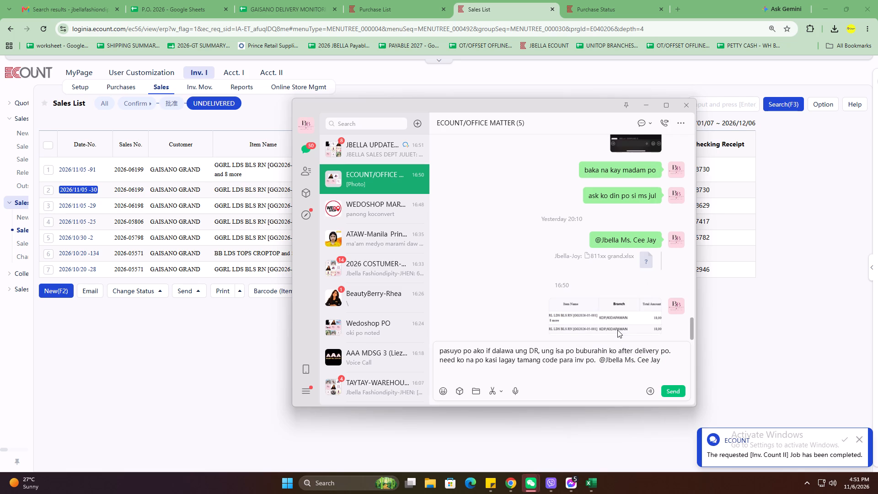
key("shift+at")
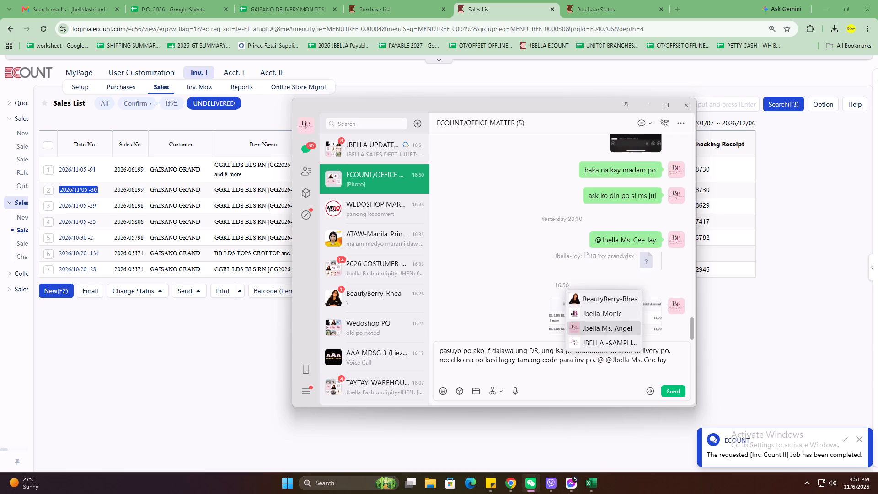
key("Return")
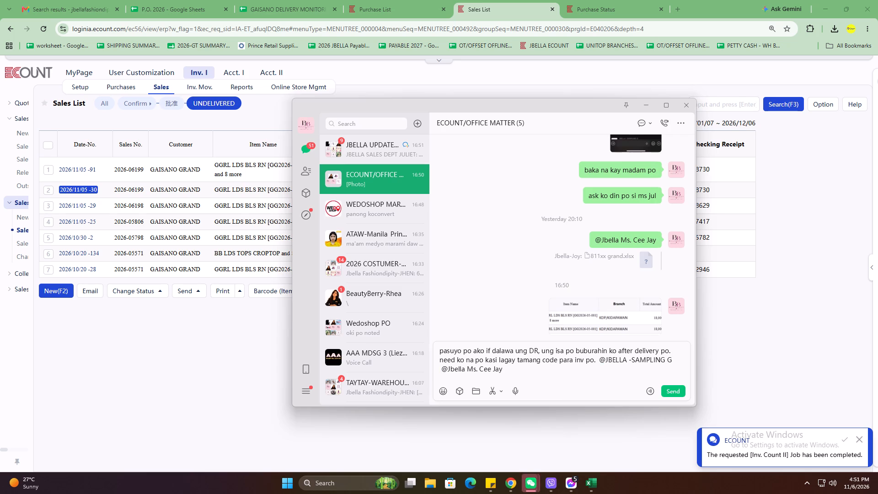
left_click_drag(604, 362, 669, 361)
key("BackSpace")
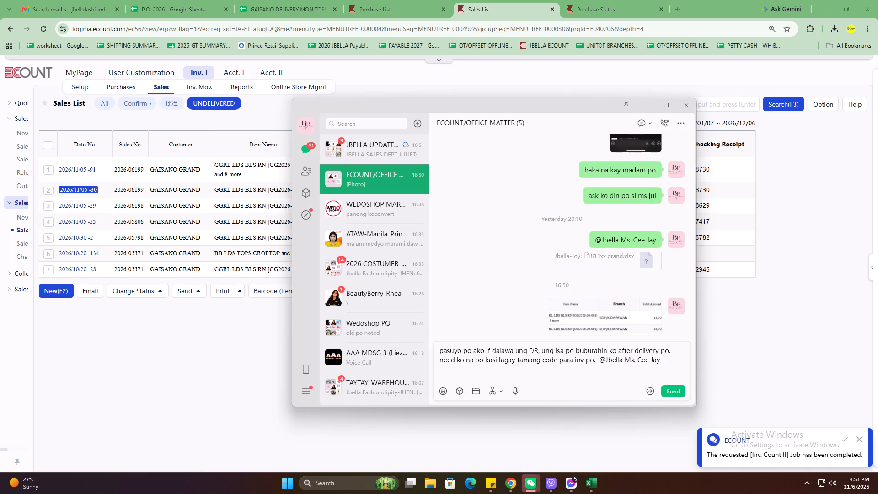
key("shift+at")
key("Down")
key("Up")
key("Return")
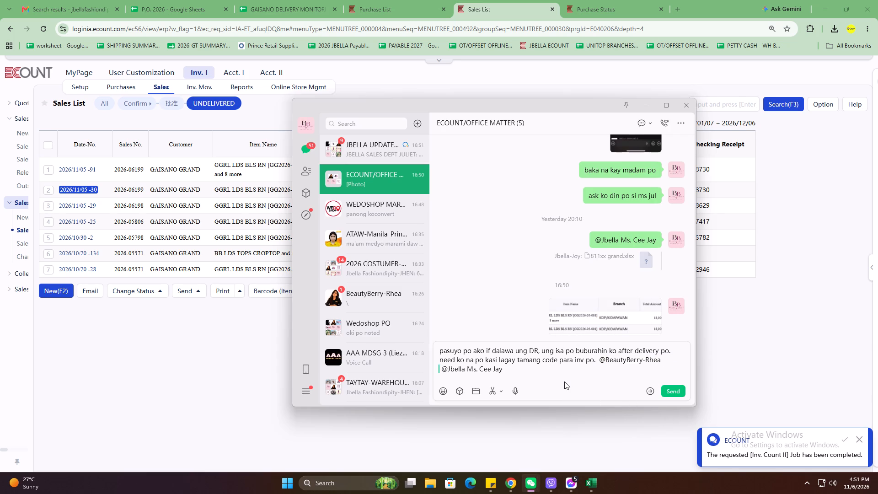
Reword "after delivery po" to "after deliver na po" in the drafted message and send it to the group.
left_click(659, 353)
key("BackSpace")
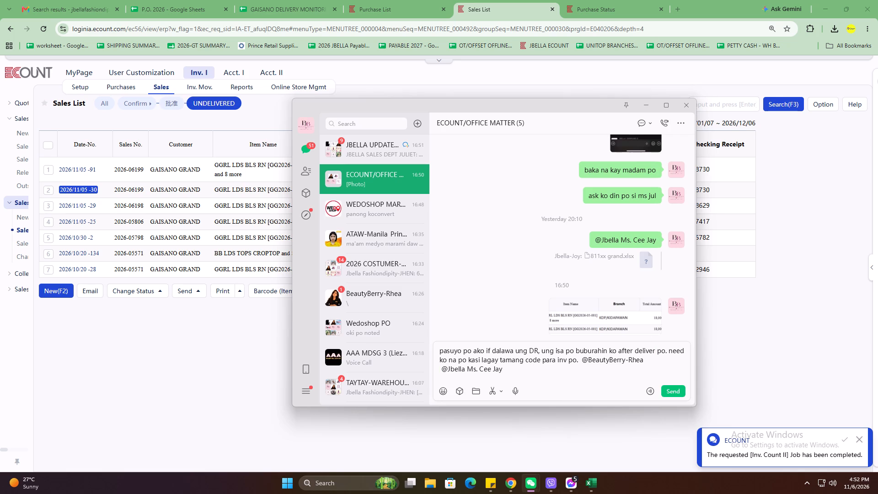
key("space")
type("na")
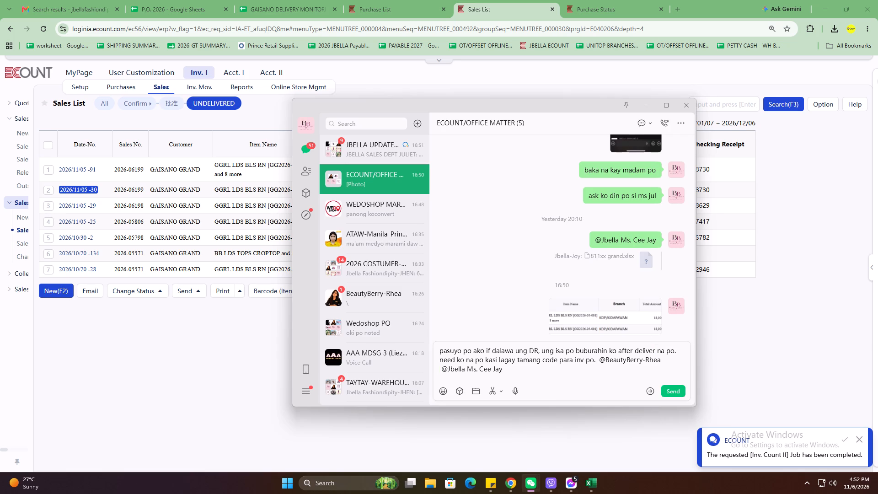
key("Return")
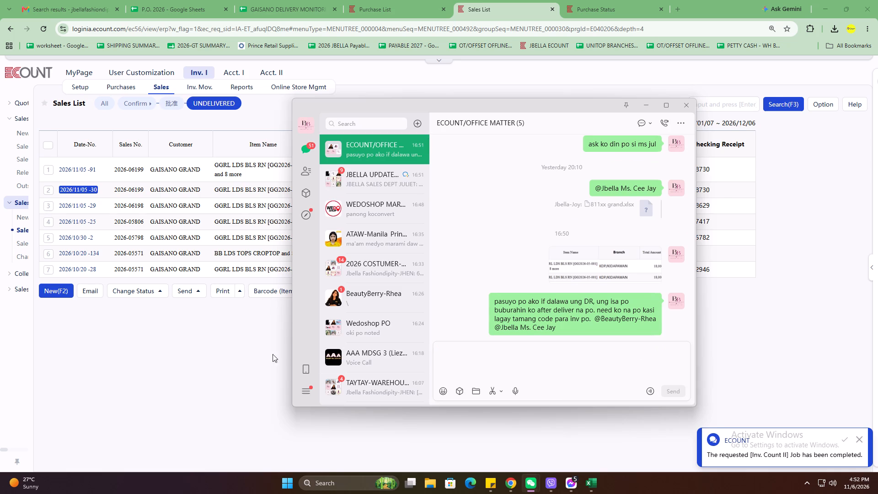
Switch to the 811xx grand workbook in Excel and move the delivery receipt picture on Sheet1 down to start around row 4.
left_click(221, 338)
left_click(589, 479)
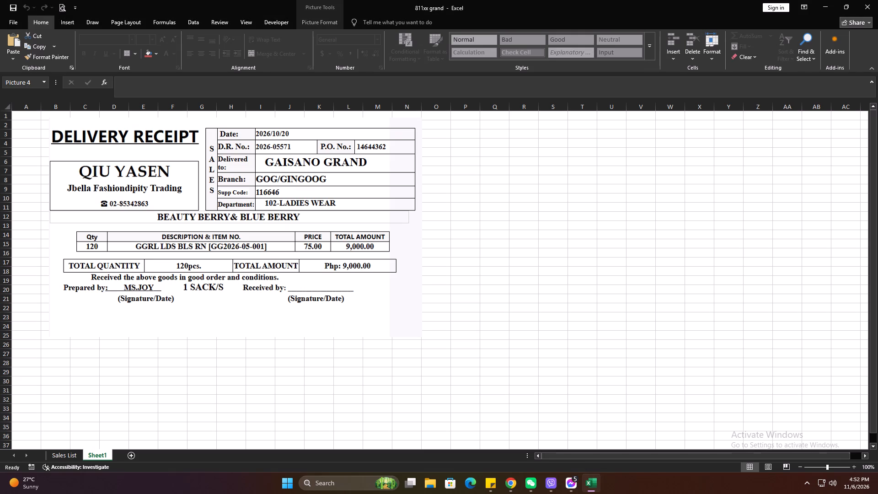
left_click(249, 306)
left_click(300, 313)
left_click(300, 304)
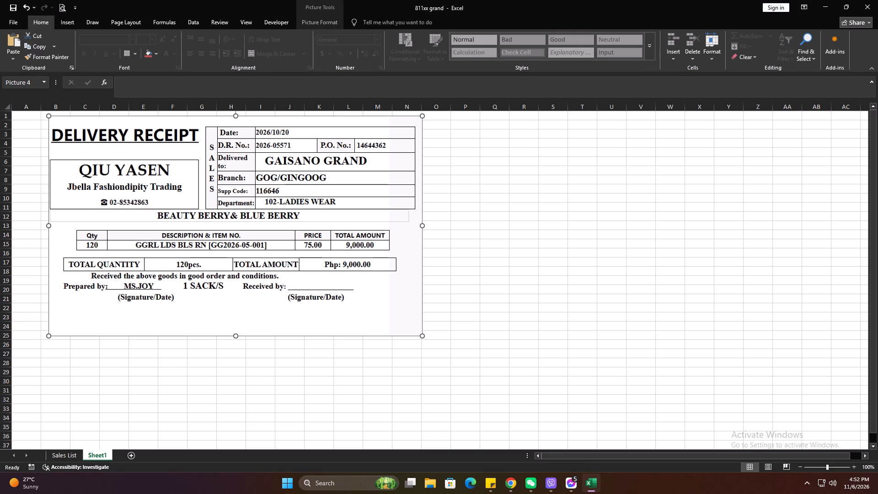
left_click_drag(128, 147, 149, 174)
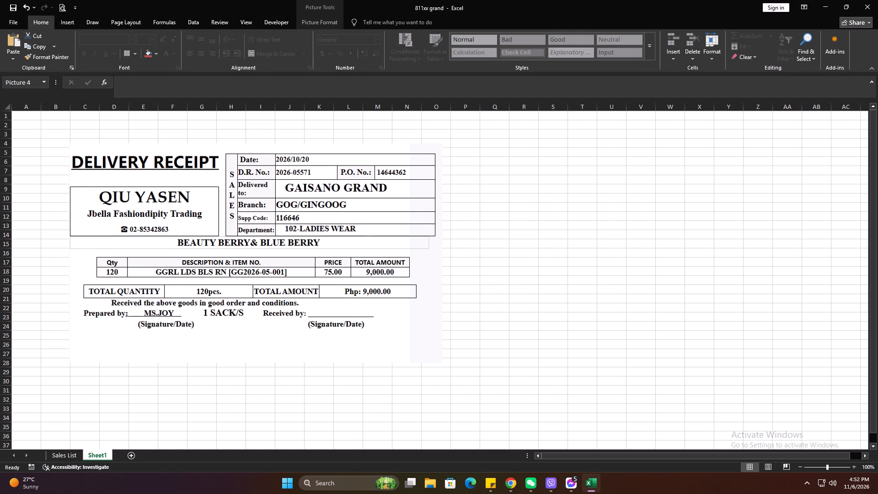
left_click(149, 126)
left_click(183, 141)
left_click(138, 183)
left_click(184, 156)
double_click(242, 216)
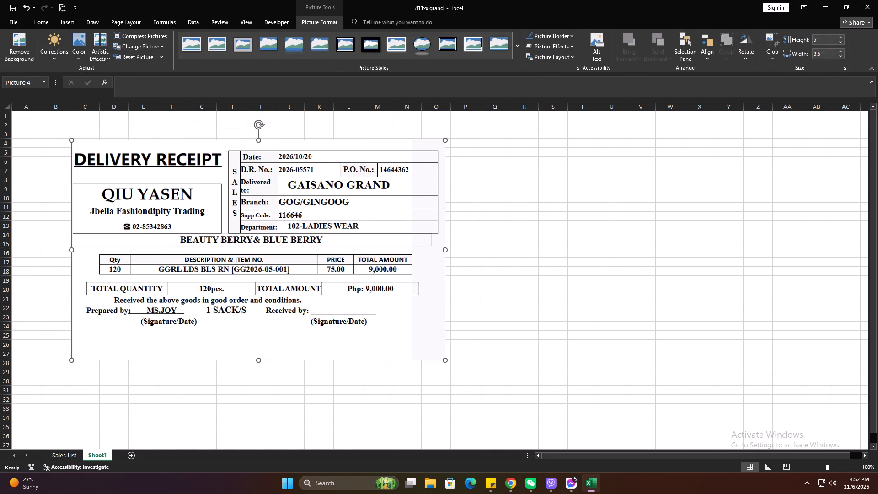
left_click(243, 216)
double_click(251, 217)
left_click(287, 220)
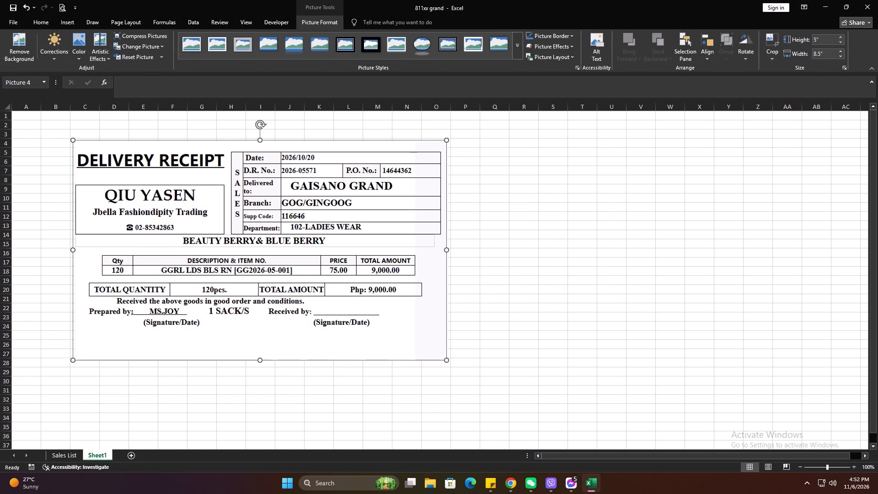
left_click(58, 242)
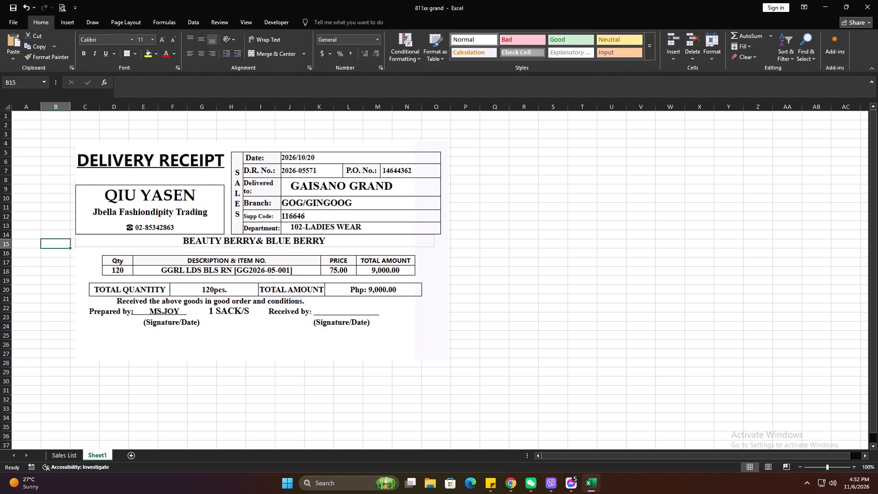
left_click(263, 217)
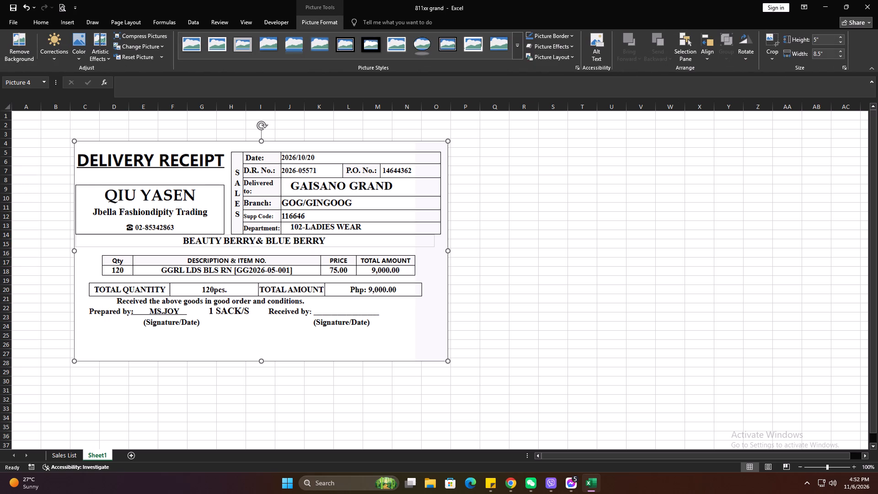
Switch back to the ECOUNT Sales List in the browser.
key("alt+Tab")
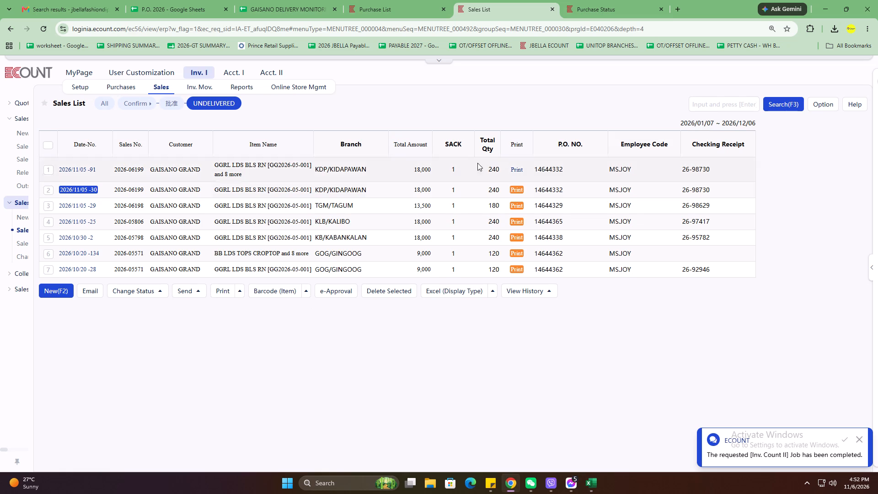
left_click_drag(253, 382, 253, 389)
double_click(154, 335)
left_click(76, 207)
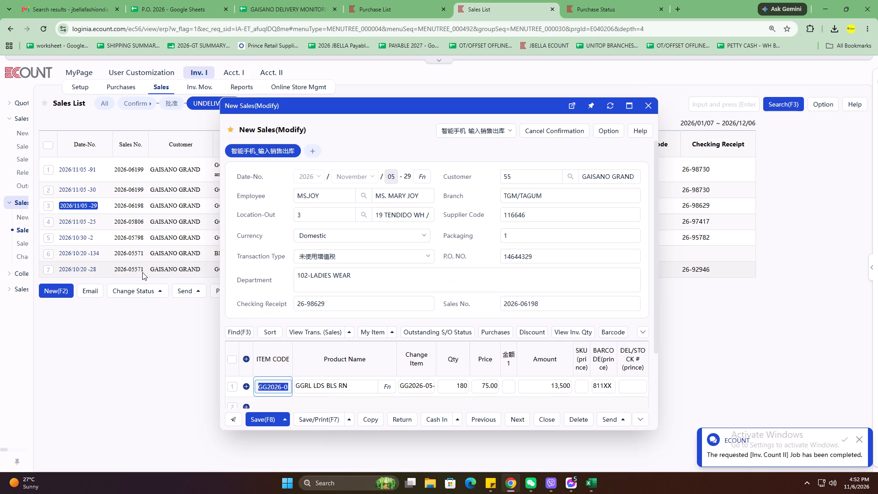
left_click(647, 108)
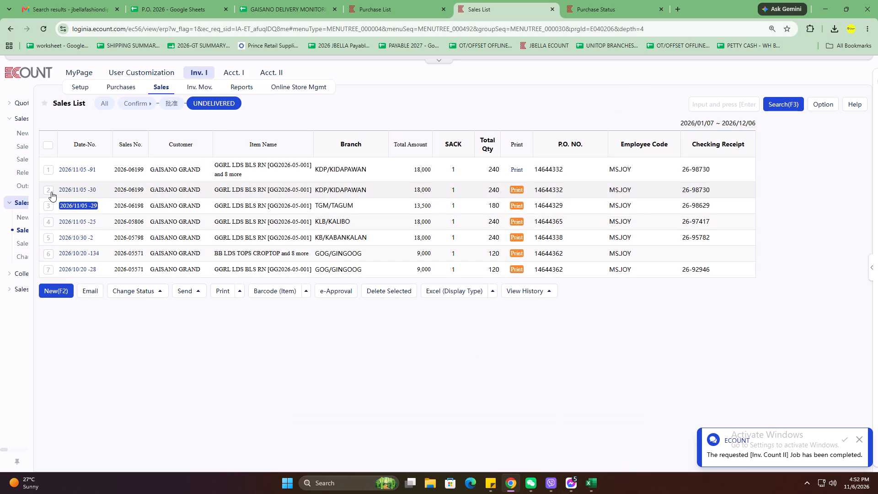
Export the 2026/11/05 -30 KDP/KIDAPAWAN sales slip to Excel using the JASMINE CH 10 template.
left_click(49, 191)
left_click(509, 191)
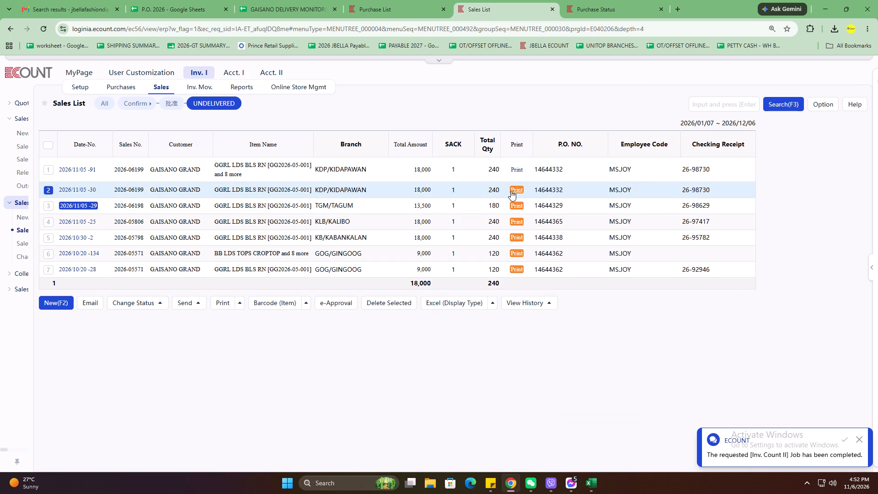
left_click(511, 191)
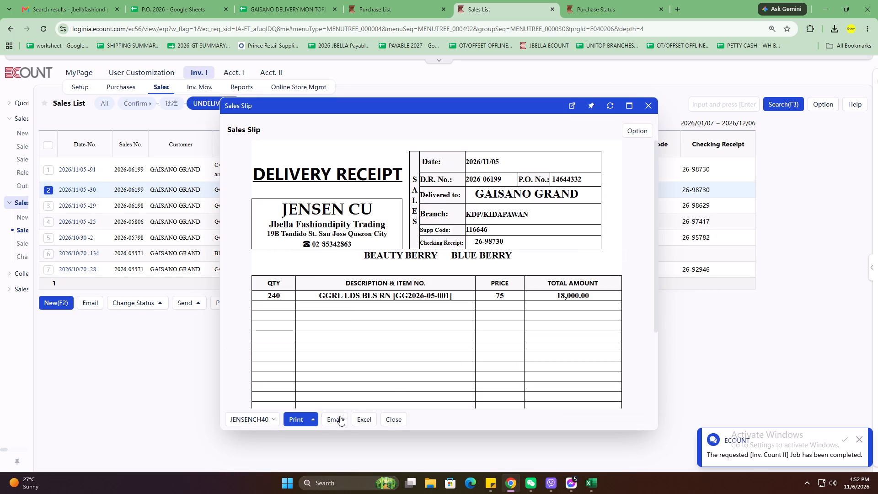
left_click(256, 417)
scroll(262, 360, "down", 2)
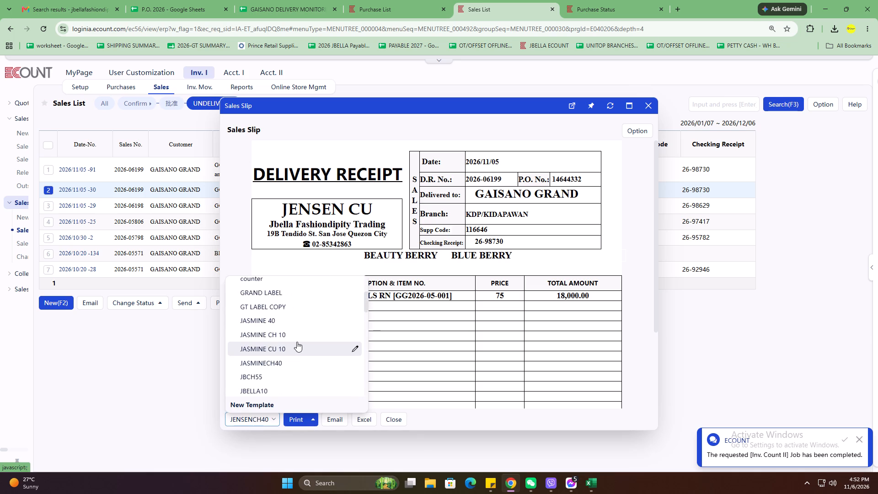
left_click(293, 336)
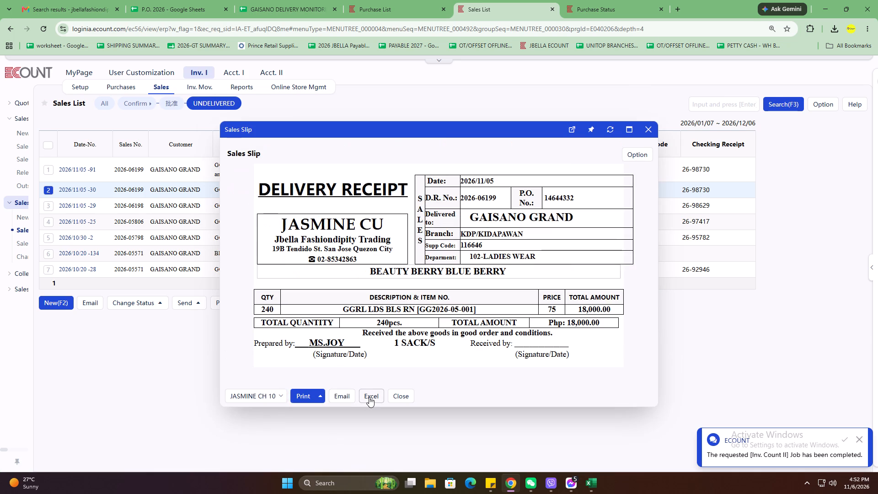
left_click(318, 398)
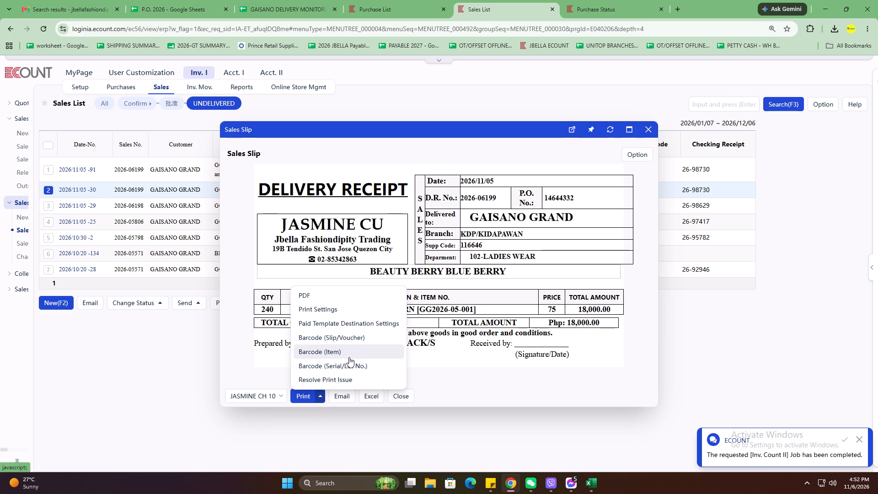
left_click(368, 399)
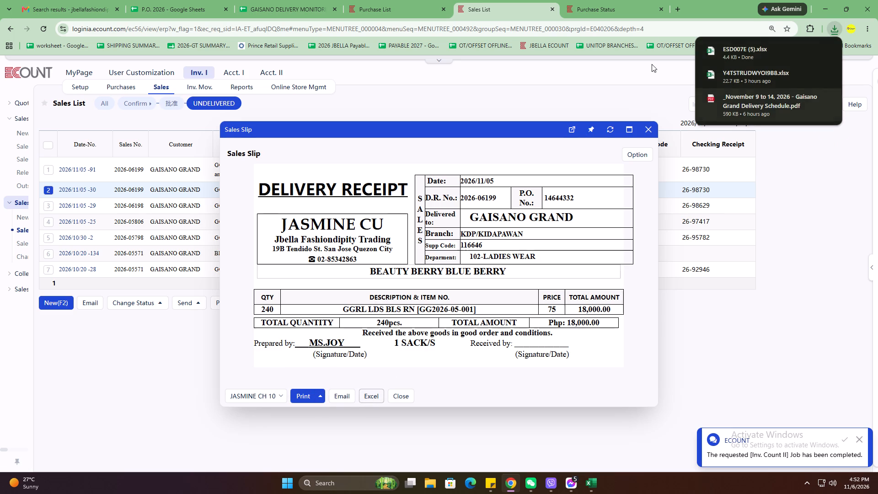
Open the downloaded ESD007E (5).xlsx slip to check its layout and close it.
left_click(722, 58)
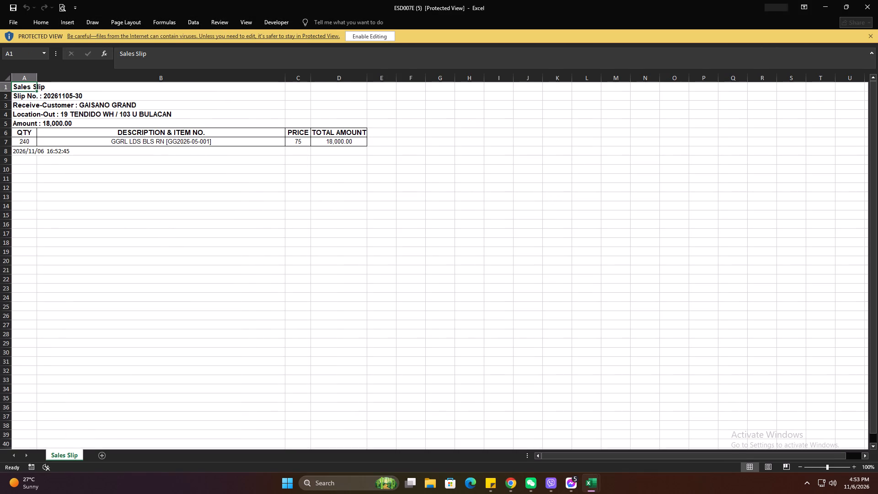
left_click(294, 197)
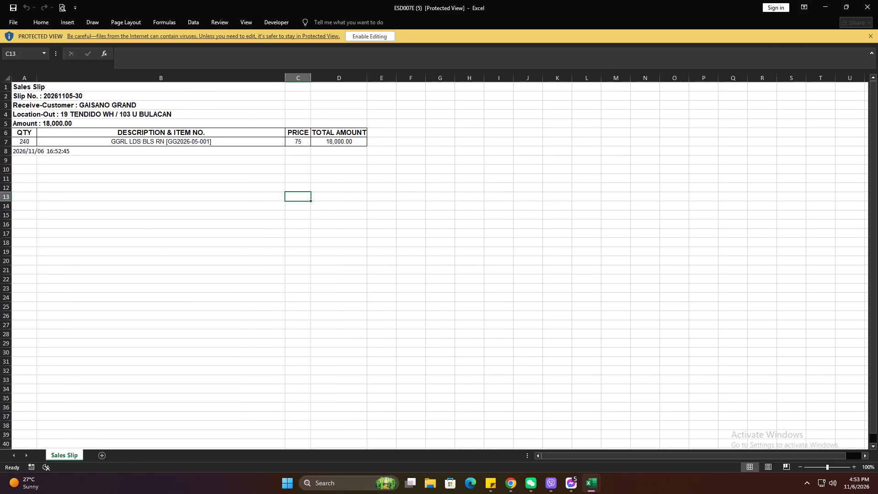
left_click(877, 0)
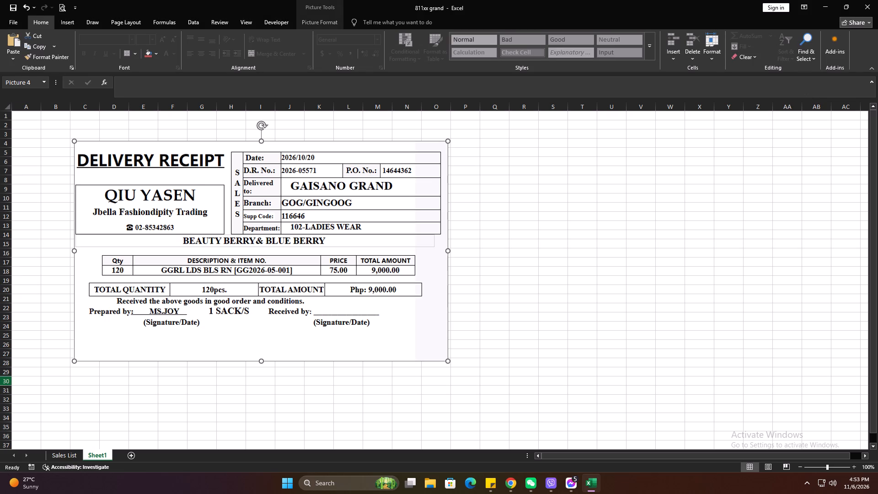
Examine the delivery receipt picture on Sheet1 and the branch list on the Sales List sheet of 811xx grand.
right_click(264, 299)
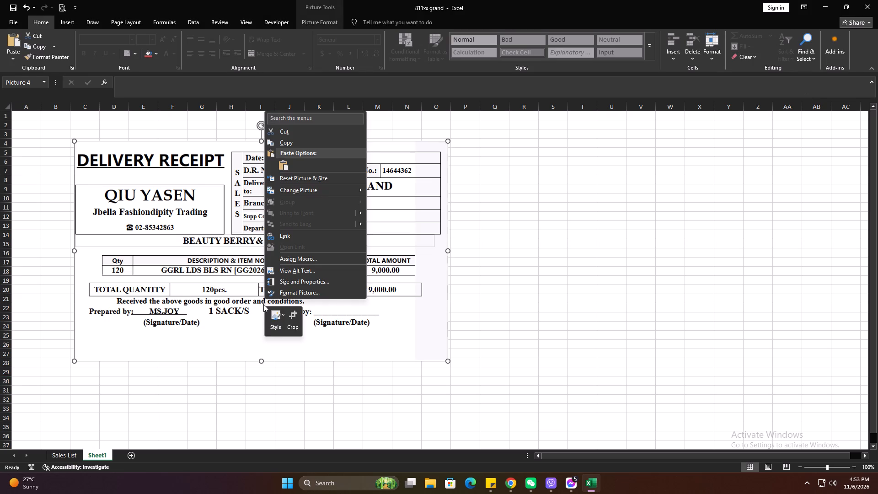
left_click(214, 304)
double_click(214, 304)
left_click(546, 302)
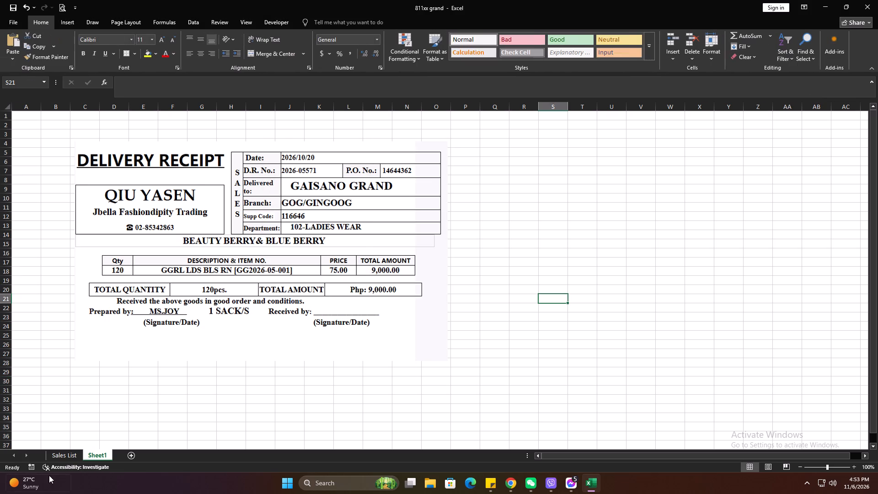
left_click(61, 455)
left_click(480, 327)
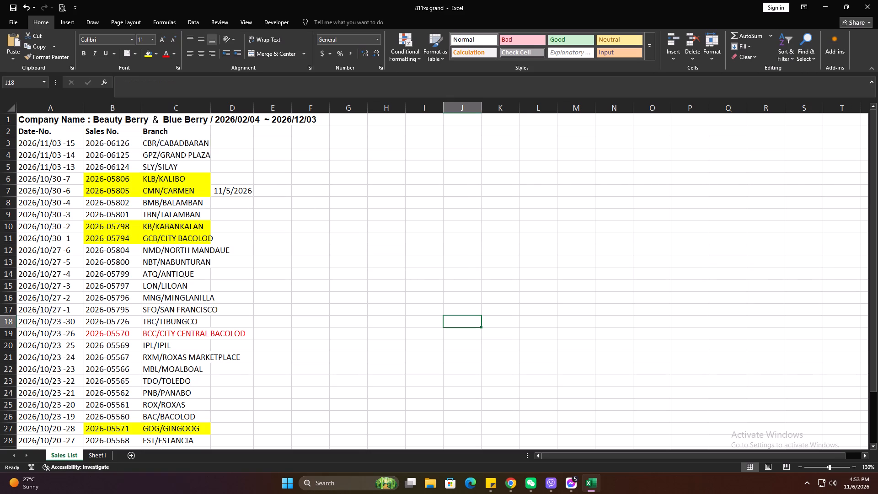
left_click(843, 11)
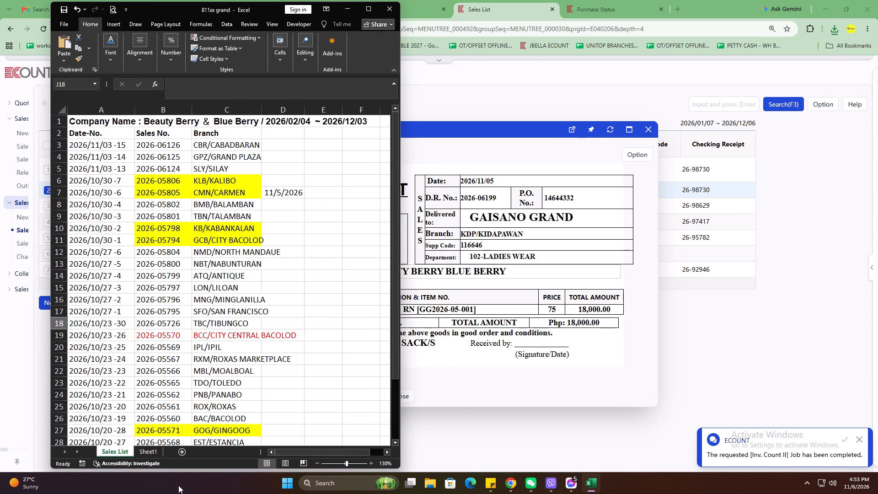
left_click(152, 446)
left_click(370, 6)
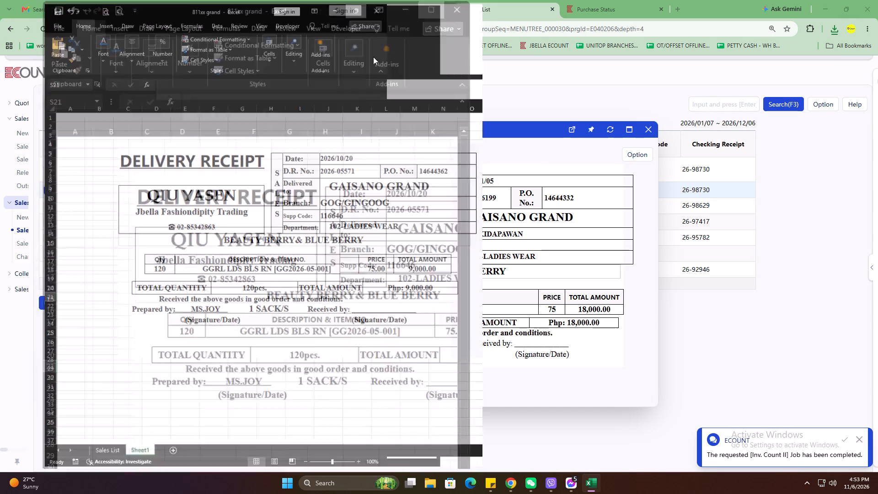
left_click(291, 250)
left_click(493, 254)
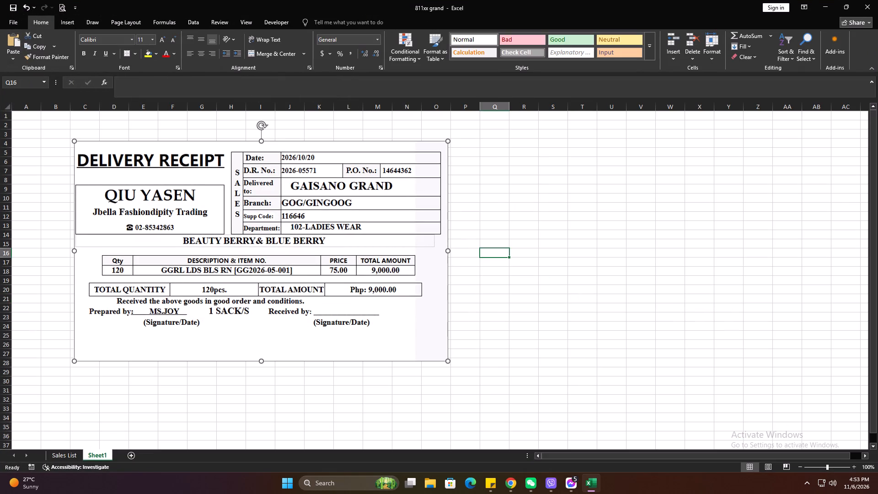
left_click(54, 455)
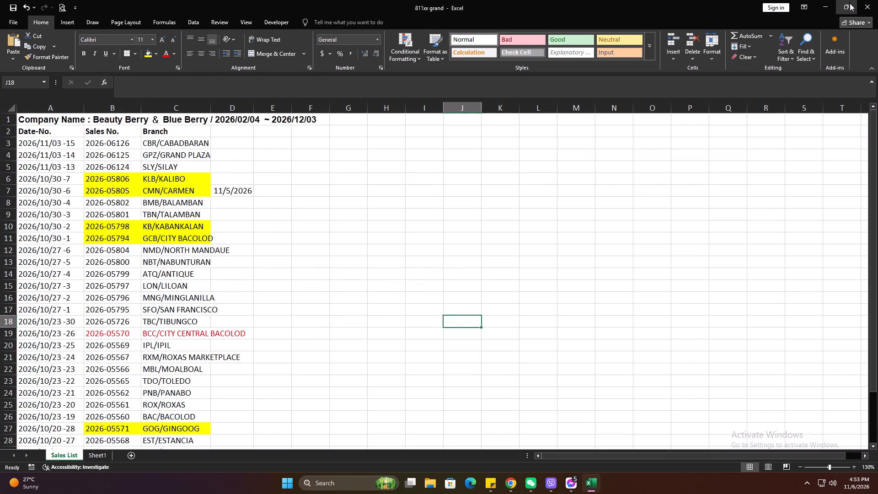
left_click(850, 3)
left_click(281, 203)
left_click(338, 238)
Save the 811xx grand workbook and close it.
key("ctrl+s")
key("ctrl+s")
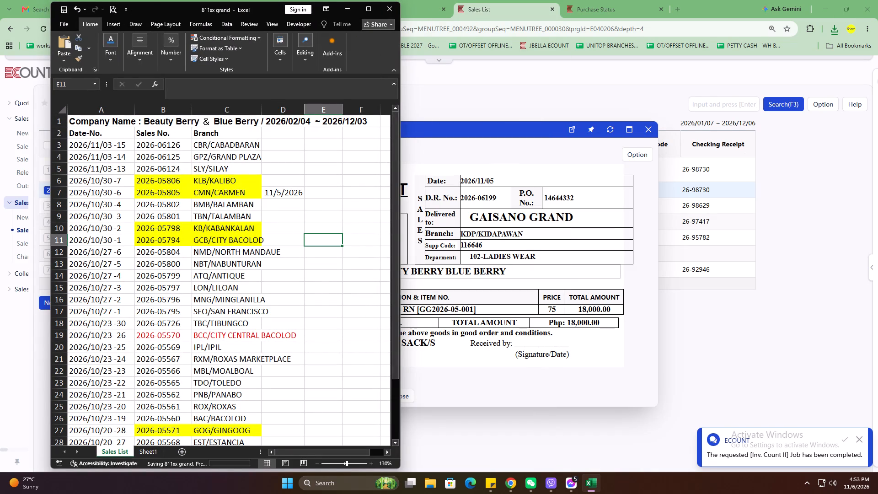
key("ctrl+s")
key("ctrl+s")
scroll(334, 238, "down", 2)
left_click_drag(388, 21, 388, 17)
left_click(388, 17)
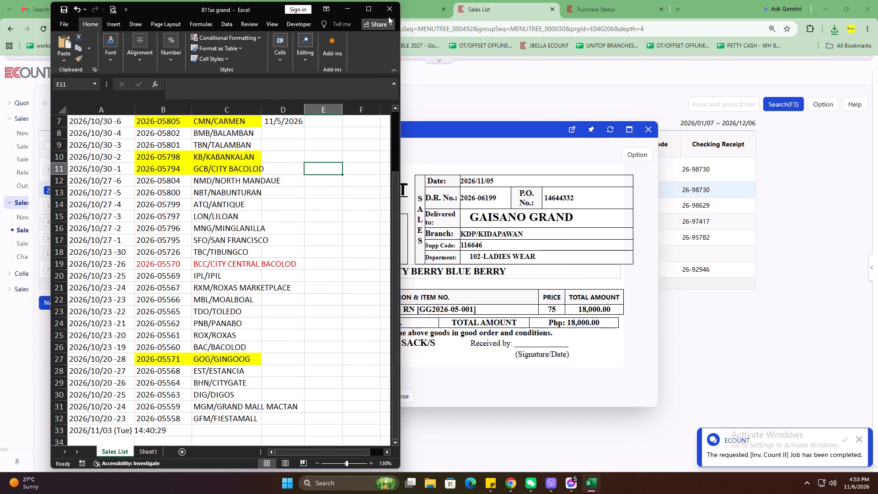
left_click(391, 8)
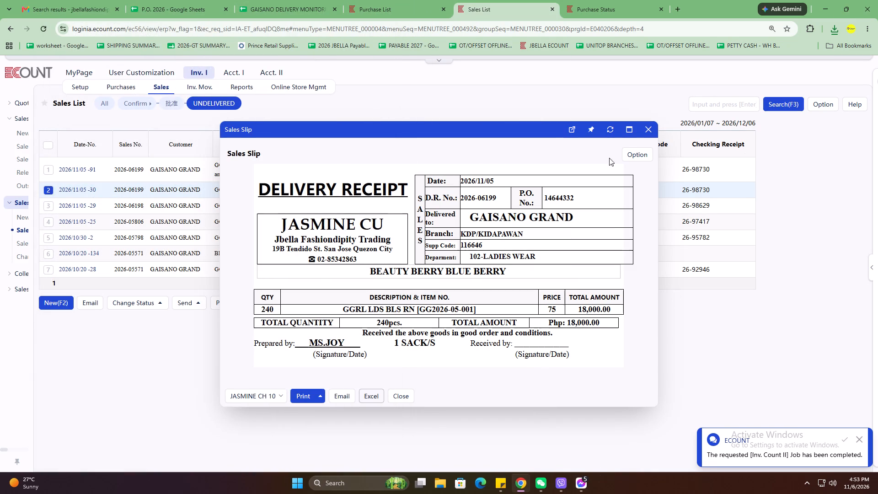
Copy the 2026/11/05 -29 TGM/TAGUM sale into a new sales entry in ECOUNT.
left_click(641, 129)
left_click(84, 208)
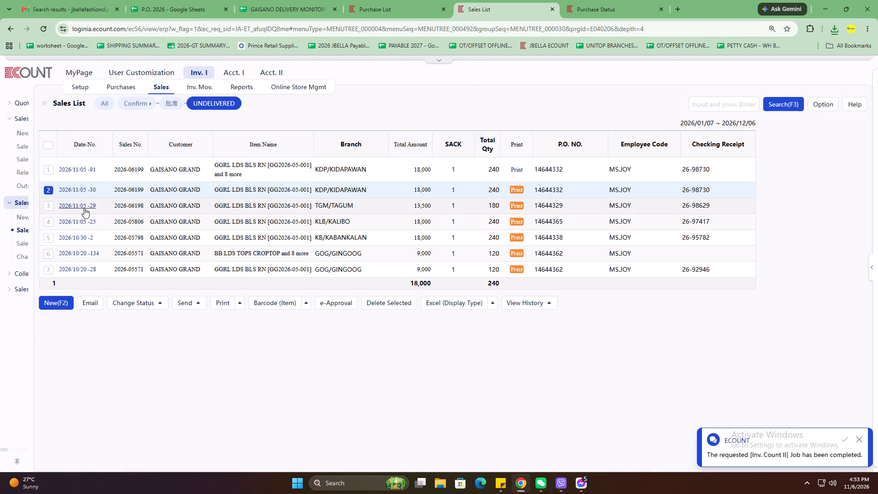
left_click(538, 485)
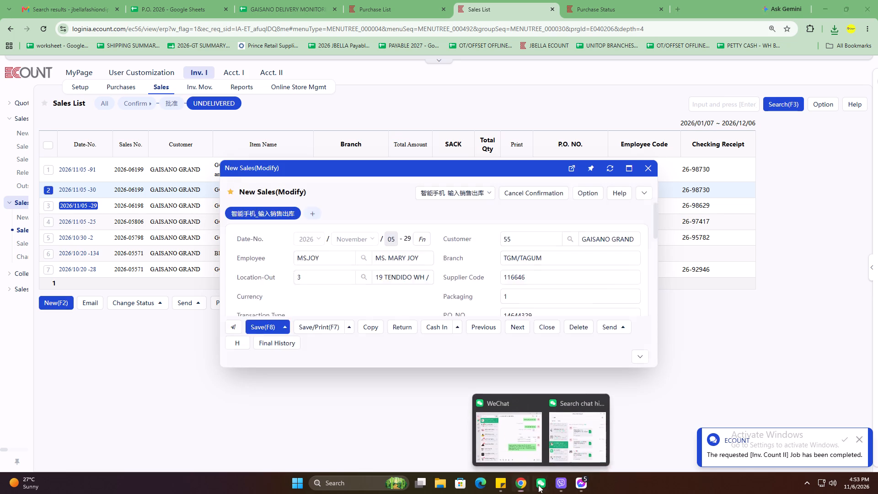
left_click(528, 441)
left_click(814, 280)
left_click(367, 420)
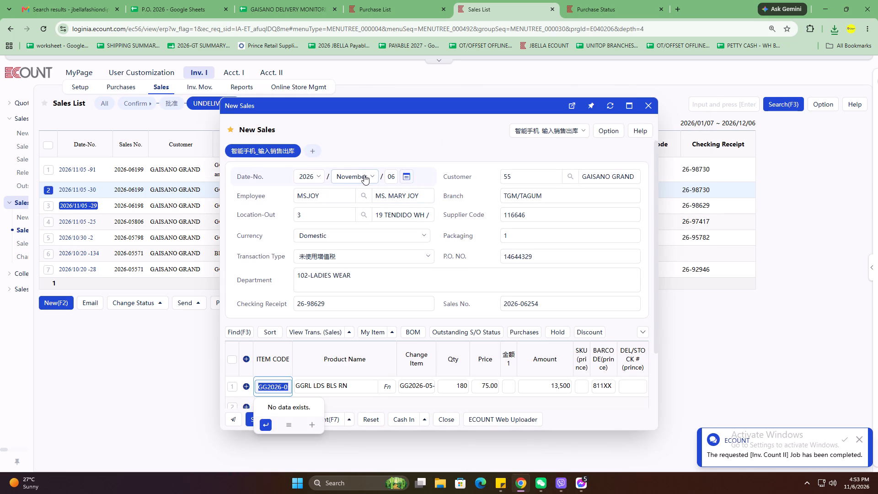
Set the new TGM/TAGUM sale's date to 2026/11/05 and its Sales No. to 2026-06198, matching the -29 sale.
left_click(388, 176)
key("5")
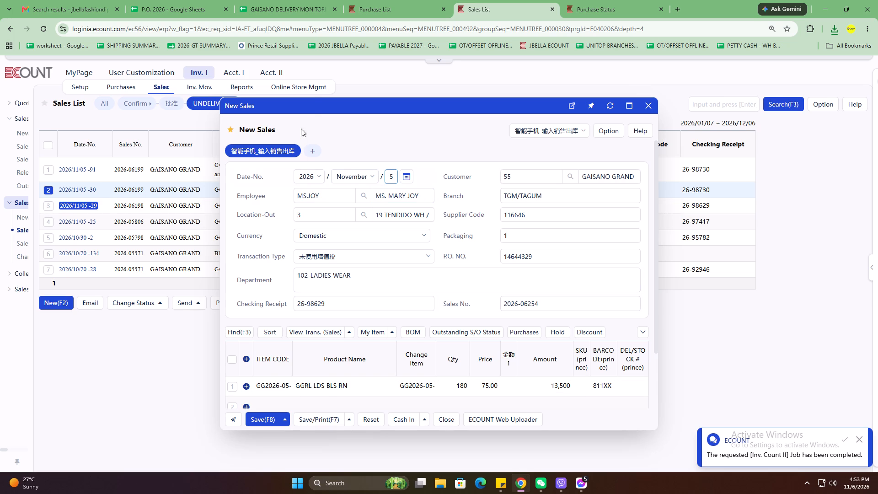
left_click_drag(313, 106, 345, 90)
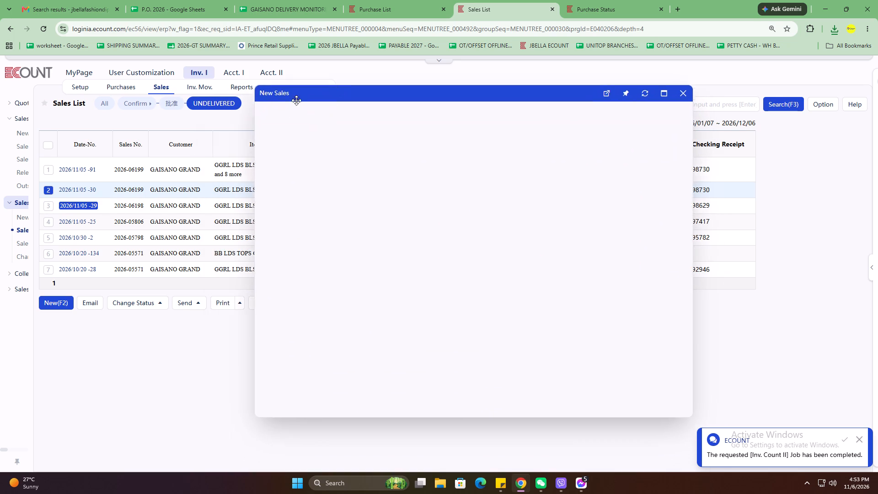
left_click_drag(144, 207, 207, 208)
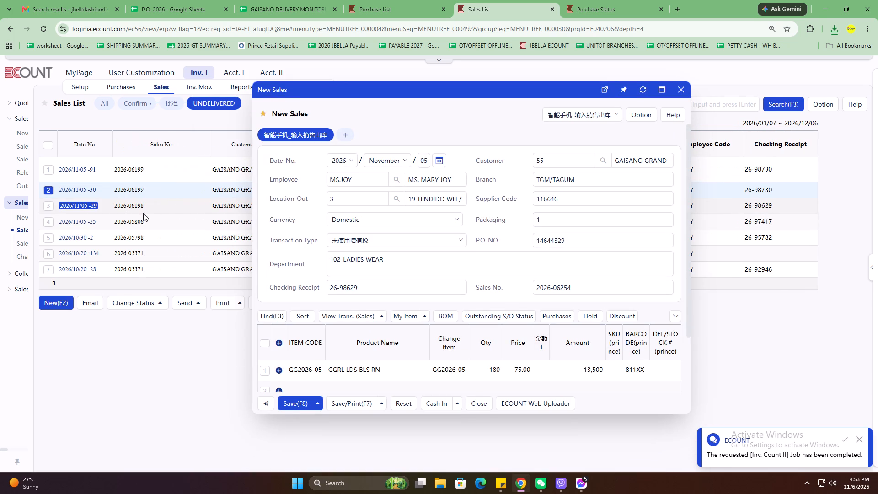
left_click_drag(166, 207, 113, 204)
key("ctrl+c")
left_click(598, 240)
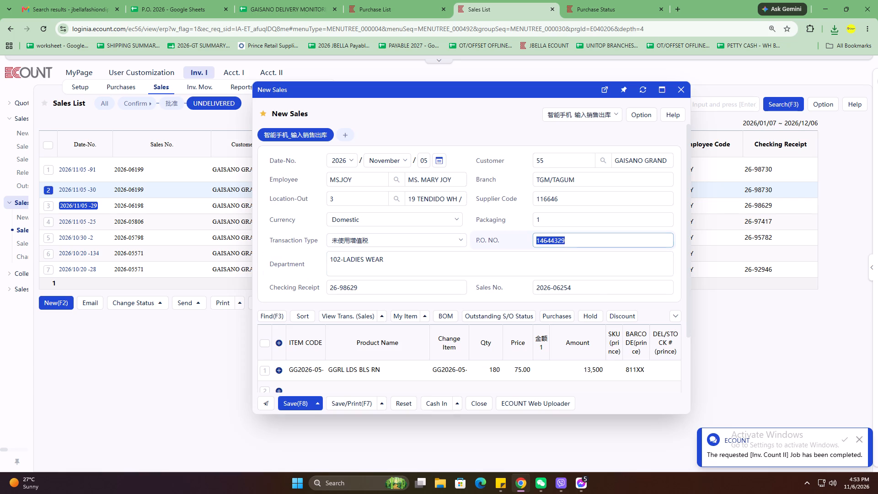
left_click(596, 280)
left_click(598, 290)
key("ctrl+v")
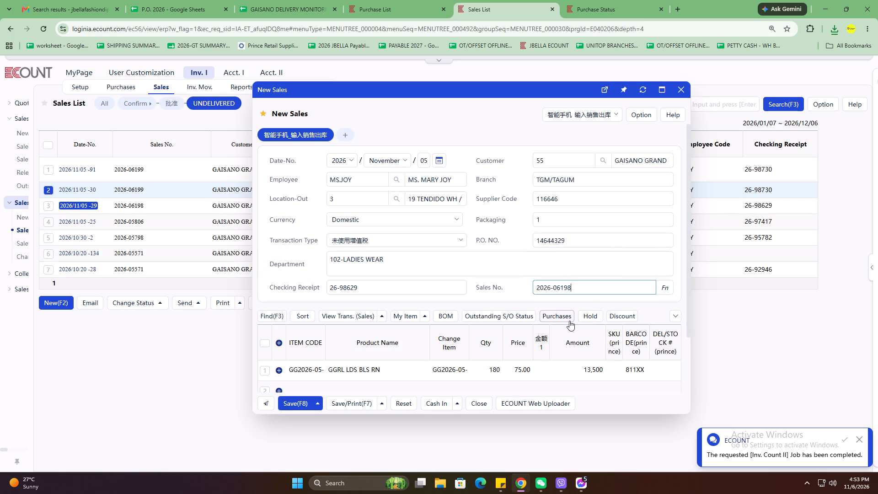
Insert a line above the existing item with item code 81129 and quantity 20.
scroll(558, 311, "down", 2)
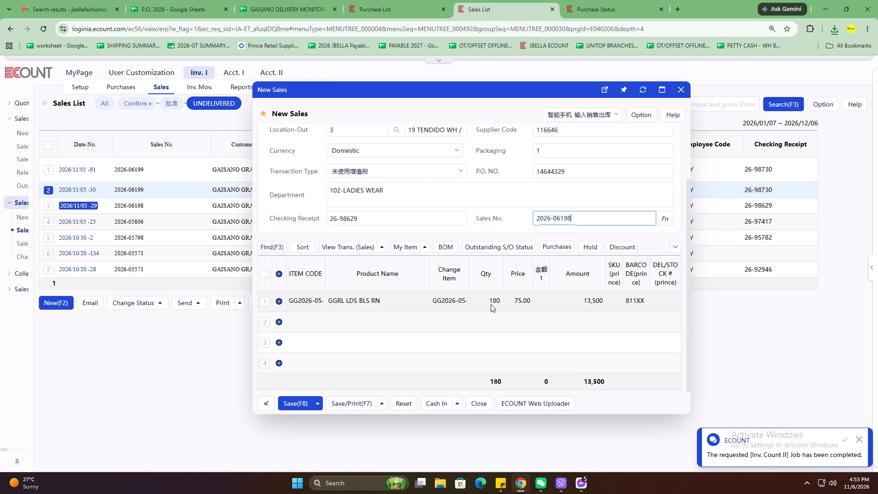
left_click(279, 302)
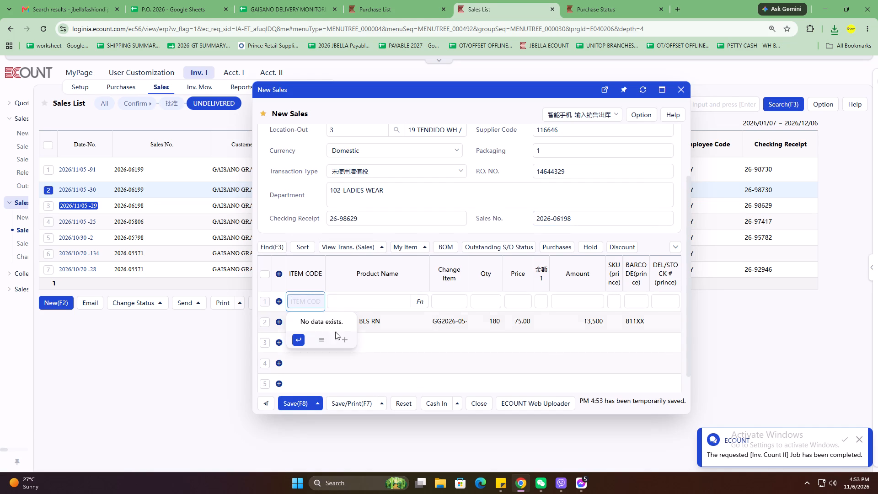
left_click(433, 322)
key("ctrl+c")
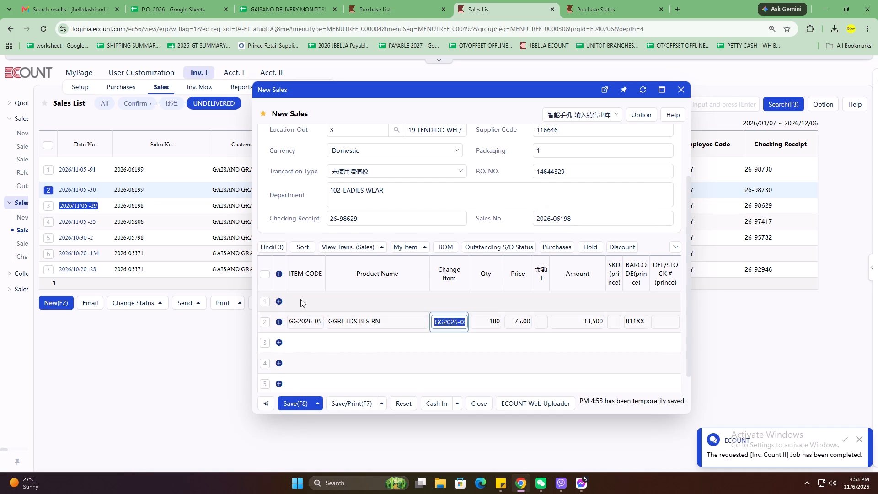
left_click(301, 299)
key("8")
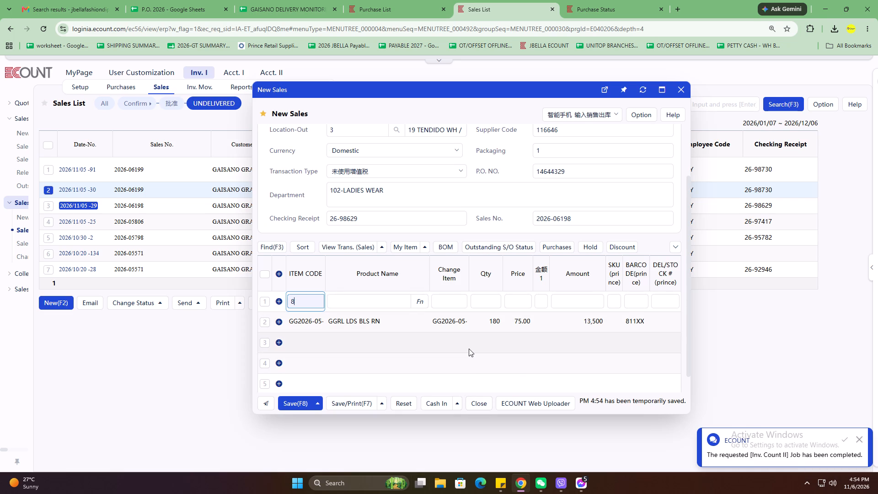
type("1129")
key("Return")
type("20")
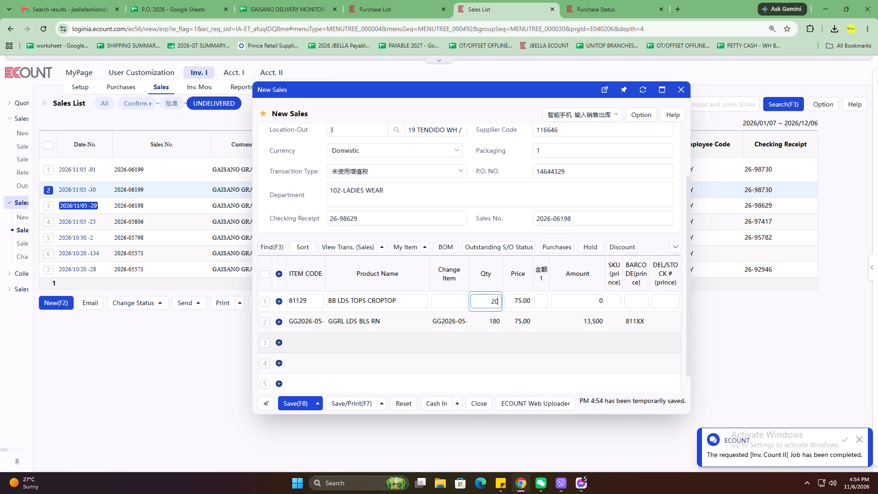
Copy the Change Item code and product name GGRL LDS BLS RN from the original line into the 81129 line.
left_click(450, 325)
key("ctrl+c")
left_click(451, 309)
key("ctrl+v")
left_click(373, 320)
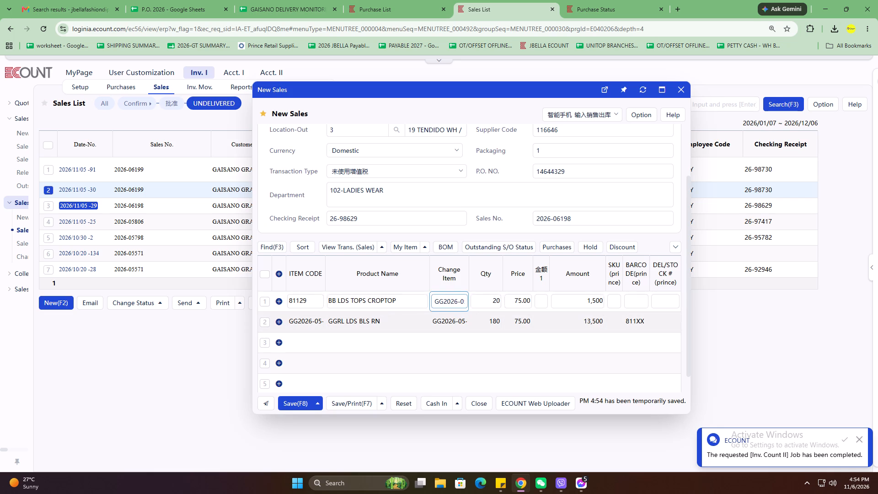
key("ctrl+c")
left_click(381, 295)
key("ctrl+v")
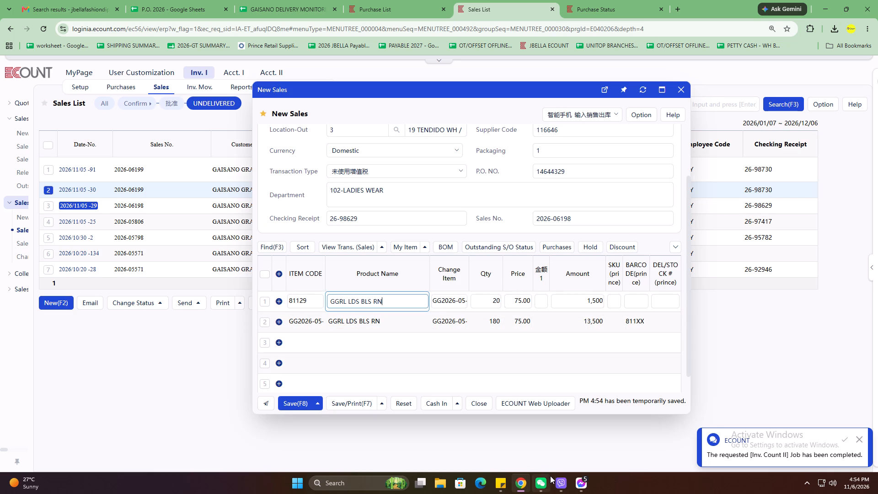
Switch to WeChat and examine the picture of the two KDP/KIDAPAWAN sales in the ECOUNT/OFFICE MATTER chat.
left_click(542, 482)
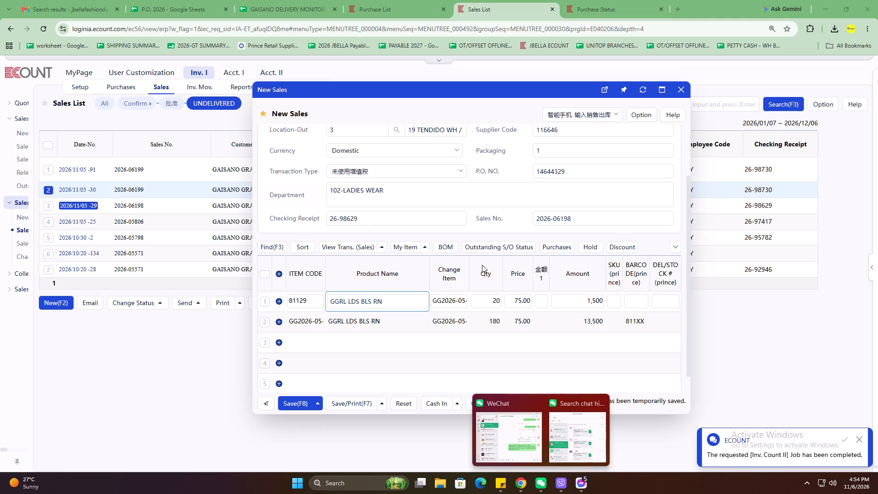
left_click(526, 436)
left_click(352, 154)
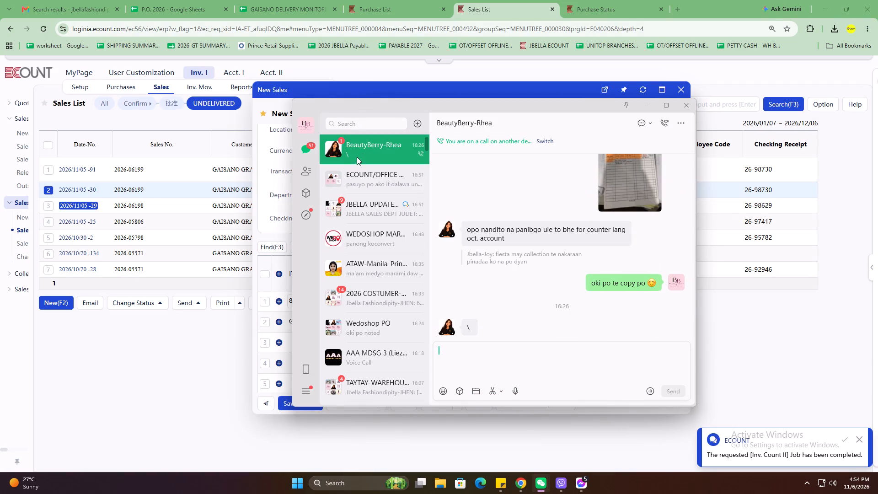
left_click(384, 183)
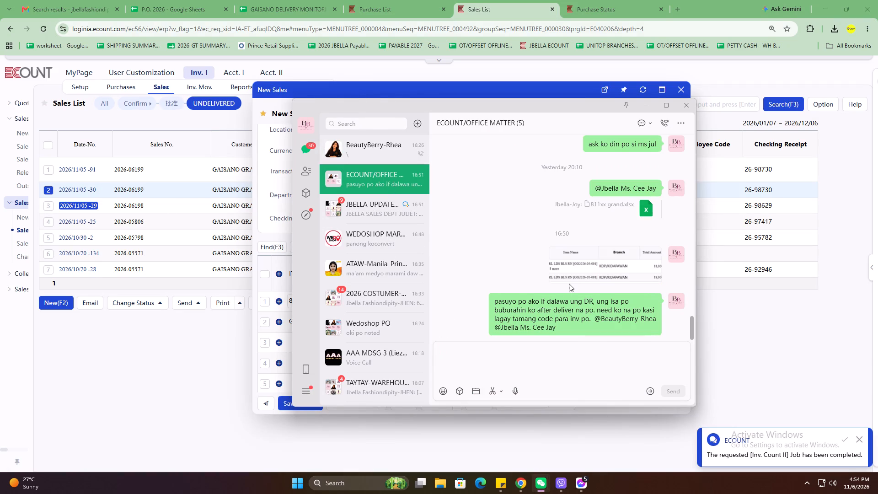
left_click(575, 274)
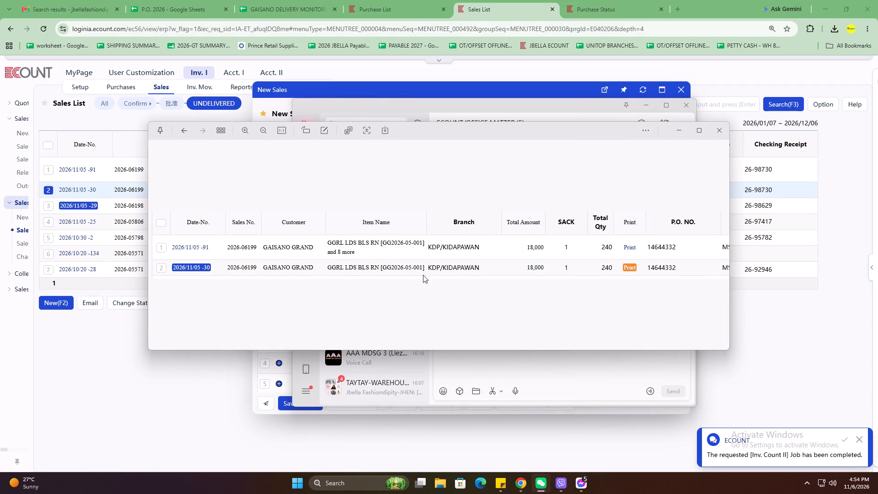
left_click_drag(421, 266, 421, 266)
left_click_drag(421, 266, 417, 265)
left_click(434, 273)
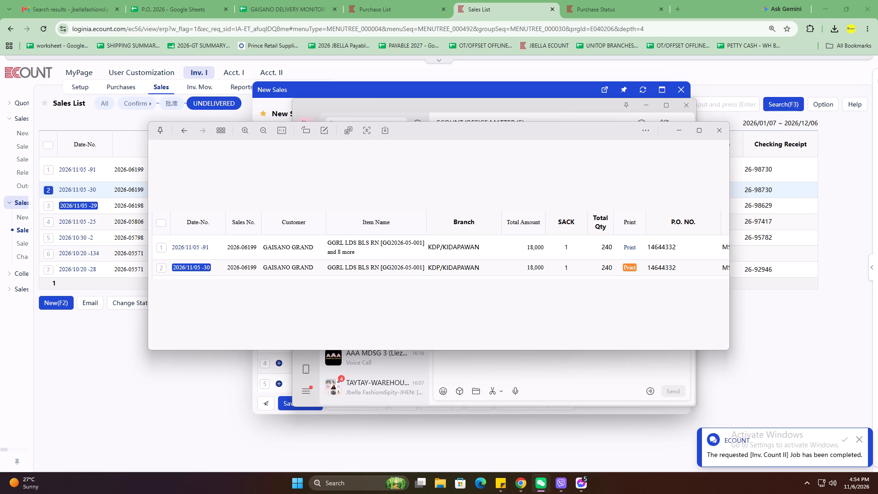
left_click(414, 268)
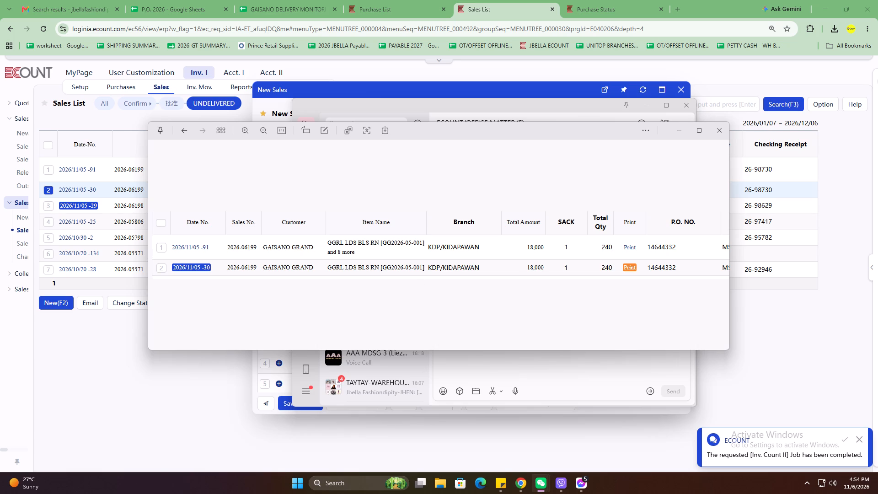
left_click(422, 272)
triple_click(422, 271)
left_click(423, 271)
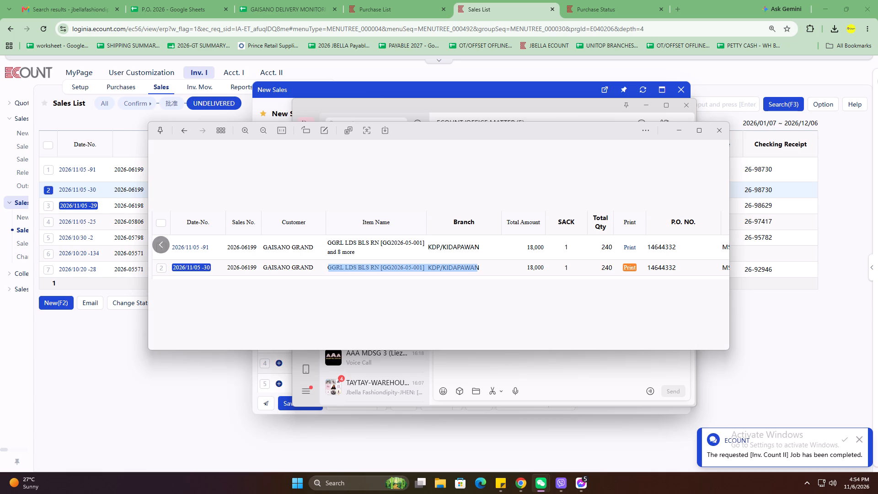
left_click(162, 268)
left_click(219, 247)
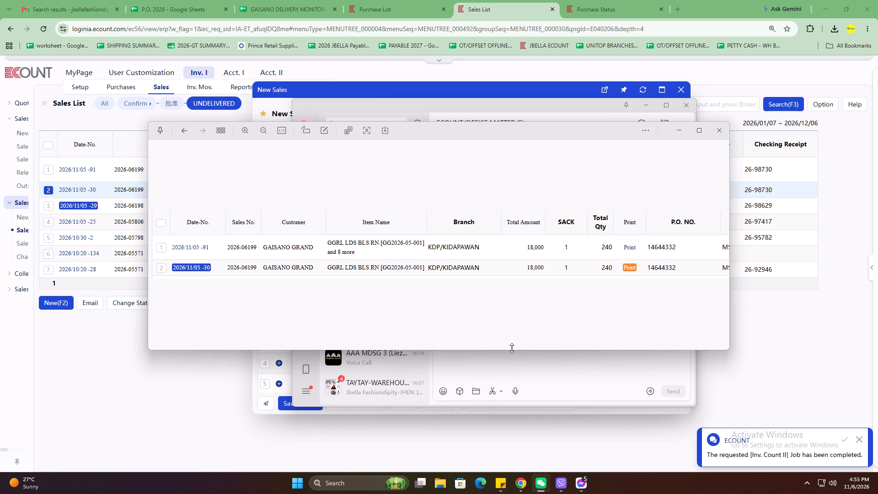
left_click(465, 255)
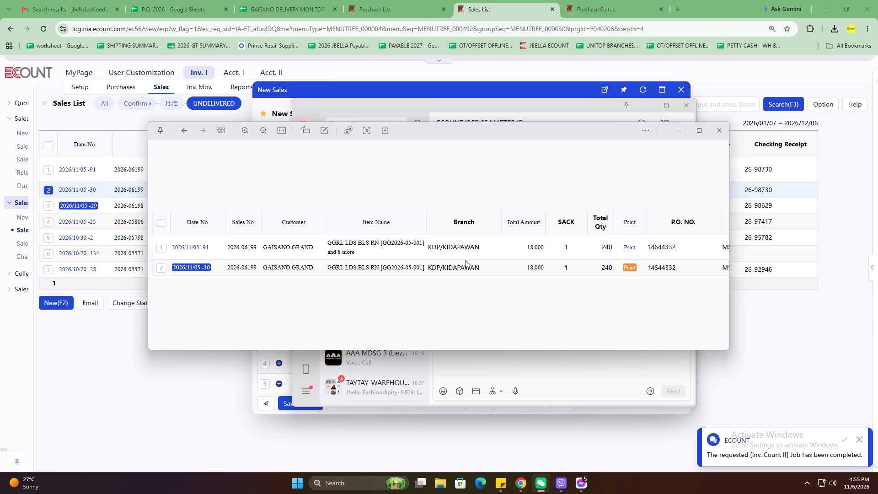
left_click(466, 269)
left_click(453, 275)
left_click(426, 254)
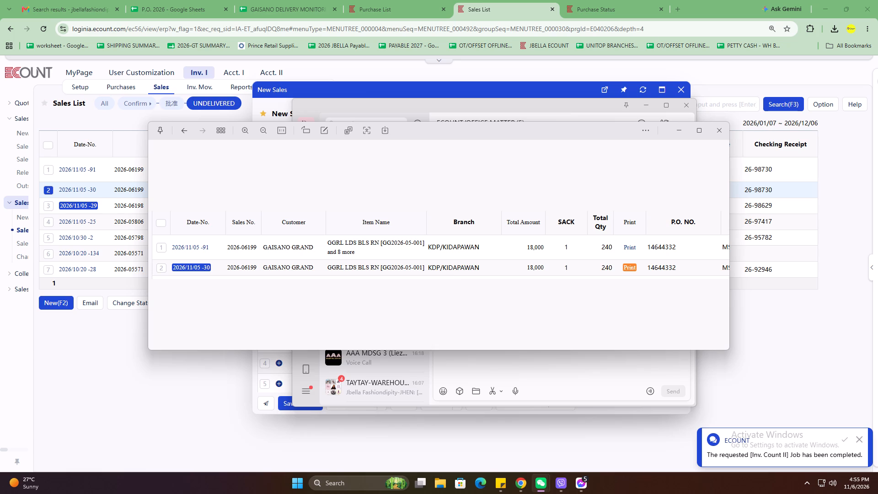
left_click(426, 265)
left_click(426, 258)
left_click_drag(466, 131, 529, 165)
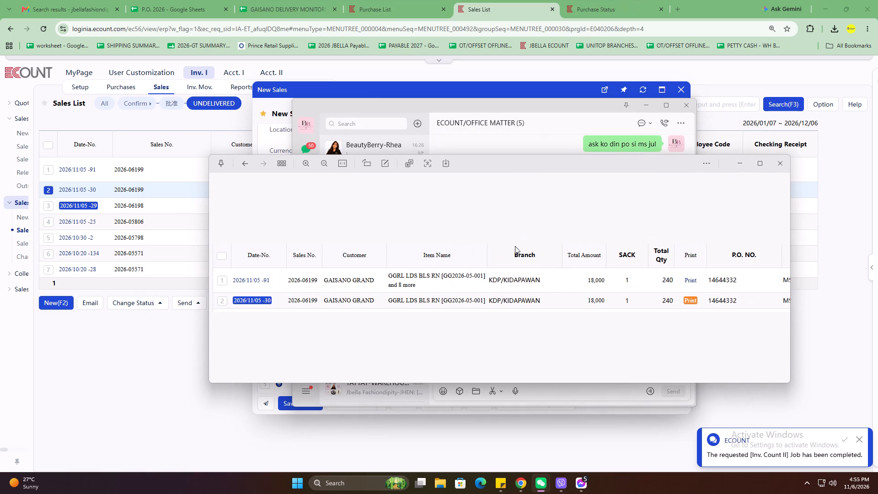
left_click_drag(521, 163, 494, 156)
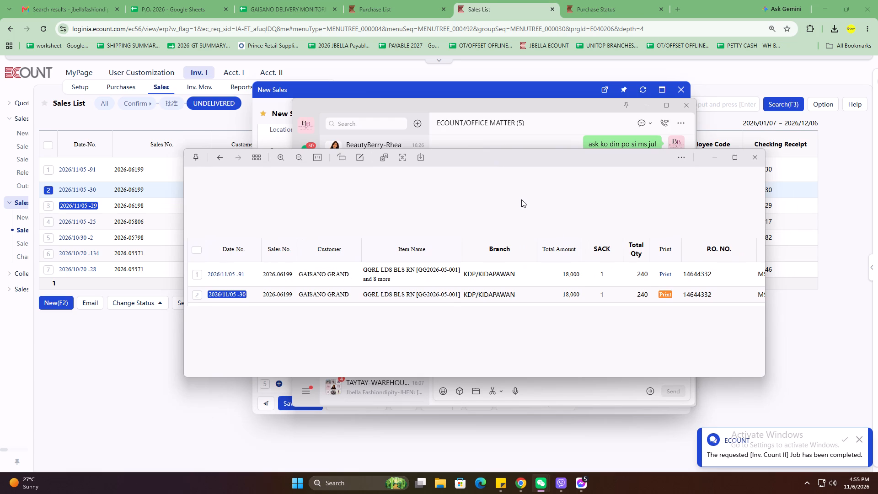
scroll(521, 199, "up", 3)
scroll(521, 199, "down", 2)
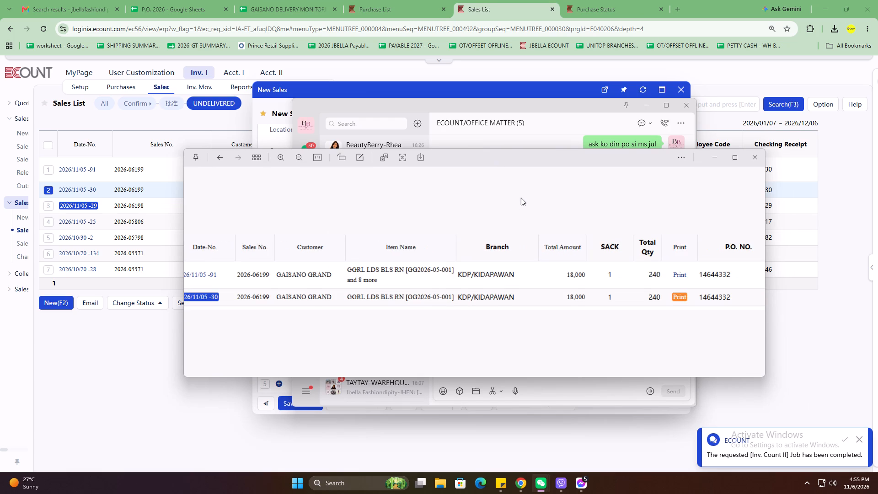
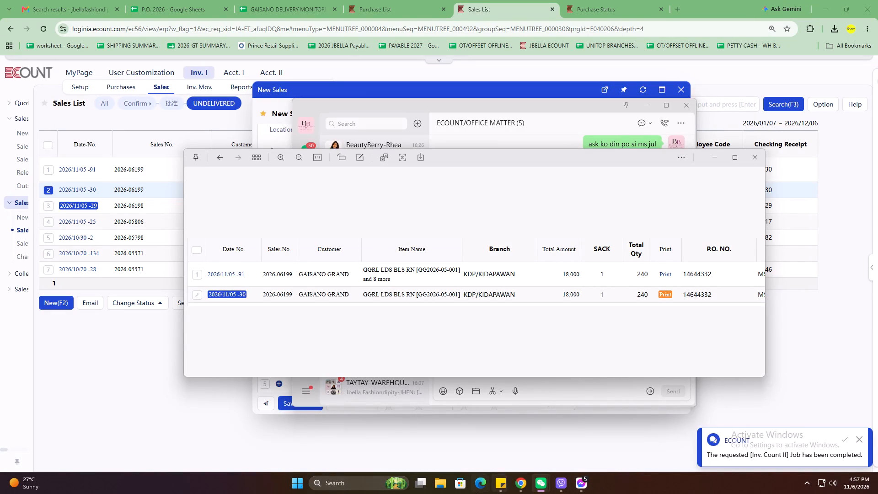
Look back through the earlier messages in the ECOUNT/OFFICE MATTER chat about the undelivered sales.
left_click(542, 484)
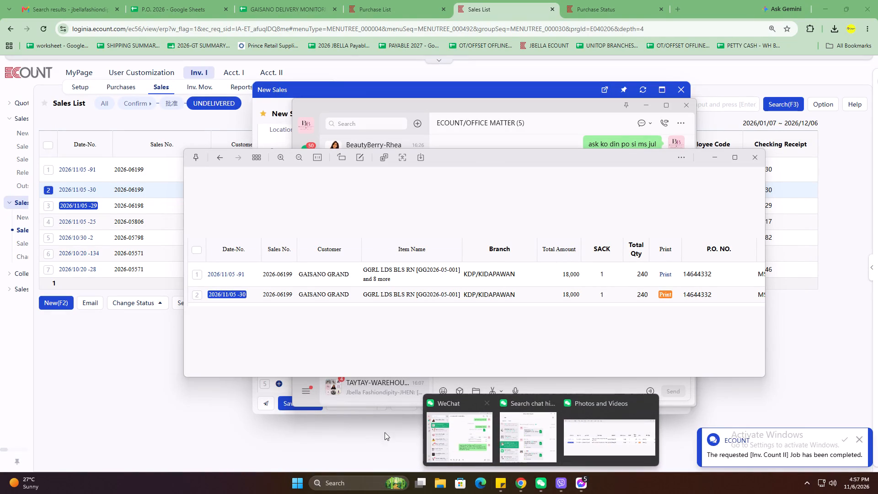
left_click(375, 440)
left_click(544, 488)
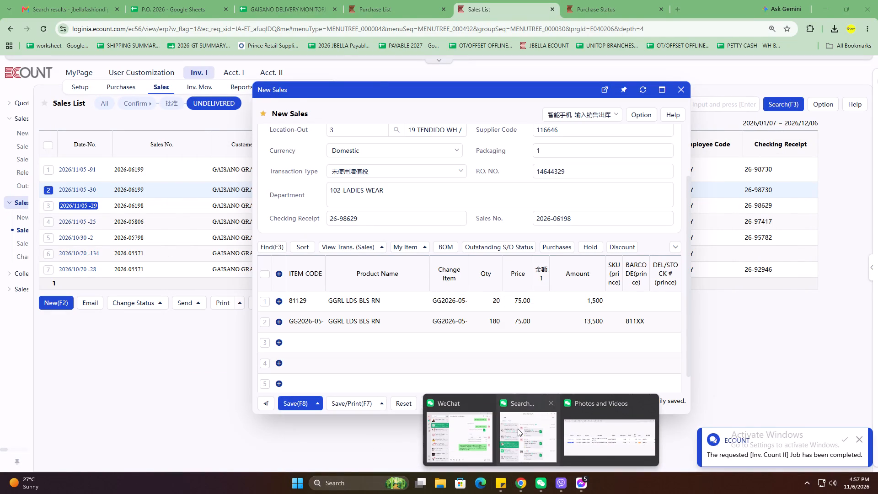
left_click(470, 436)
scroll(636, 222, "up", 9)
scroll(610, 292, "up", 6)
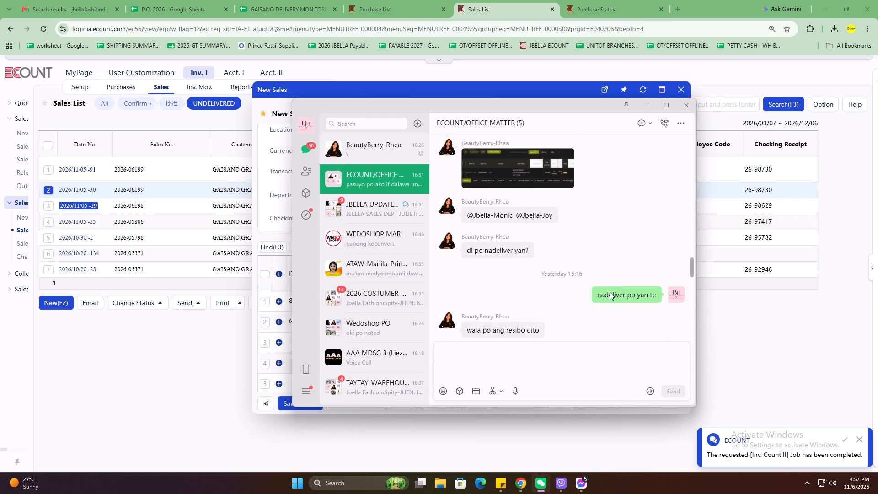
left_click(614, 278)
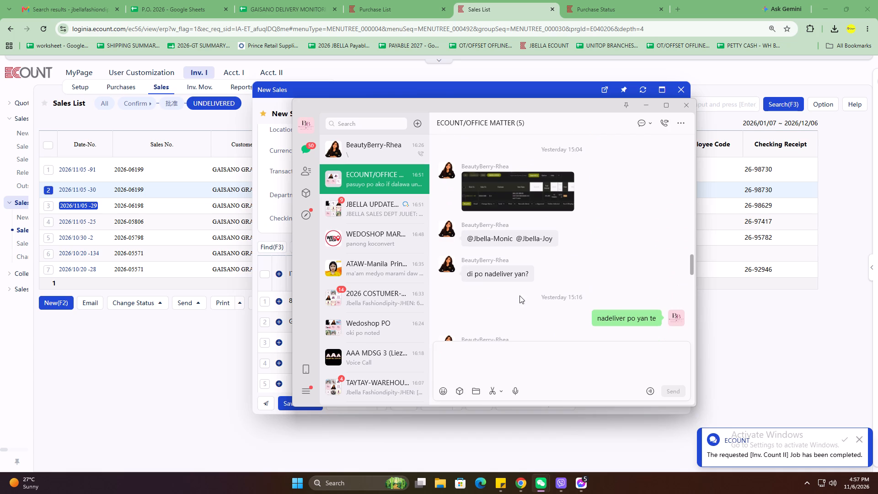
scroll(479, 295, "down", 8)
left_click(153, 347)
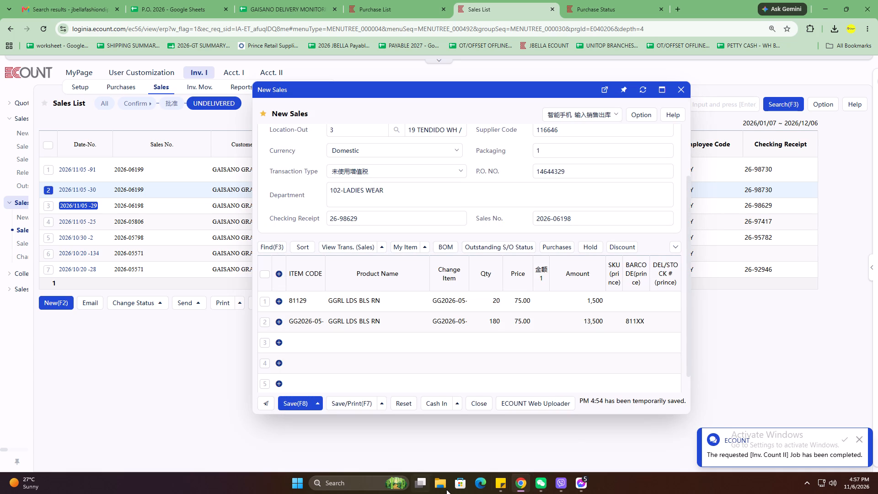
Open the 811xx grand workbook in Excel and capture a screenshot of the GOG/GINGOOG delivery receipt on Sheet1.
left_click(328, 481)
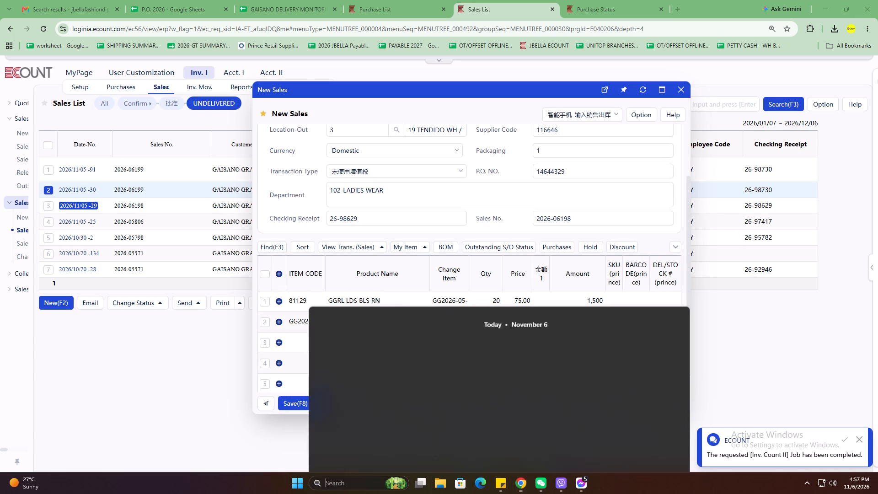
type("811")
left_click(391, 133)
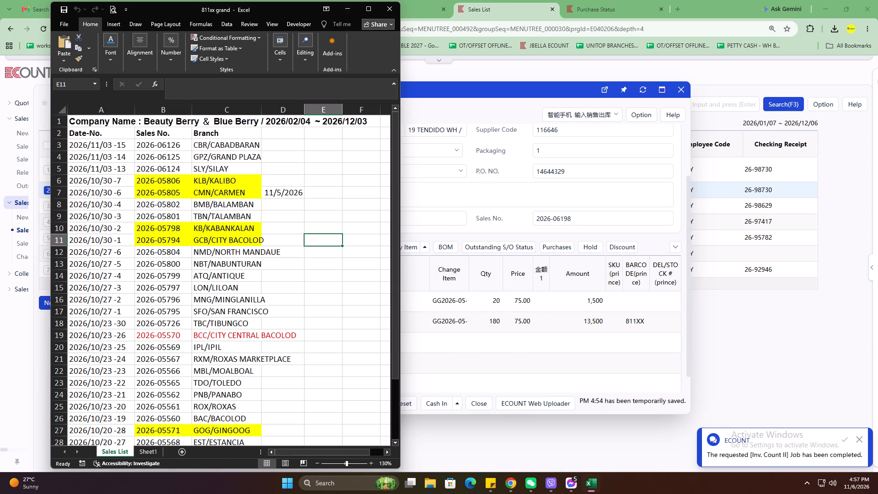
left_click(154, 450)
left_click(366, 12)
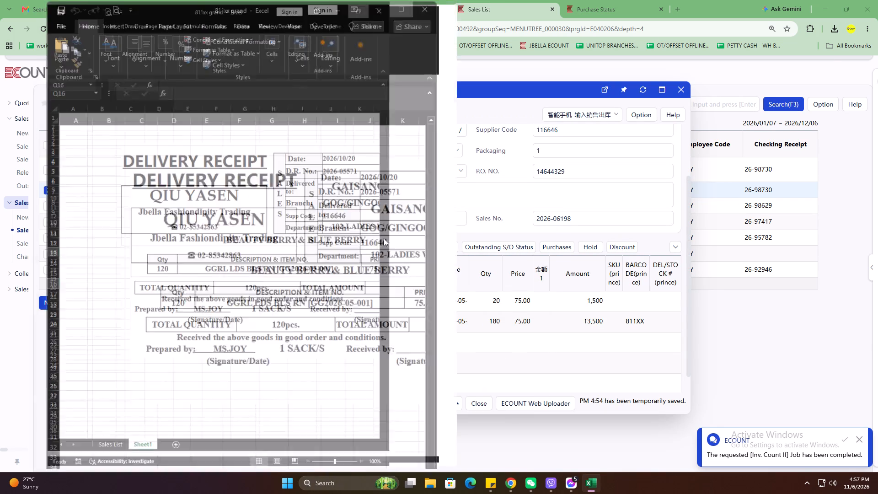
key("shift+super+s")
key("shift+super+d")
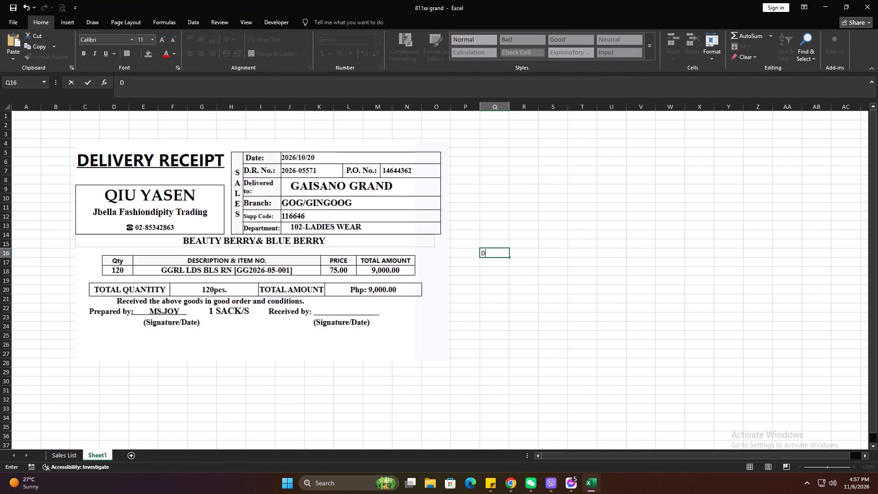
left_click_drag(22, 97, 508, 412)
left_click(528, 485)
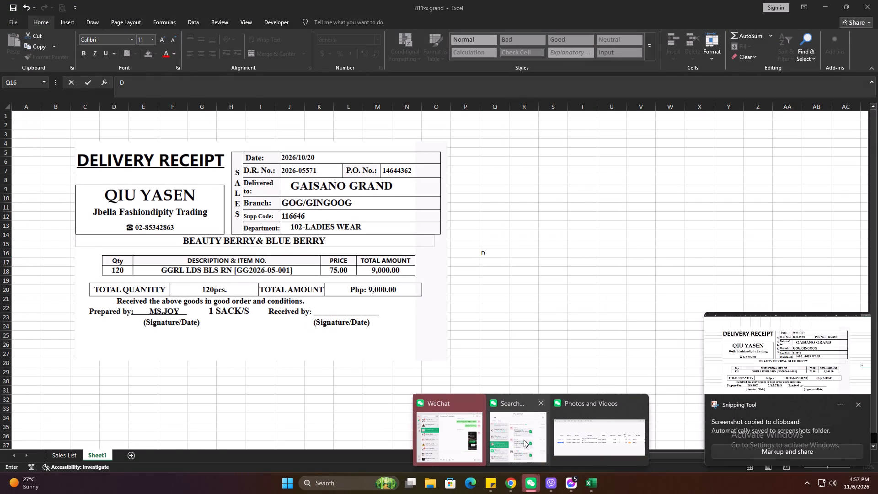
left_click(472, 440)
left_click(356, 182)
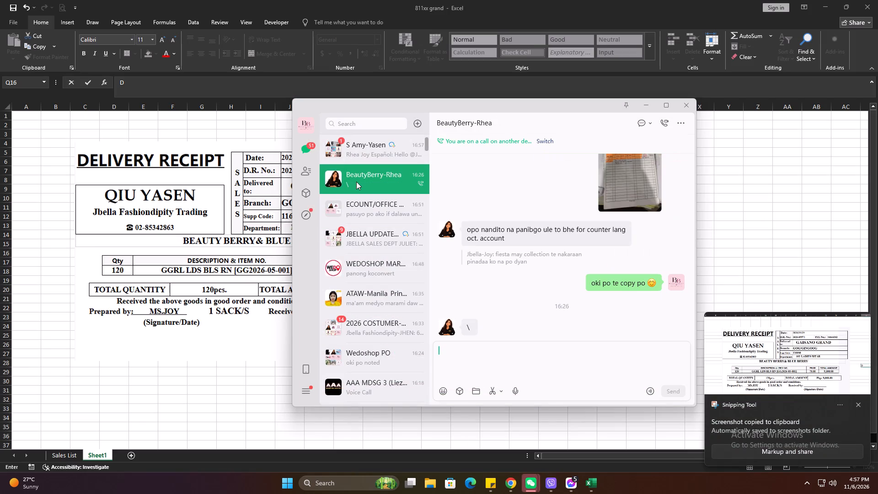
key("ctrl+v")
key("Return")
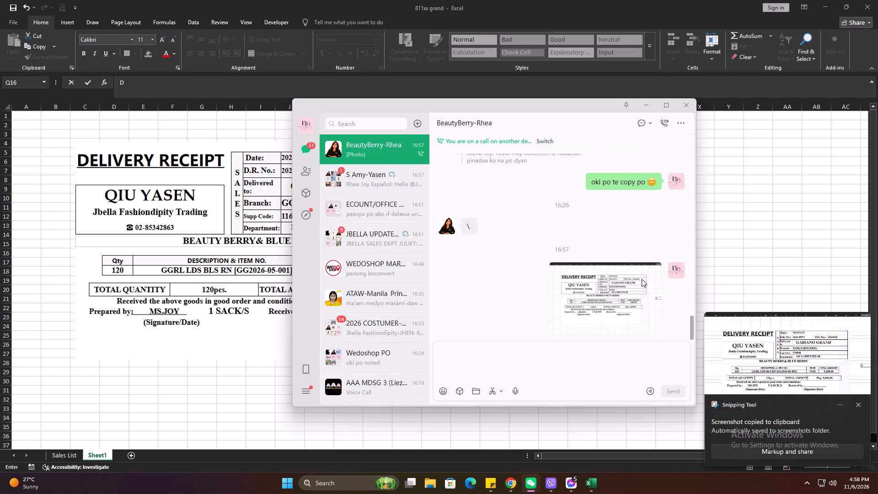
left_click(636, 290)
left_click_drag(645, 151, 696, 90)
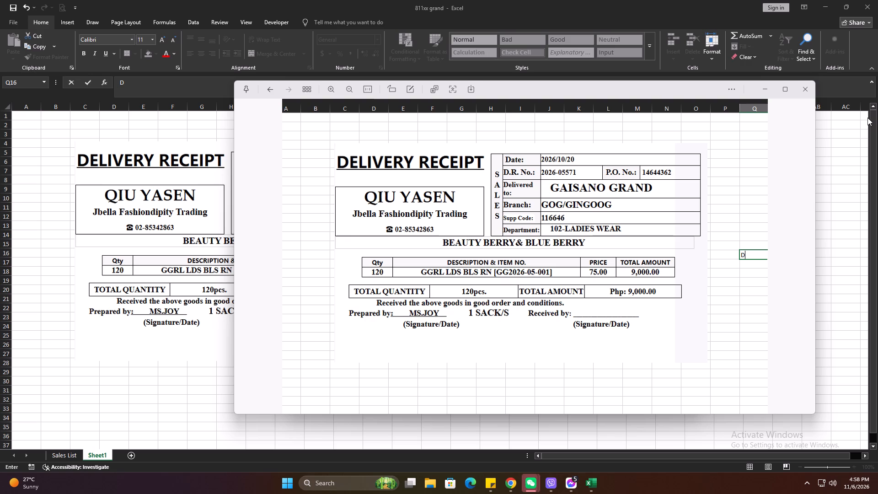
left_click(809, 92)
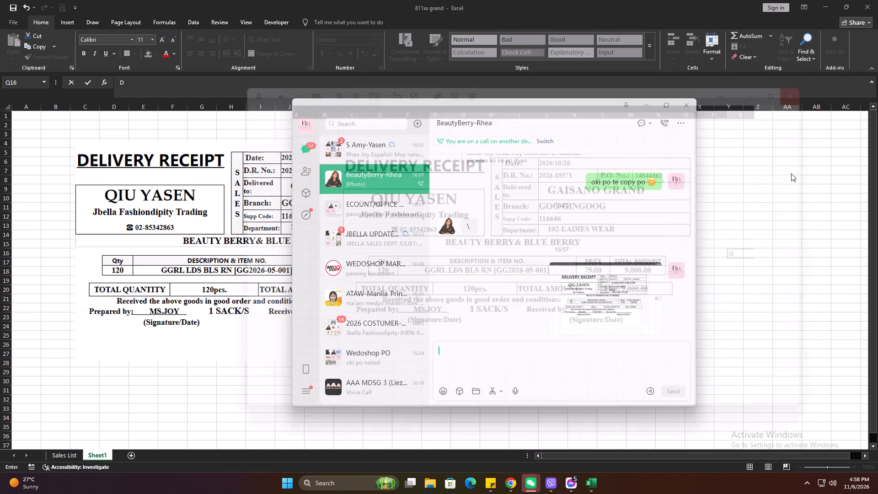
Remove the stray letter D from cell Q16 on Sheet1 in Excel.
left_click(753, 220)
key("BackSpace")
key("Return")
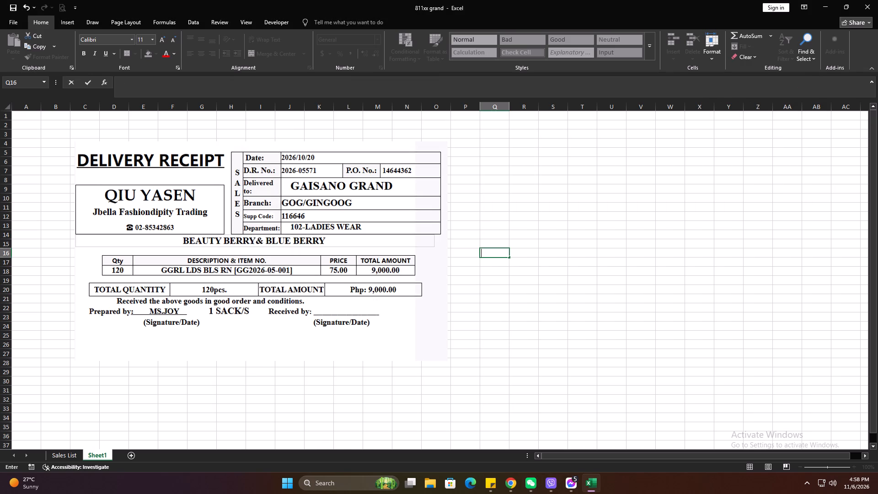
Switch back to ECOUNT and check the header details of the new TGM/TAGUM sale.
left_click(819, 0)
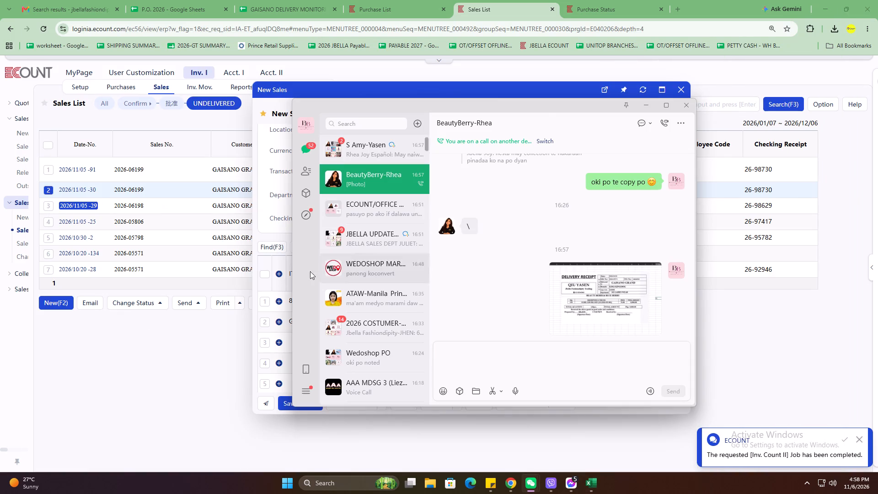
left_click(172, 333)
scroll(487, 250, "up", 5)
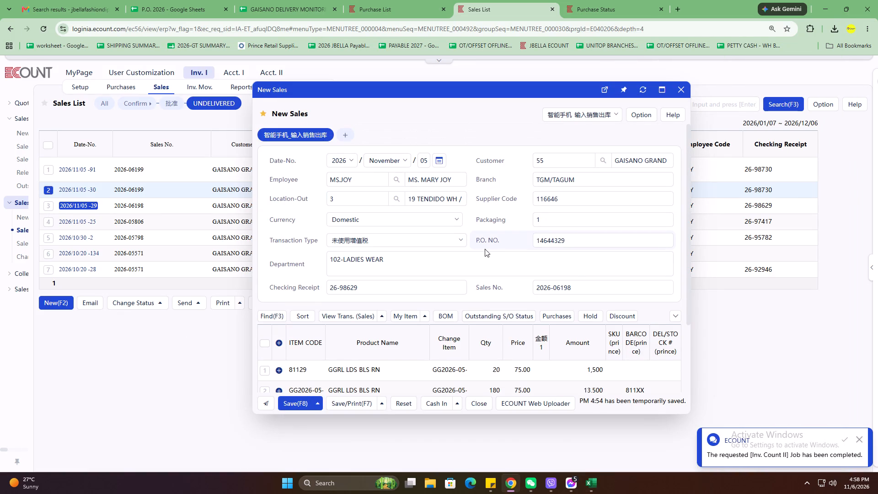
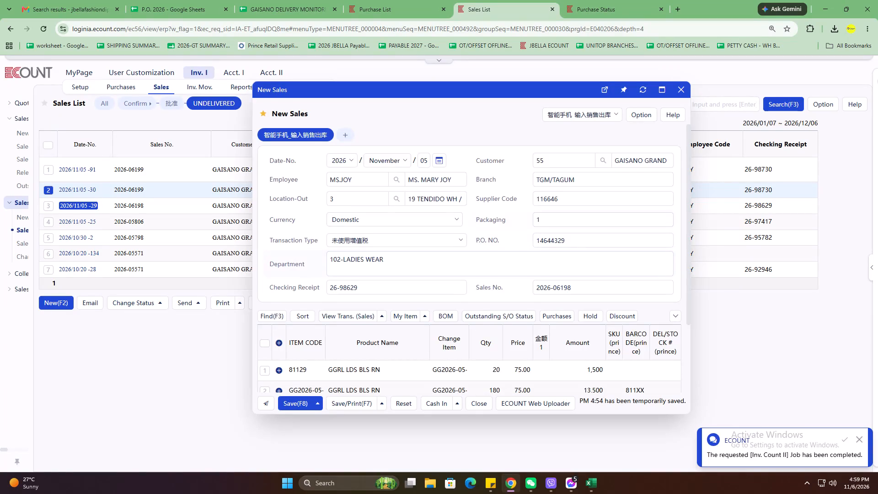
Add items 81119, 81100 and 81131 with quantity 20 each below item 81129 in the new TGM/TAGUM sale.
scroll(564, 215, "down", 3)
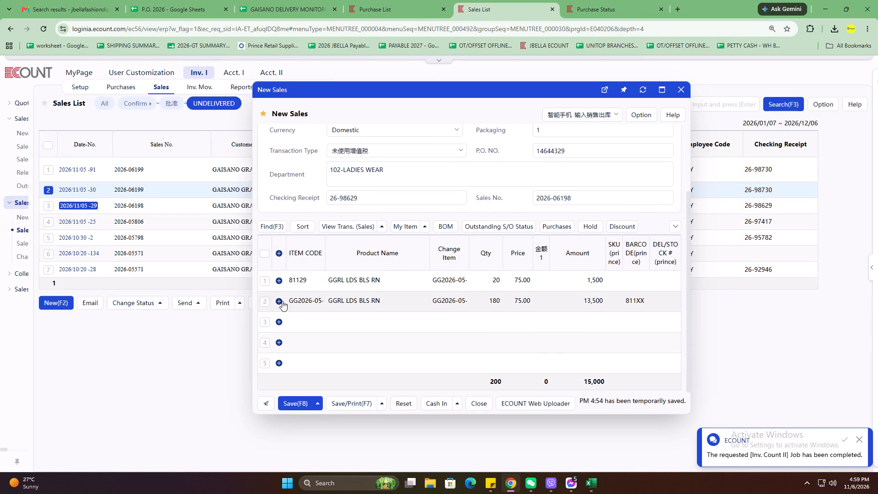
left_click(282, 301)
double_click(283, 302)
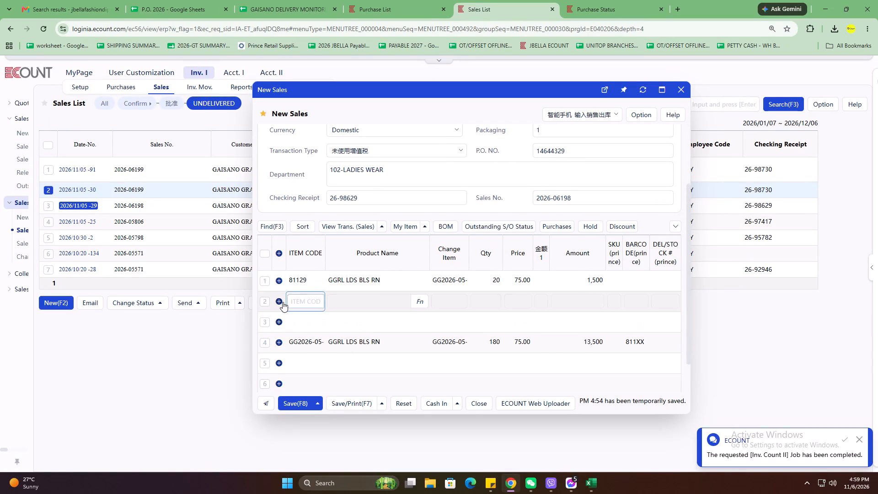
type("81119")
key("Return")
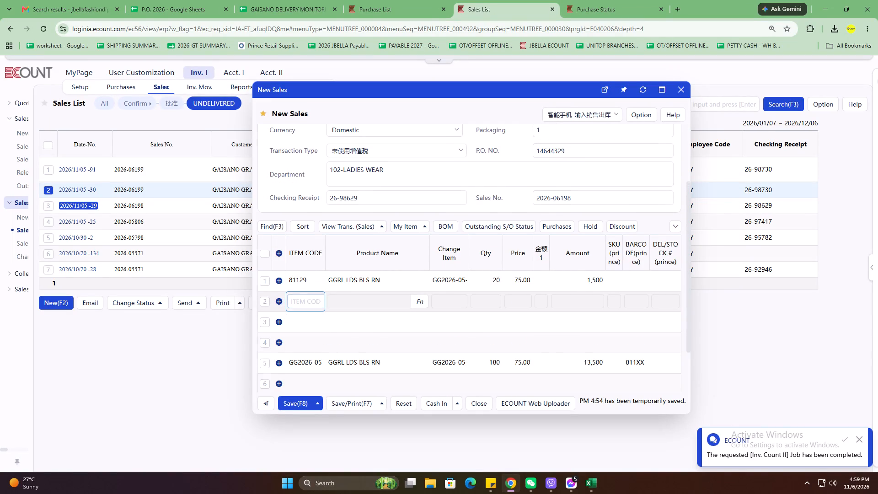
type("20")
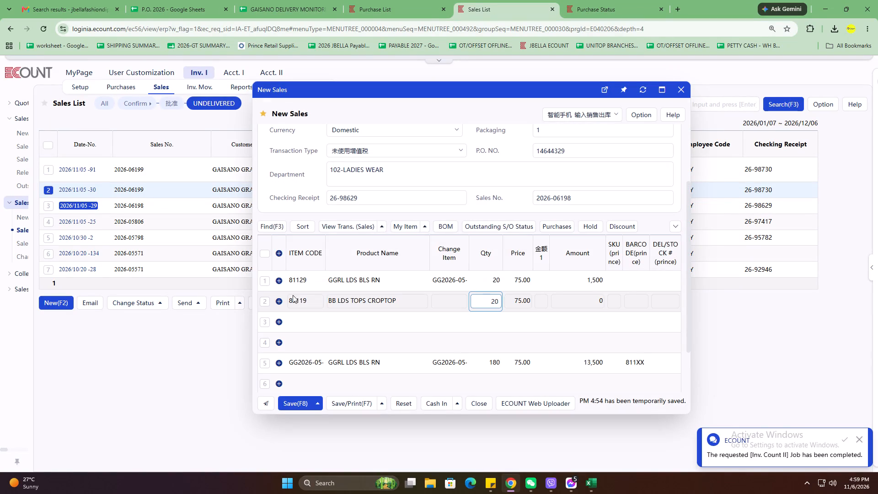
left_click(299, 319)
type("81100")
key("Return")
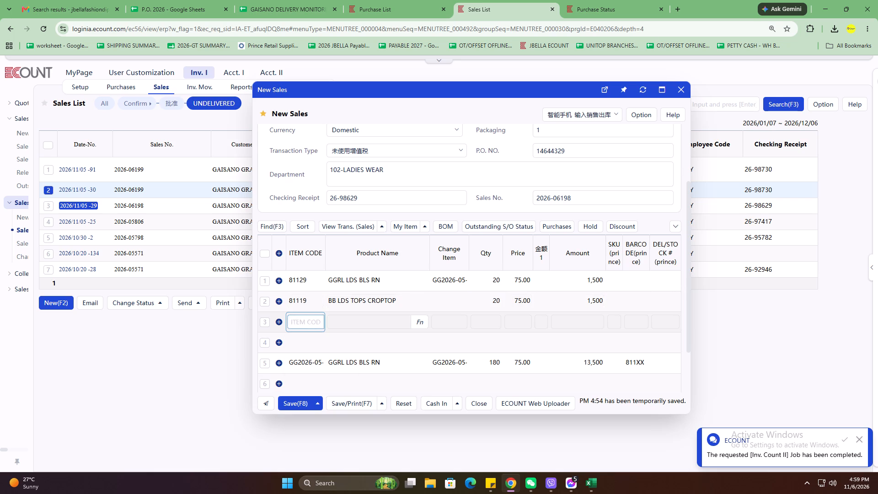
type("20")
left_click(302, 338)
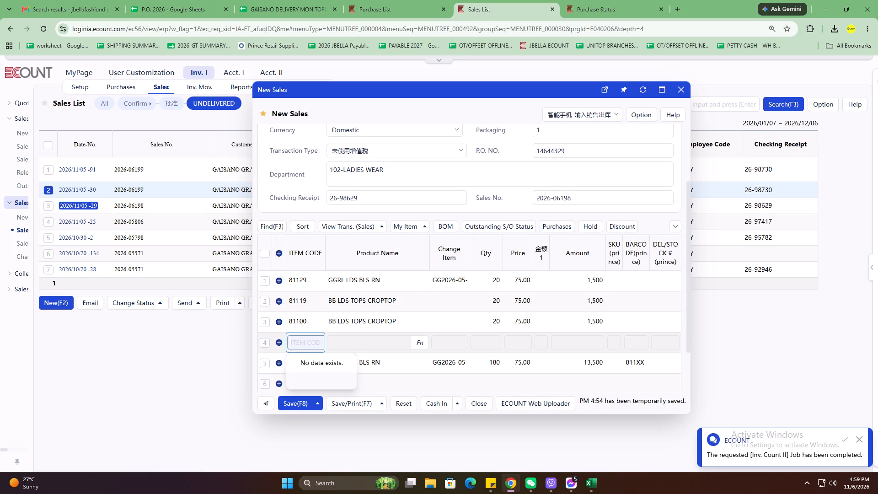
type("81131")
key("Return")
type("20")
Add items 81132 and 81112 with quantity 20 each above the combined 811XX line of the TGM/TAGUM sale.
triple_click(274, 363)
left_click(276, 363)
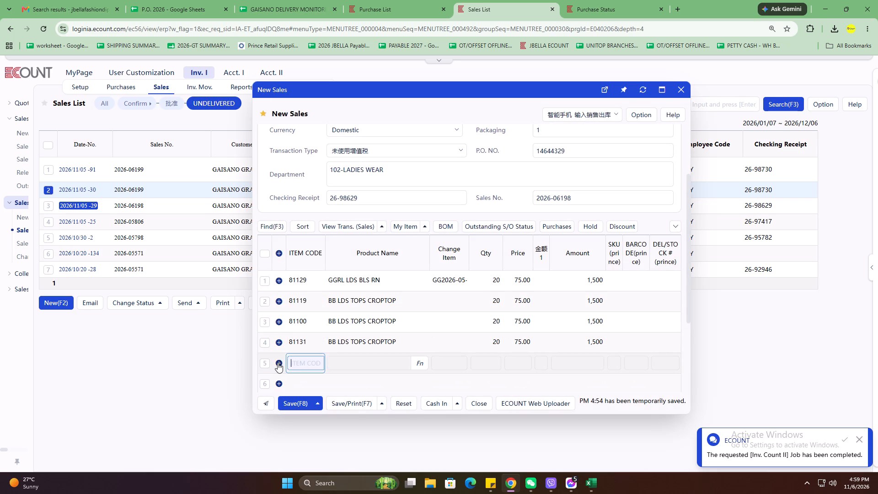
type("81132")
key("Return")
type("20")
scroll(284, 353, "down", 1)
left_click(302, 341)
type("81112")
key("Return")
type("20")
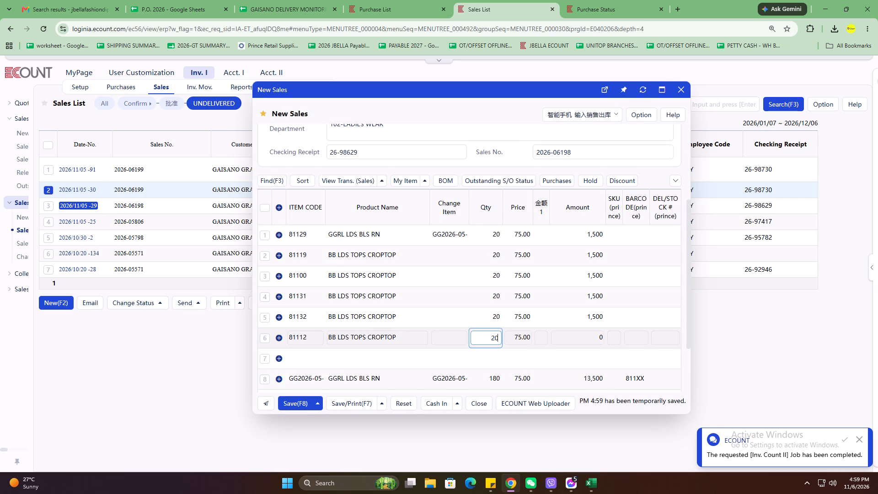
Add items 81134, 81133 and 81130 with quantity 20 each above the combined 811XX line of the TGM/TAGUM sale.
left_click_drag(267, 354, 275, 354)
left_click(283, 355)
left_click(262, 362)
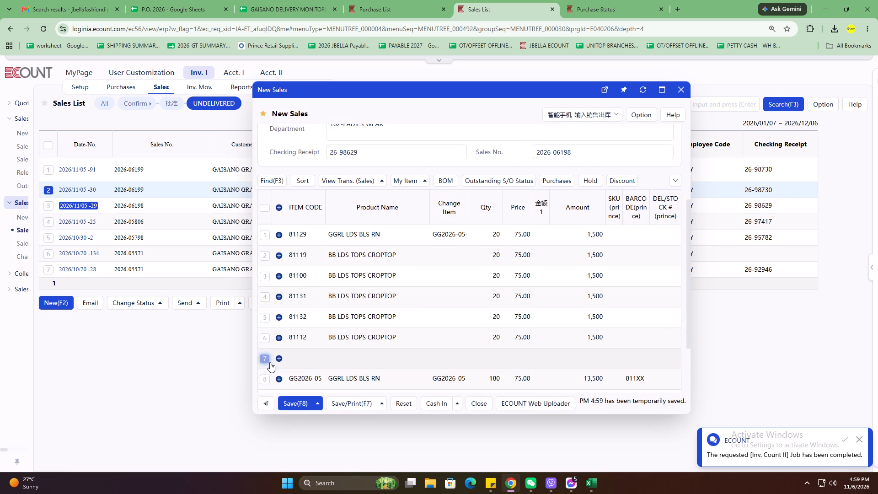
left_click(279, 360)
type("81134")
key("Return")
type("20")
left_click(296, 372)
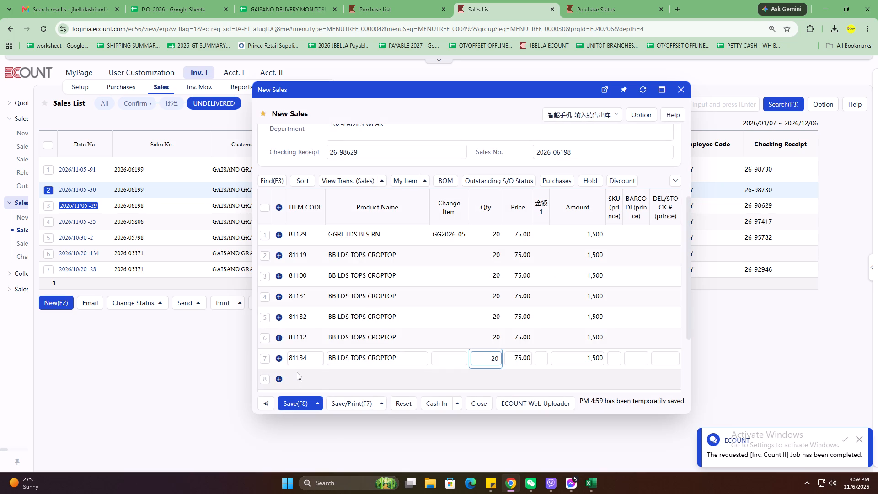
type("81133")
key("Return")
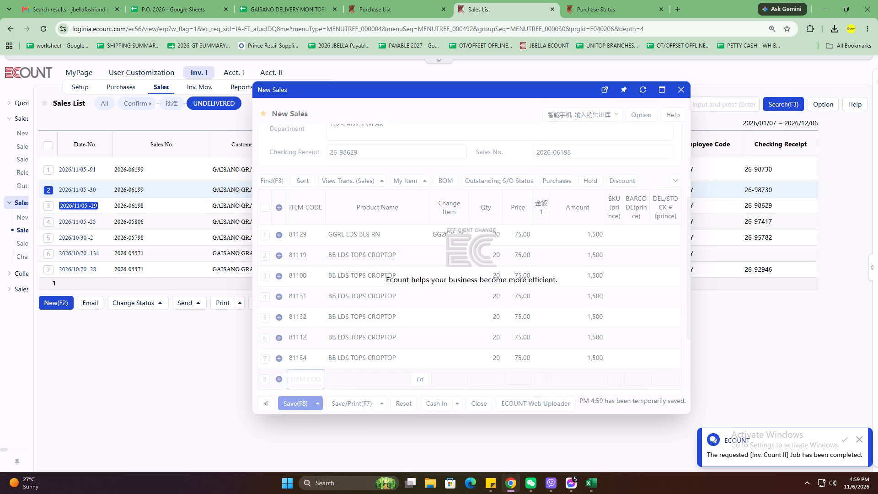
type("20")
scroll(310, 325, "down", 1)
left_click(283, 353)
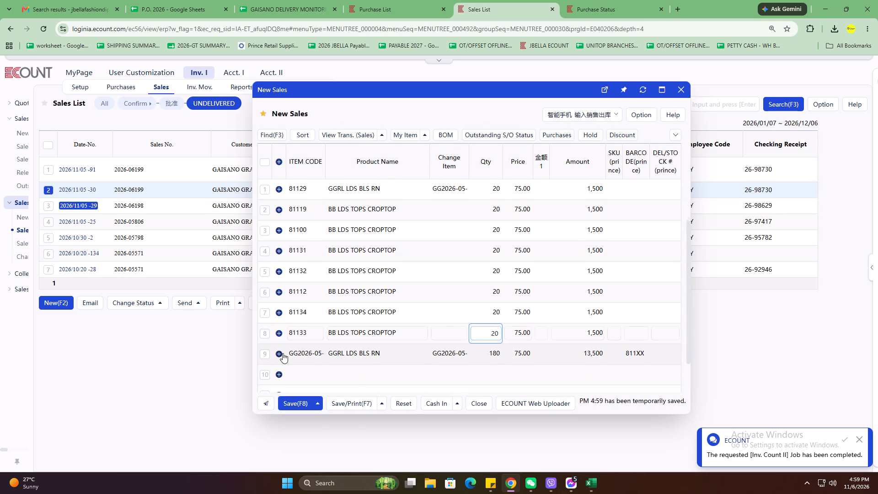
type("81130")
key("Return")
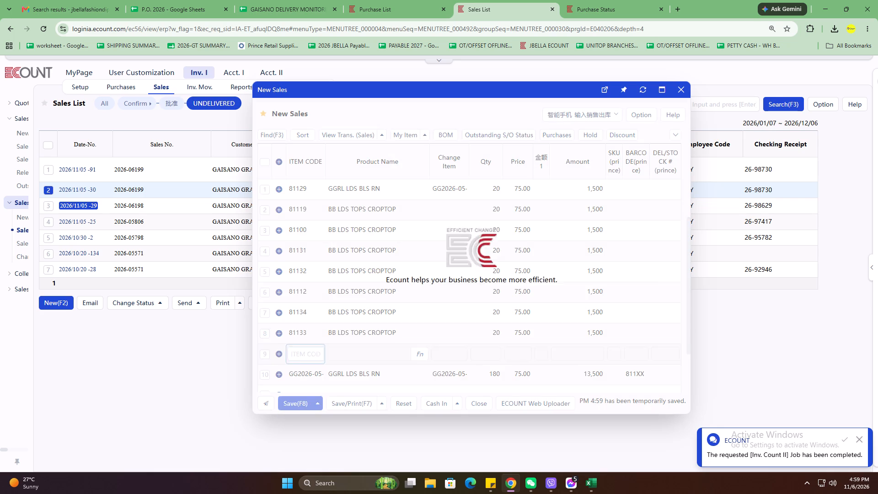
type("20")
Copy the product name GGRL LDS BLS RN from item 81129 to the eight newly added item lines.
left_click(345, 184)
key("ctrl+c")
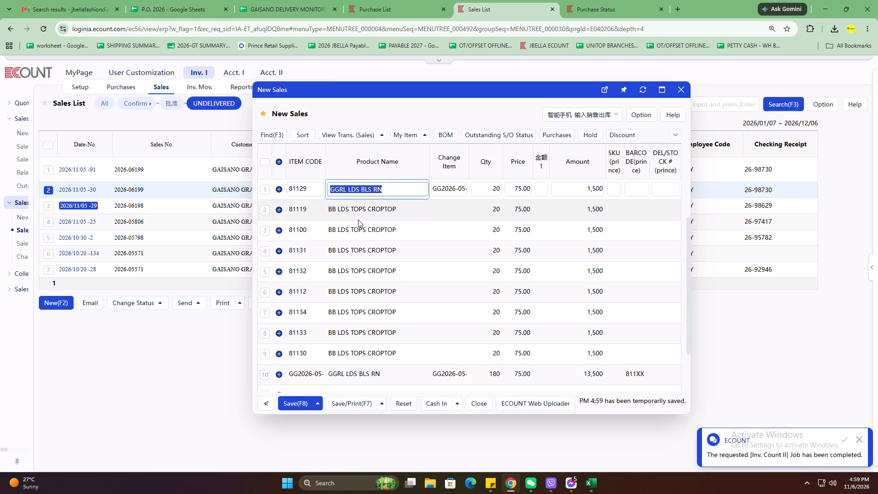
left_click(358, 220)
key("ctrl+v")
left_click(359, 231)
key("ctrl+v")
left_click(360, 243)
key("ctrl+v")
left_click(362, 275)
key("ctrl+v")
left_click(360, 292)
key("ctrl+v")
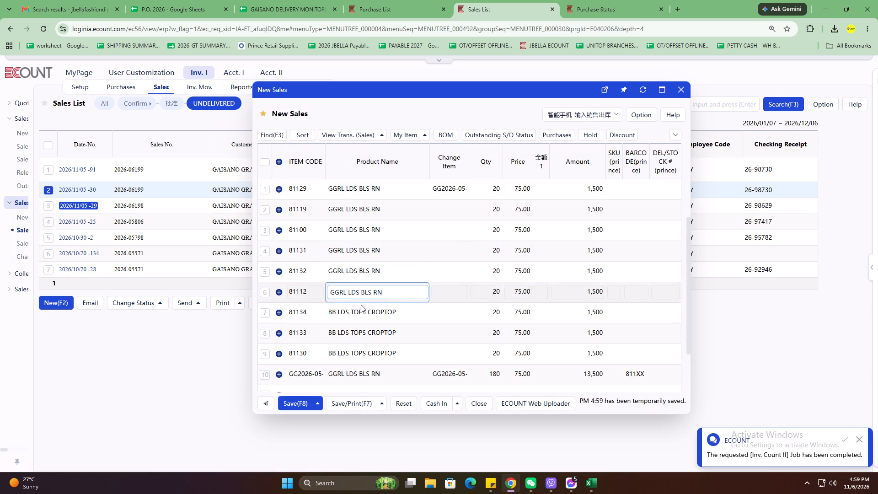
left_click(361, 306)
key("ctrl+v")
left_click(366, 333)
key("ctrl+v")
left_click(367, 346)
key("ctrl+v")
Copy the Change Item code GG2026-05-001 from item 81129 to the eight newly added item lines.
left_click(453, 187)
key("ctrl+c")
left_click(438, 223)
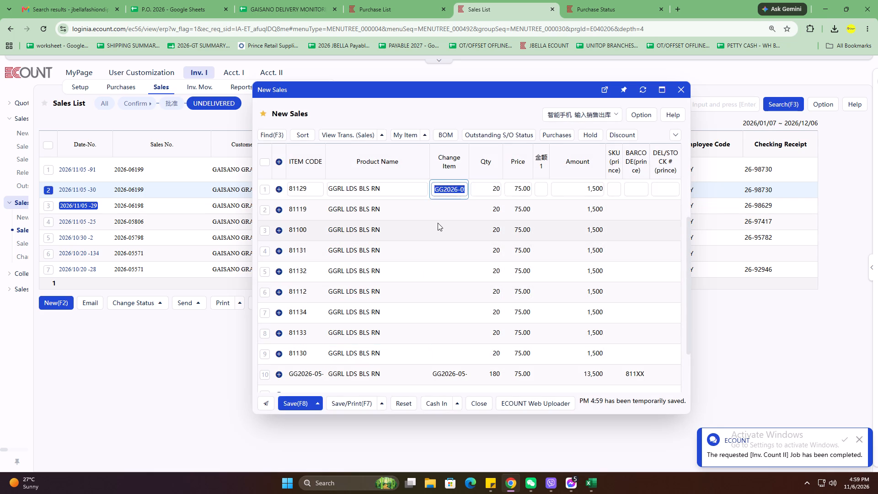
key("ctrl+v")
left_click(441, 214)
key("ctrl+v")
left_click(443, 250)
key("ctrl+v")
left_click(442, 267)
key("ctrl+v")
left_click(440, 280)
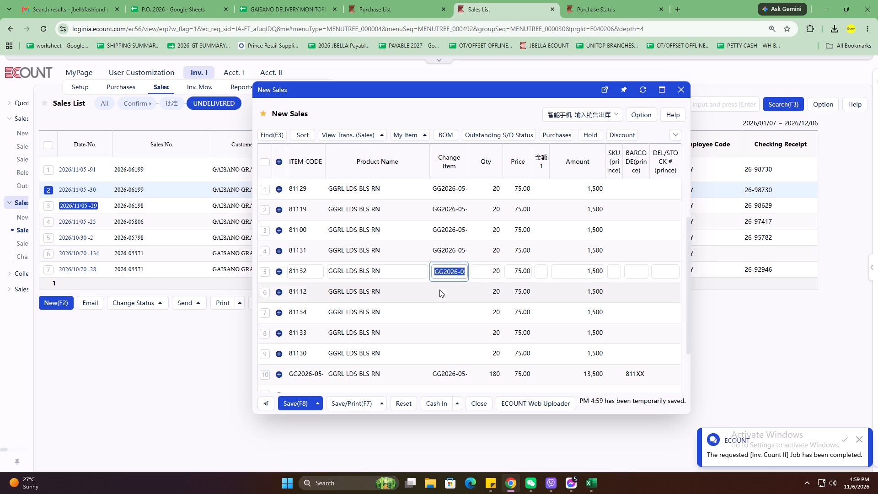
key("ctrl+v")
left_click(439, 298)
key("ctrl+v")
left_click(453, 268)
key("ctrl+v")
left_click(450, 304)
key("ctrl+v")
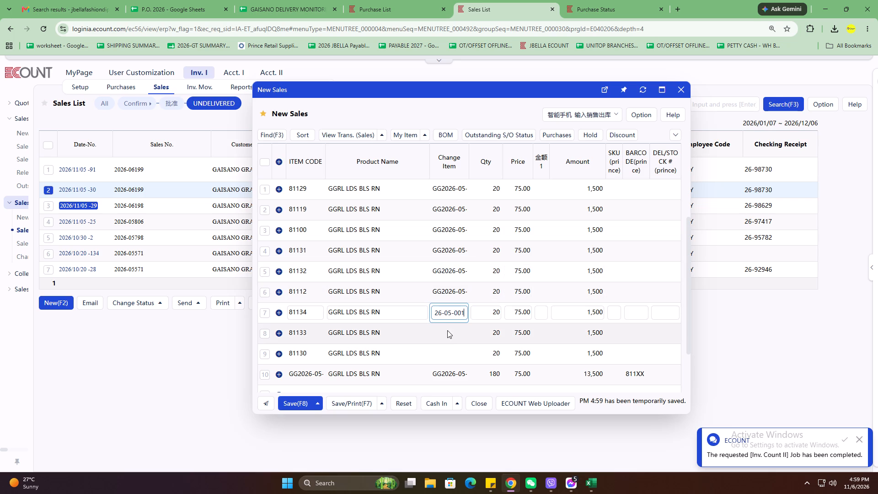
left_click(447, 330)
key("ctrl+v")
left_click(448, 348)
key("ctrl+v")
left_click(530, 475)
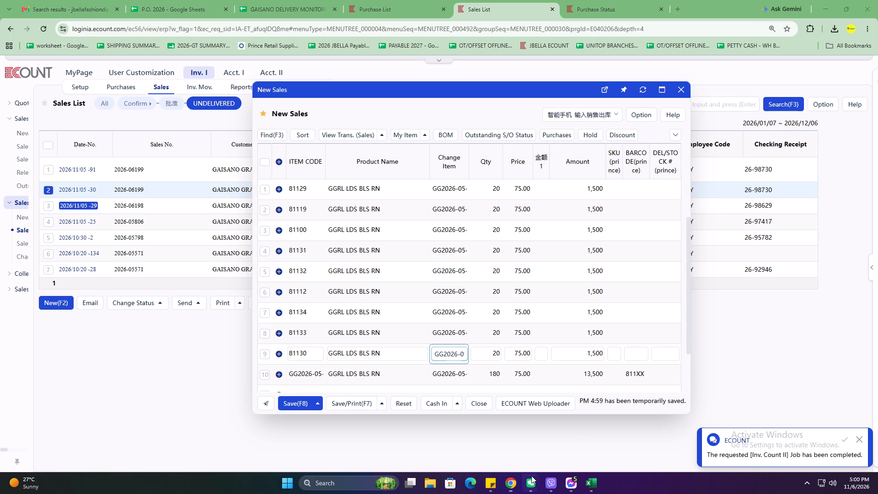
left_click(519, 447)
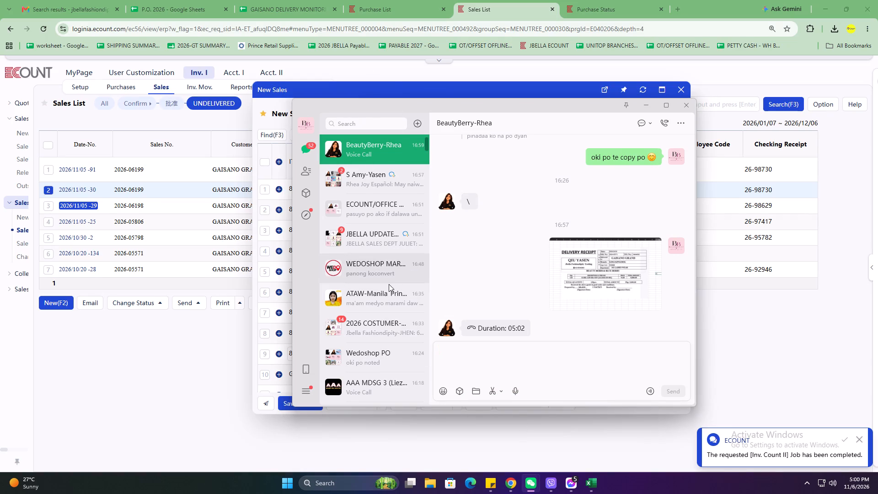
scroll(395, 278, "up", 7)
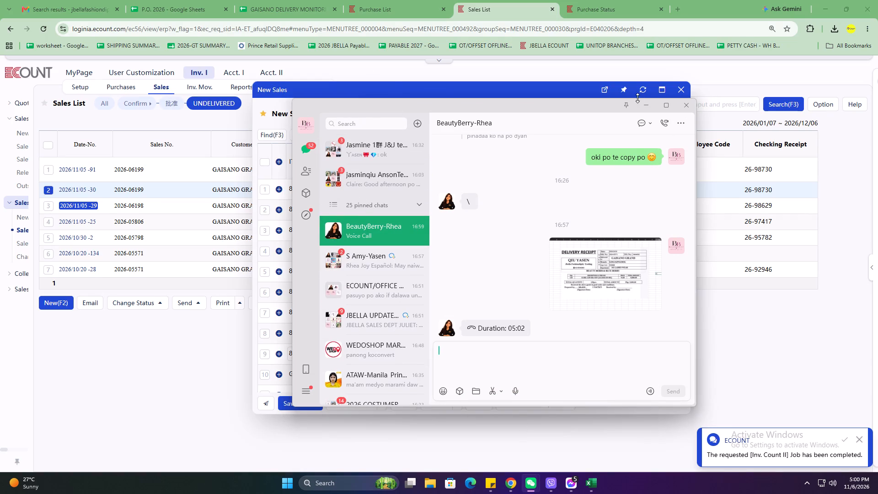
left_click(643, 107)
Delete the combined 811XX line with quantity 180 from the new TGM/TAGUM sale.
scroll(401, 321, "down", 1)
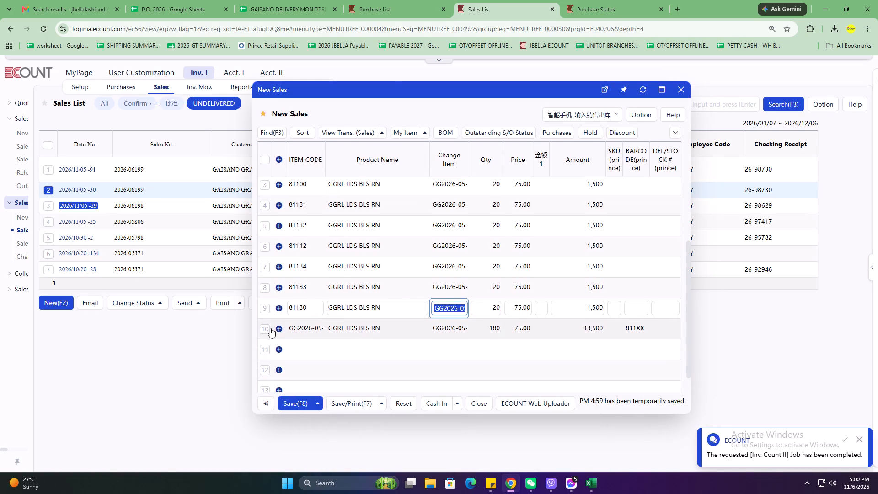
left_click(270, 328)
left_click(310, 136)
scroll(401, 307, "down", 3)
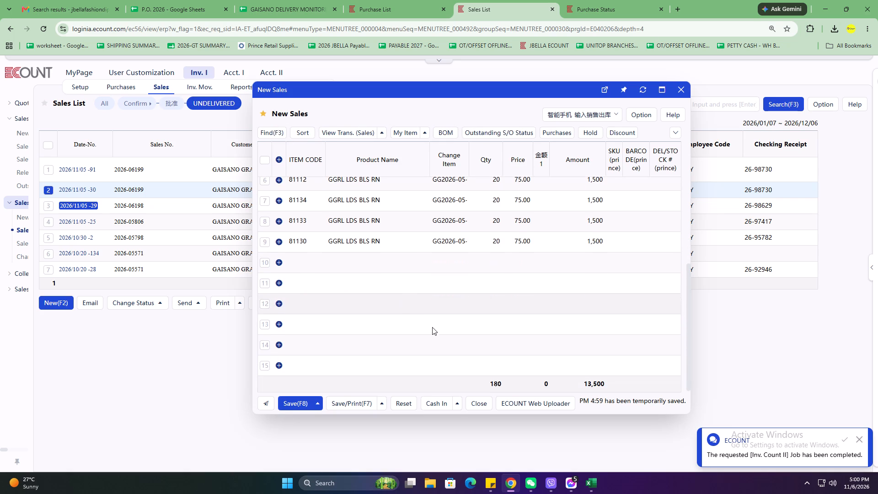
left_click(433, 330)
Save the new TGM/TAGUM sale, keeping sales number 2026-06198.
scroll(430, 326, "up", 8)
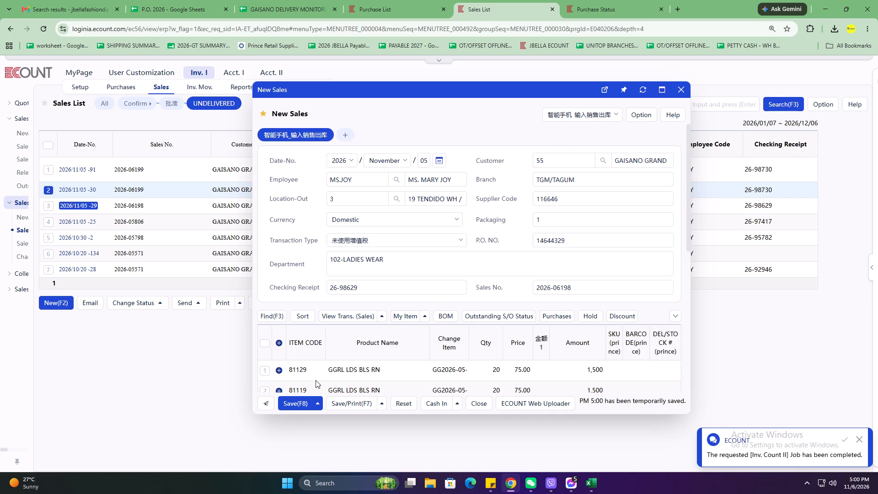
left_click(303, 402)
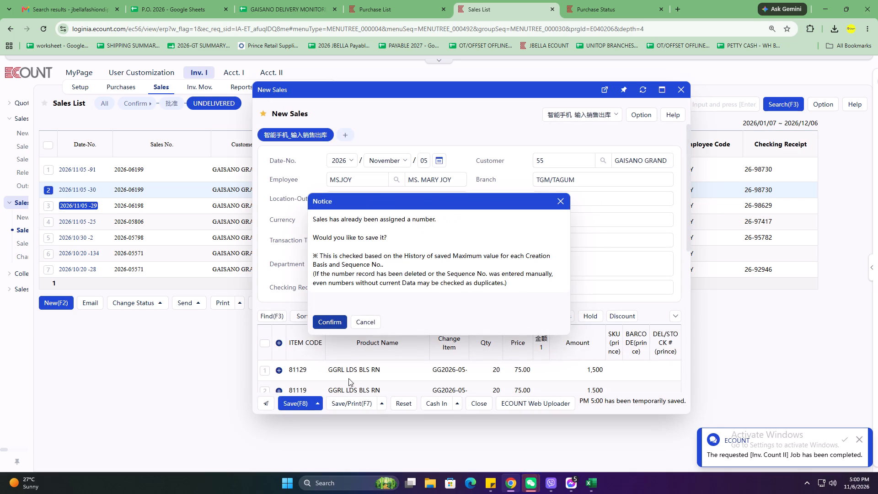
left_click(329, 324)
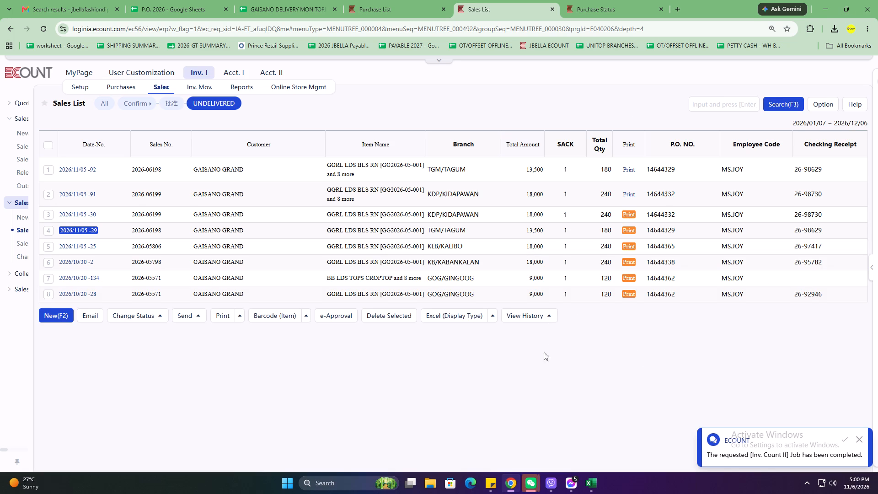
left_click(543, 367)
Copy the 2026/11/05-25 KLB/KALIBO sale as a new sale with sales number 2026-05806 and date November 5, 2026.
left_click(86, 247)
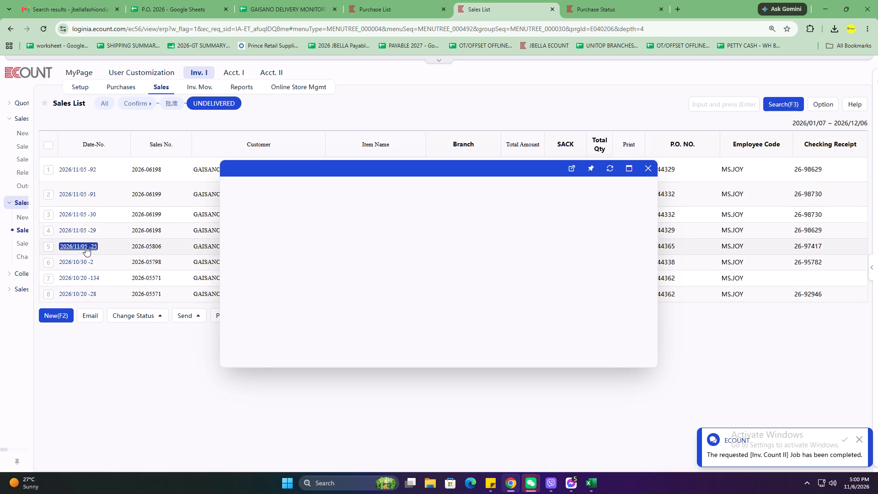
left_click_drag(178, 251, 174, 250)
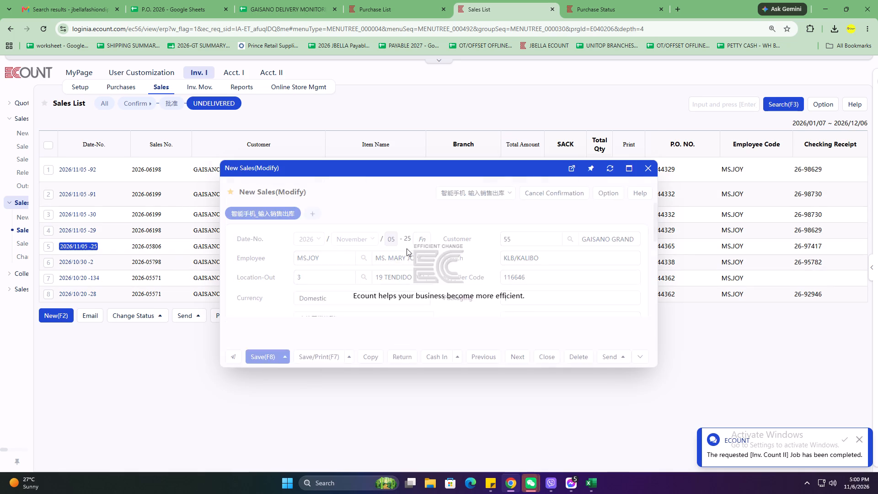
left_click(550, 301)
key("ctrl+c")
left_click(375, 415)
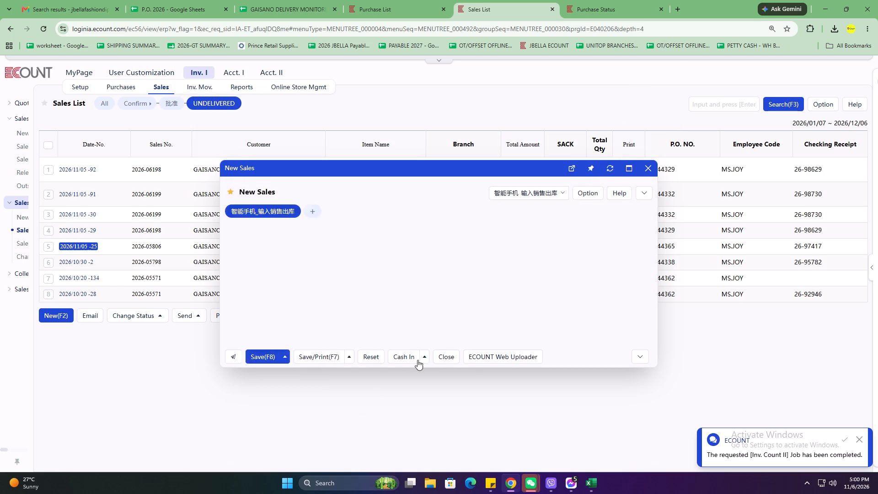
left_click(544, 311)
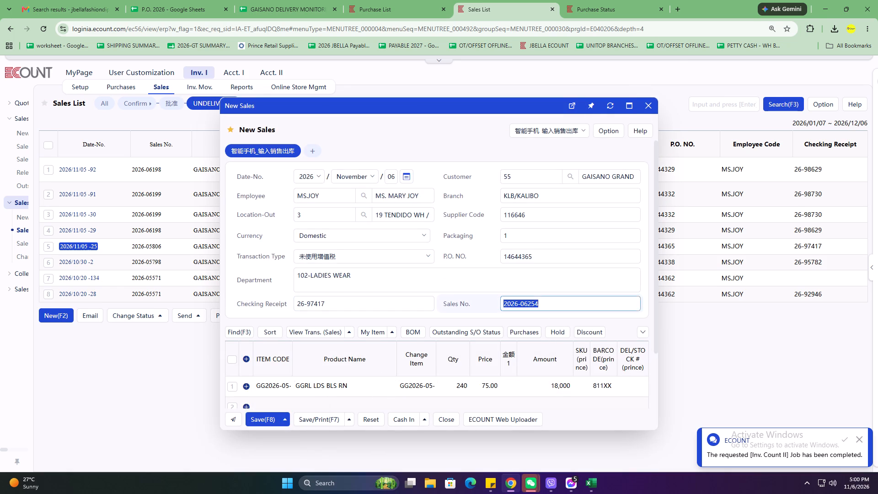
key("ctrl+v")
left_click(391, 180)
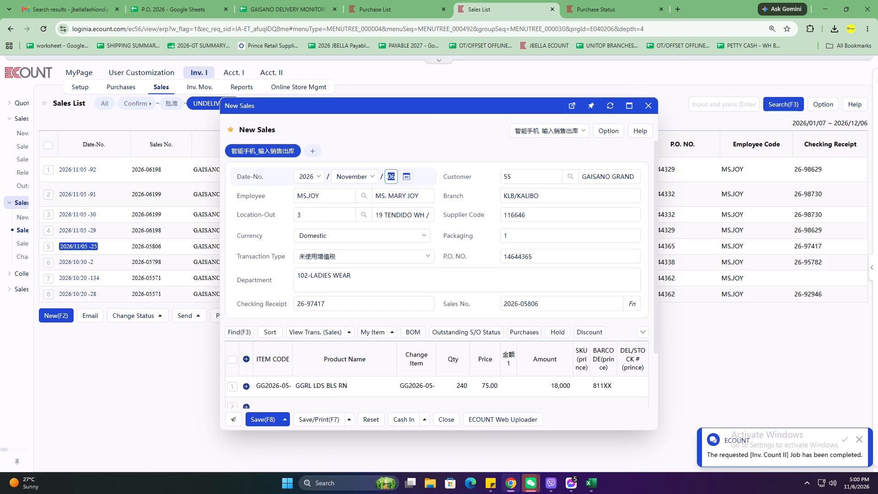
key("5")
Insert a new line for item 81129 above the combined 811XX line in the new KLB/KALIBO sale.
scroll(364, 345, "down", 1)
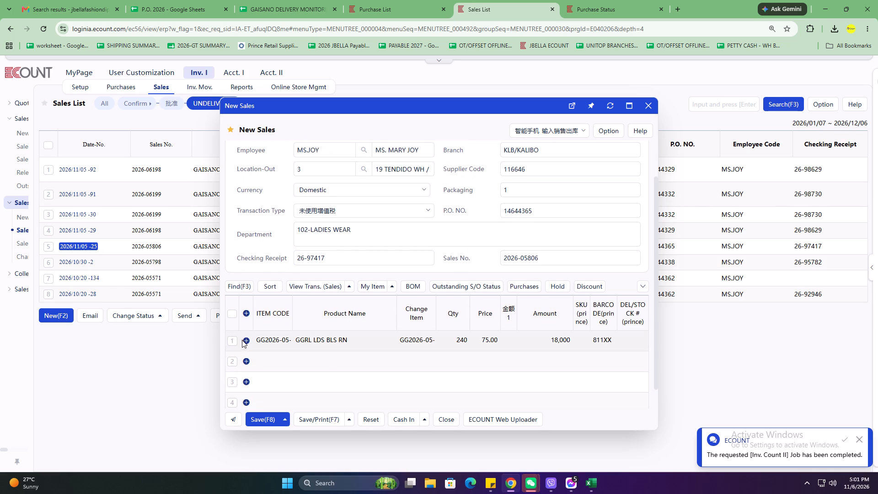
left_click(245, 339)
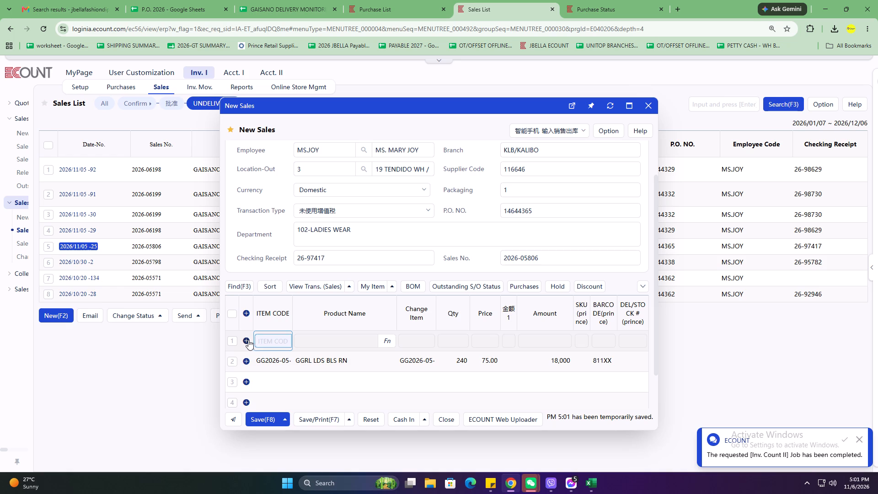
type("81129")
key("Return")
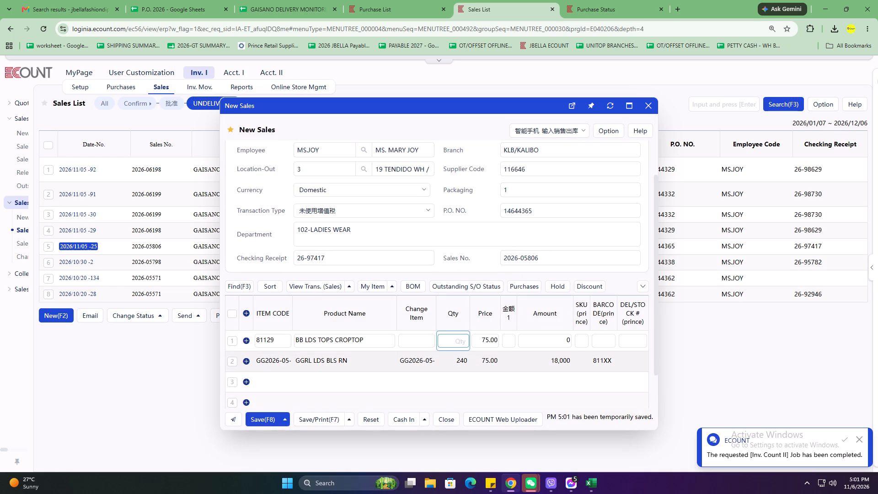
Copy the Change Item code and product name GGRL LDS BLS RN from the 811XX line to the 81129 line.
left_click(404, 364)
key("ctrl+c")
key("ctrl+v")
left_click(411, 343)
key("ctrl+v")
left_click(342, 359)
key("ctrl+c")
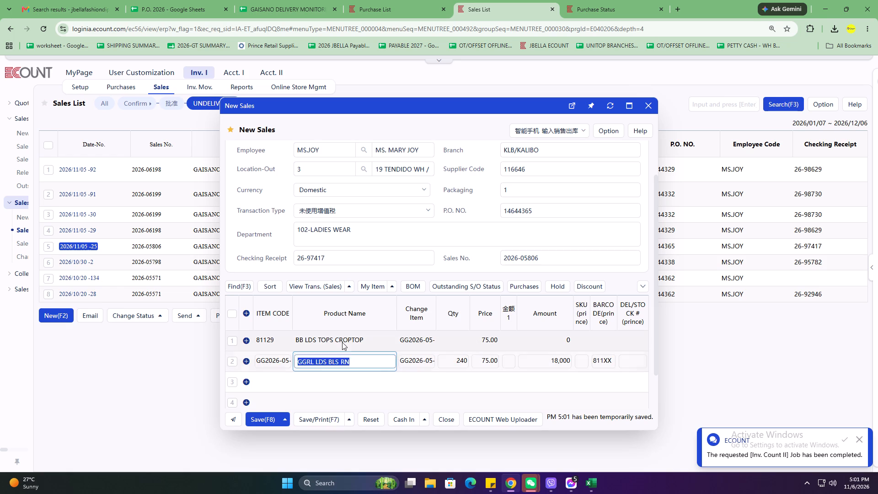
left_click(343, 339)
key("ctrl+v")
Delete the combined 811XX line with quantity 240 from the new KLB/KALIBO sale.
left_click_drag(225, 362, 230, 362)
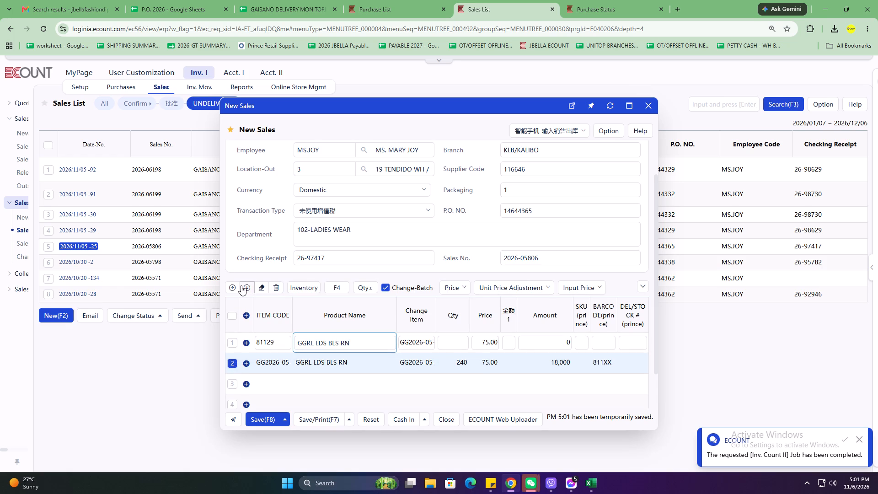
left_click(273, 287)
Add item 81119 on the line below 81129, leaving its remaining fields at their defaults.
left_click(270, 364)
type("811")
key("1")
key("9")
key("Return")
key("Return")
key("Return")
key("Return")
key("Return")
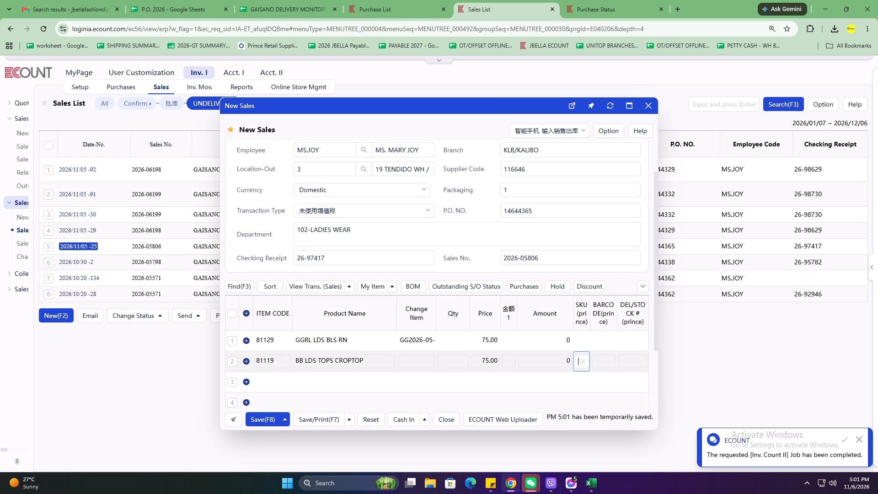
key("Return")
key("Return")
key("Return")
Add item 81100 on the line below 81119, leaving its remaining fields at their defaults.
type("81100")
key("Return")
key("Return")
key("Return")
key("Return")
key("Return")
key("Return")
key("Return")
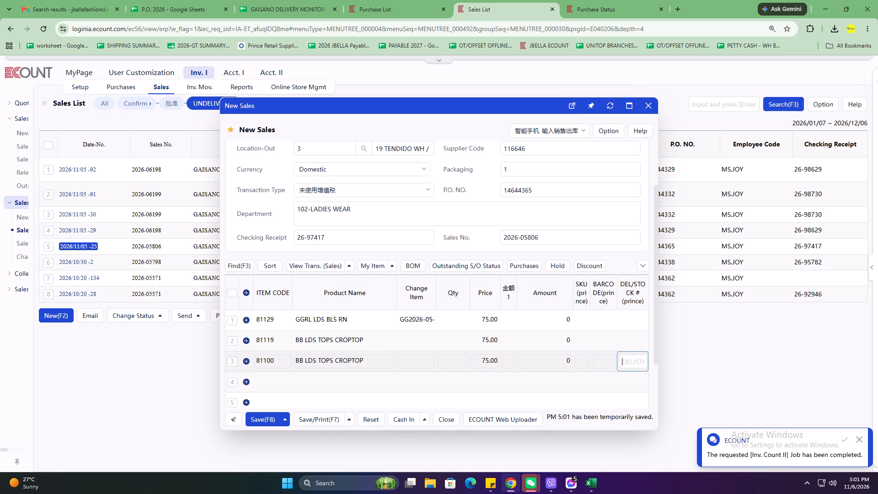
key("Return")
Add item 81131 on the line below 81100, leaving its remaining fields at their defaults.
type("91")
key("BackSpace")
key("BackSpace")
type("81131")
key("Return")
key("Return")
key("Return")
key("Return")
key("Return")
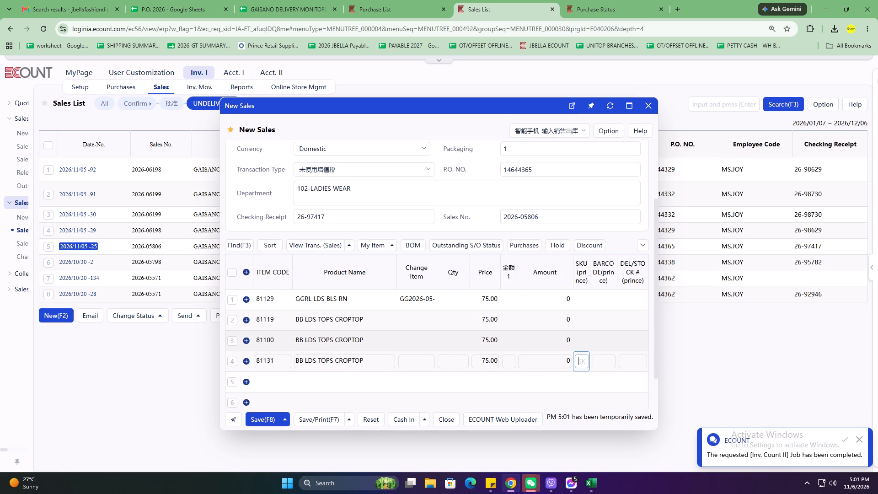
key("Return")
key("Return")
key("Return")
Add item 81132 on the line below 81131, leaving its remaining fields at their defaults.
type("81132")
key("Return")
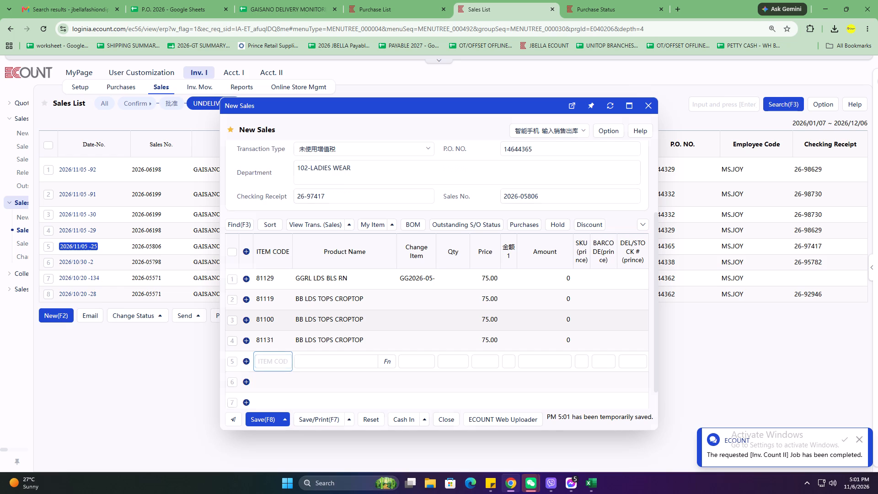
key("Return")
key("Return")
key("Return")
key("Return")
key("Return")
key("Return")
key("Return")
Add item 81112 on the line below 81132, leaving its remaining fields at their defaults.
type("8111")
key("2")
key("Return")
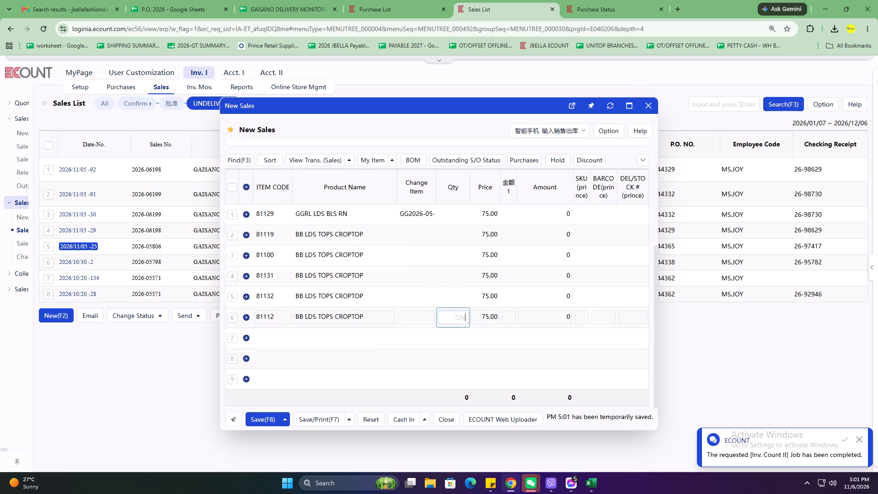
key("Return")
key("Return")
key("Return")
key("Return")
key("Return")
key("Return")
key("Return")
Add item 81134 on the line below 81112, leaving its remaining fields at their defaults.
type("81134")
key("Return")
key("Return")
key("Return")
key("Return")
key("Return")
key("Return")
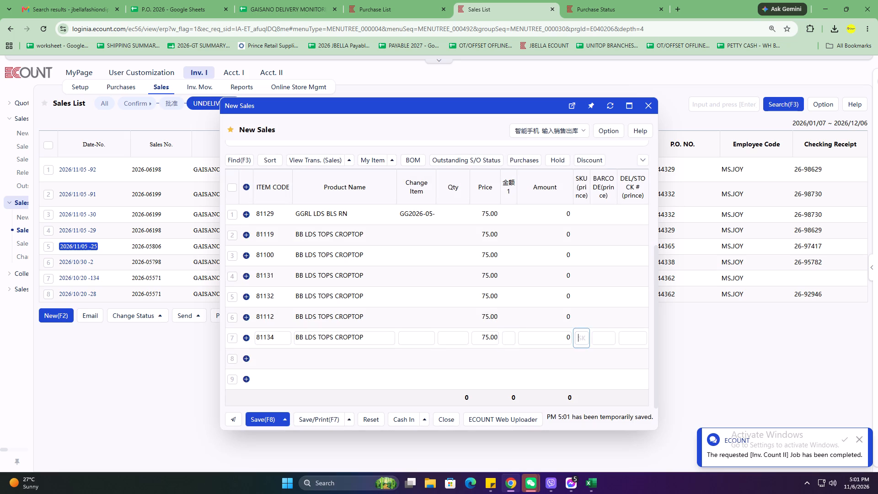
key("Return")
key("Return")
key("Return")
Add items 81133 and 81130 as the last two lines of the new KLB/KALIBO sale.
type("81133")
key("Return")
key("Return")
key("Return")
key("Return")
key("Return")
key("Return")
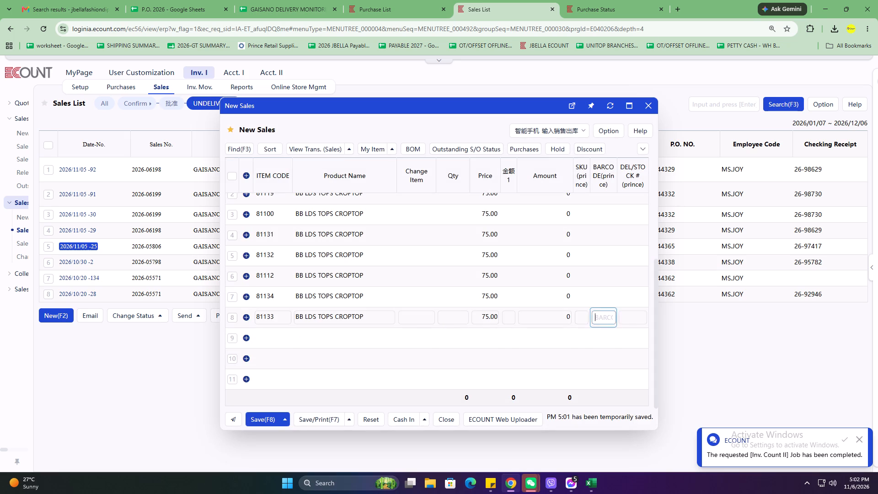
key("Return")
key("Return")
type("811")
type("30")
key("Return")
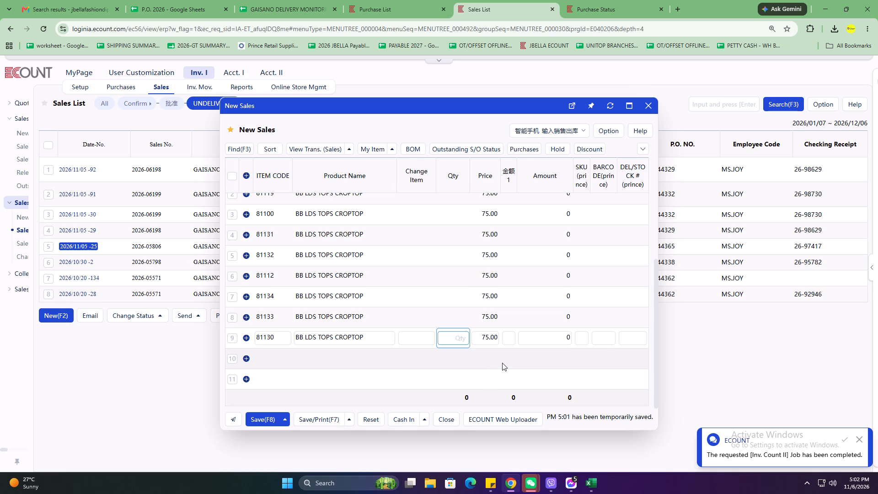
Set the quantity of item 81132 to 32.
scroll(502, 363, "up", 1)
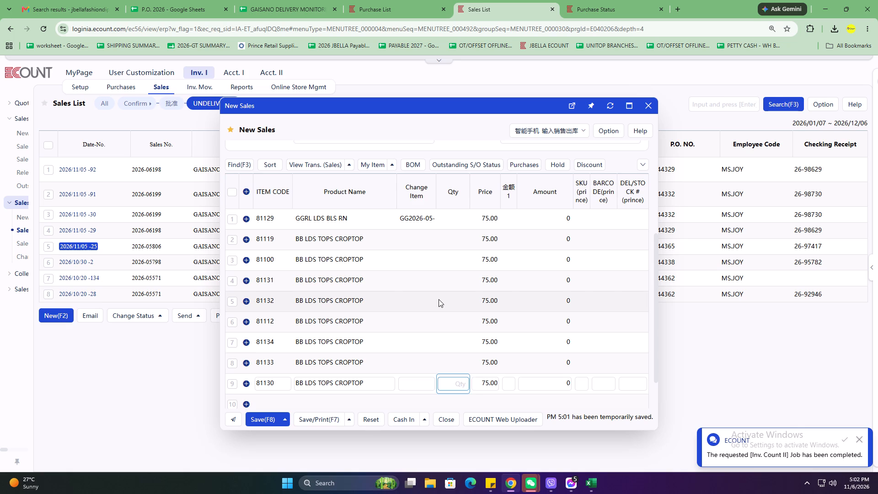
left_click(439, 299)
type("32")
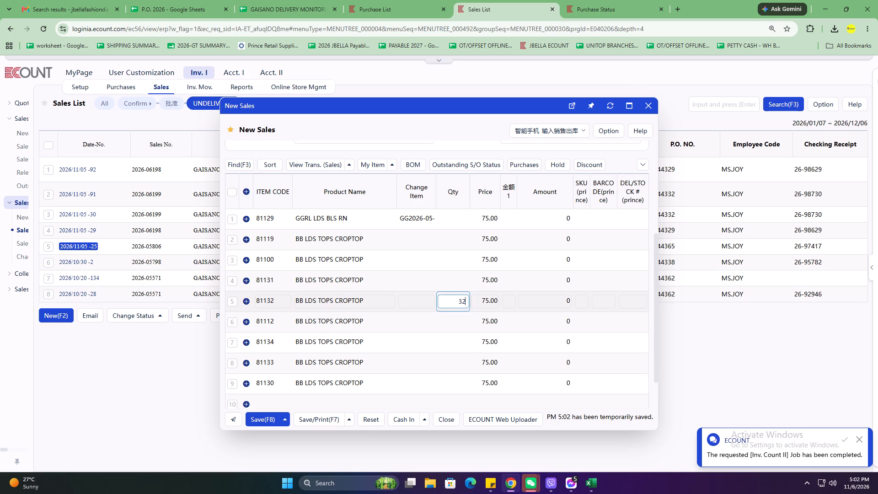
Set the quantity to 26 for items 81129, 81119, 81100 and 81131.
left_click(450, 217)
type("26")
key("Down")
key("Up")
key("ctrl+c")
key("Down")
key("ctrl+v")
key("Down")
key("ctrl+v")
key("Down")
key("ctrl+v")
Fill in the same quantity of 26 for items 81112, 81134, 81133 and 81130.
key("Down")
key("Down")
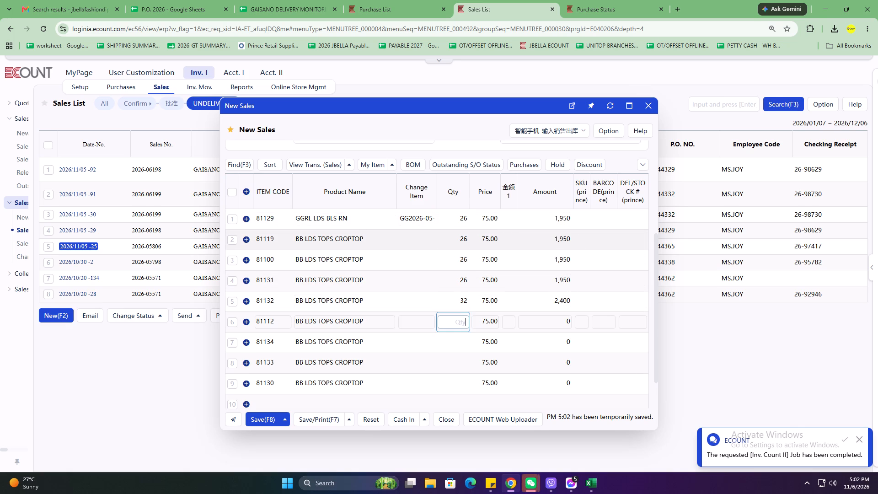
key("ctrl+v")
key("Down")
key("ctrl+v")
key("Down")
key("ctrl+v")
key("Down")
key("ctrl+v")
key("Down")
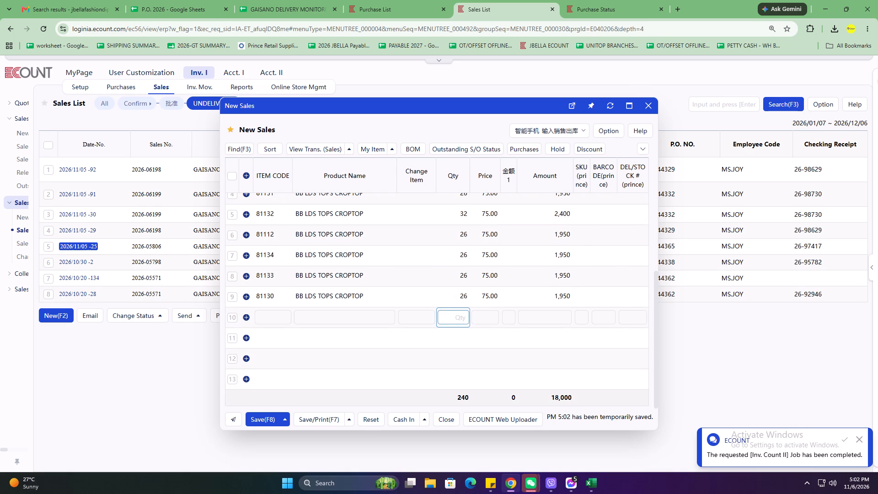
Copy the Change Item code from item 81129 to the eight item lines below it.
scroll(449, 236, "up", 2)
left_click(415, 227)
key("ctrl+c")
key("Down")
key("ctrl+v")
key("Down")
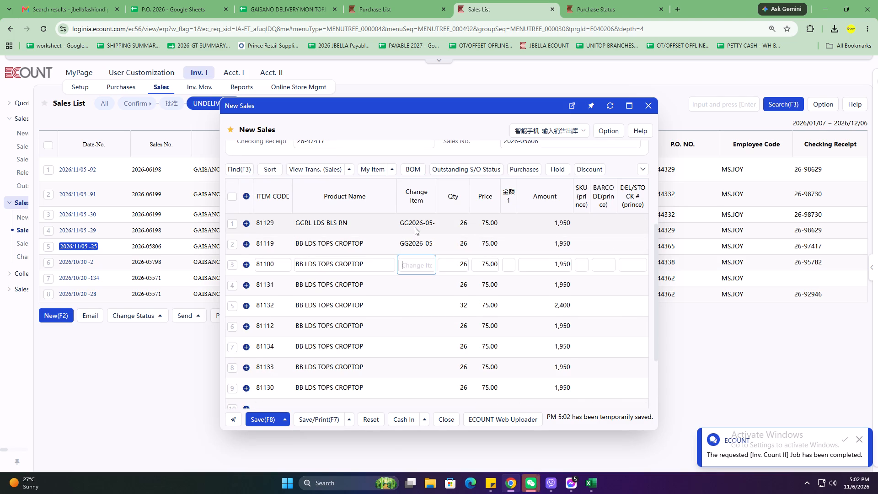
key("ctrl+v")
key("Down")
key("ctrl+v")
key("Down")
key("ctrl+v")
key("Down")
key("ctrl+v")
key("Down")
key("ctrl+v")
key("Down")
key("ctrl+v")
key("Down")
key("ctrl+v")
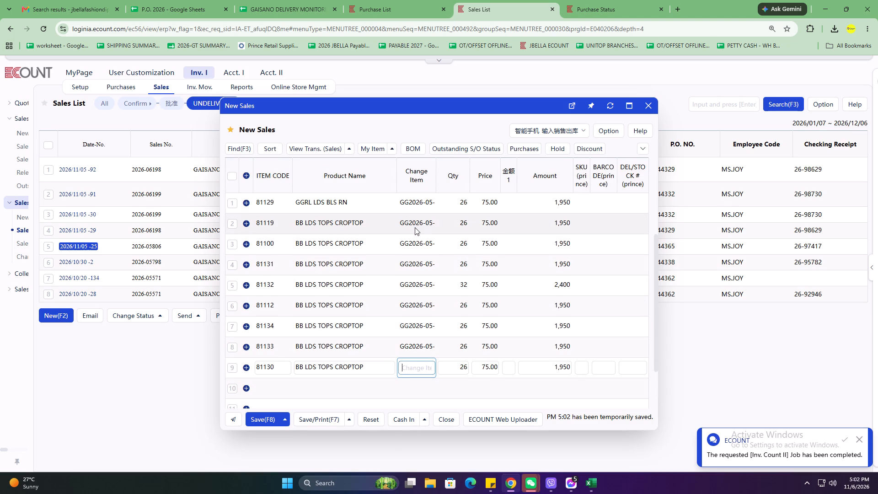
Replace the product name on the eight lines below item 81129 with its name, GGRL LDS BLS RN.
scroll(359, 211, "up", 2)
left_click(359, 298)
key("ctrl+c")
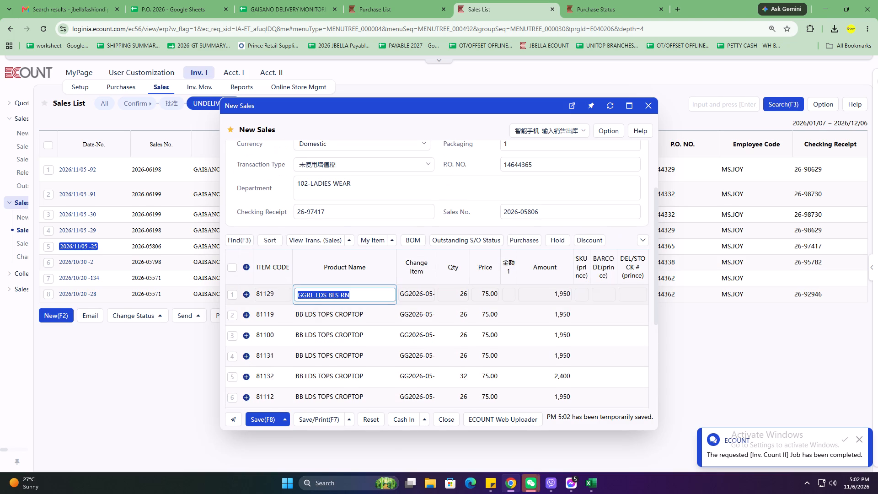
key("Down")
key("ctrl+v")
key("Down")
key("v")
key("Down")
key("ctrl+v")
key("Up")
key("Up")
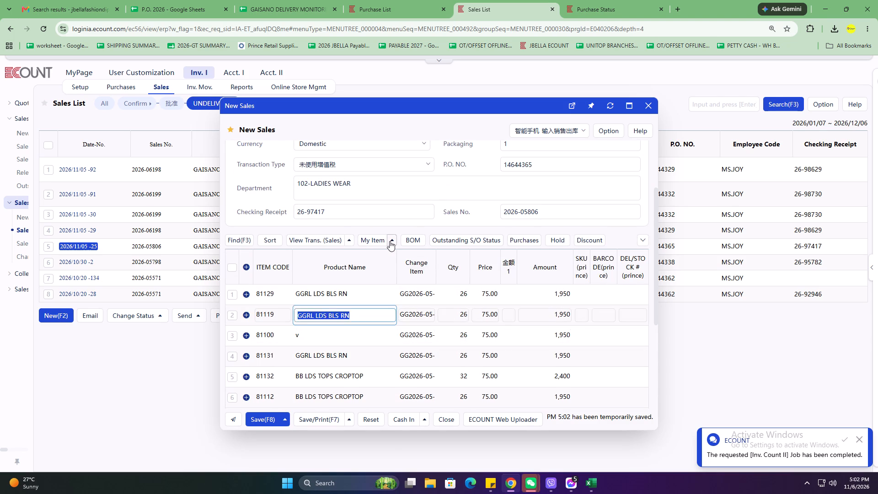
key("ctrl+v")
key("Down")
key("ctrl+v")
key("Down")
key("ctrl+v")
key("Down")
key("ctrl+v")
key("Down")
key("ctrl+v")
key("Down")
key("ctrl+v")
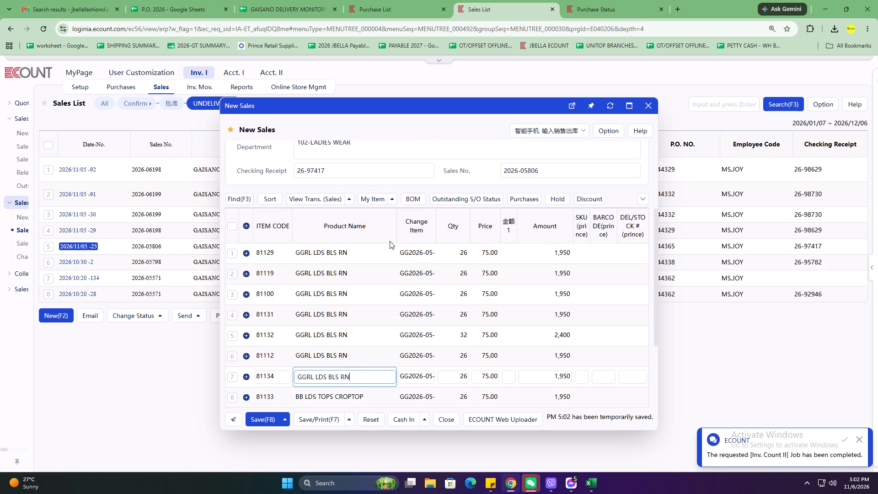
key("Down")
key("ctrl+v")
key("Down")
key("ctrl+v")
scroll(400, 242, "up", 6)
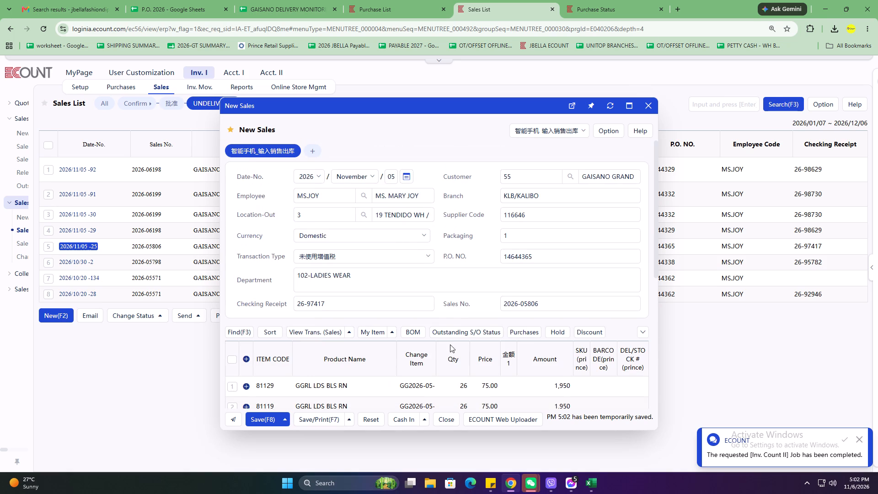
left_click(268, 419)
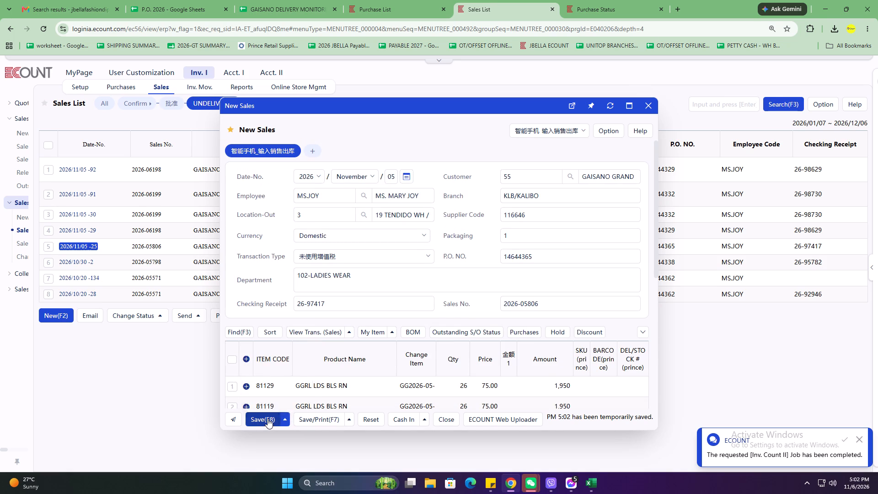
Open the new KLB/KALIBO sale 2026/11/05 -93 and start extending its checking receipt number.
left_click(332, 326)
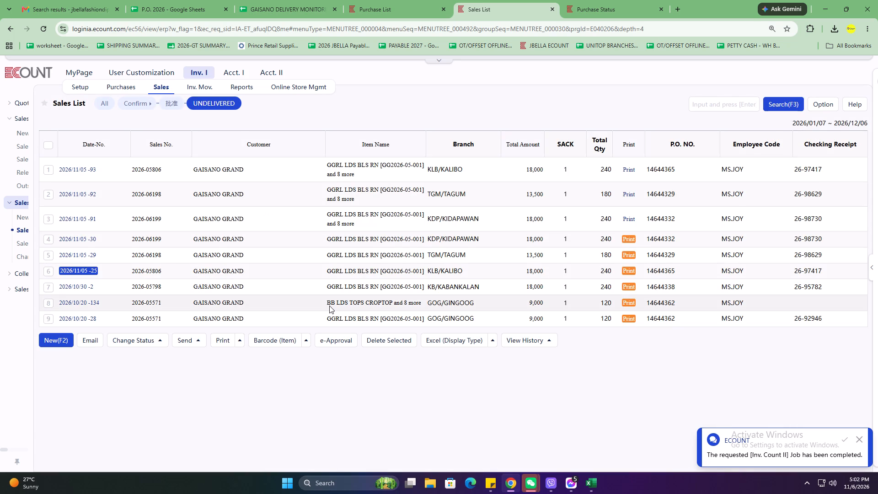
left_click(87, 171)
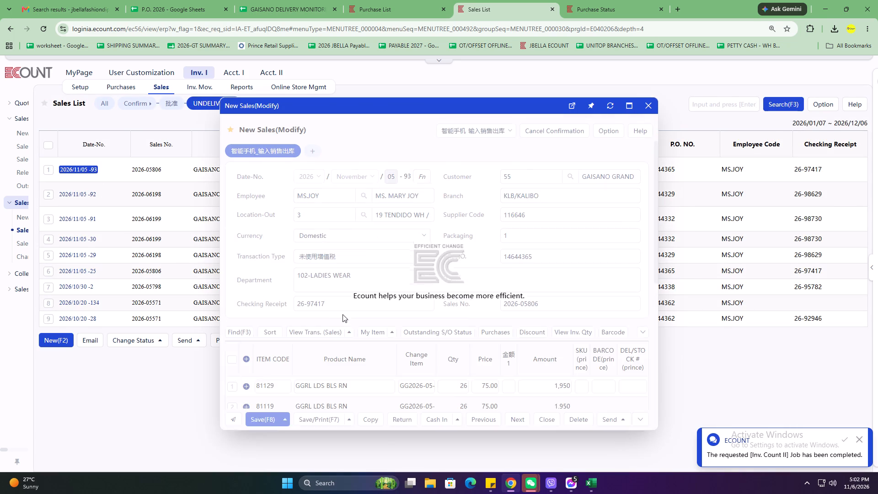
left_click(348, 302)
key("Right")
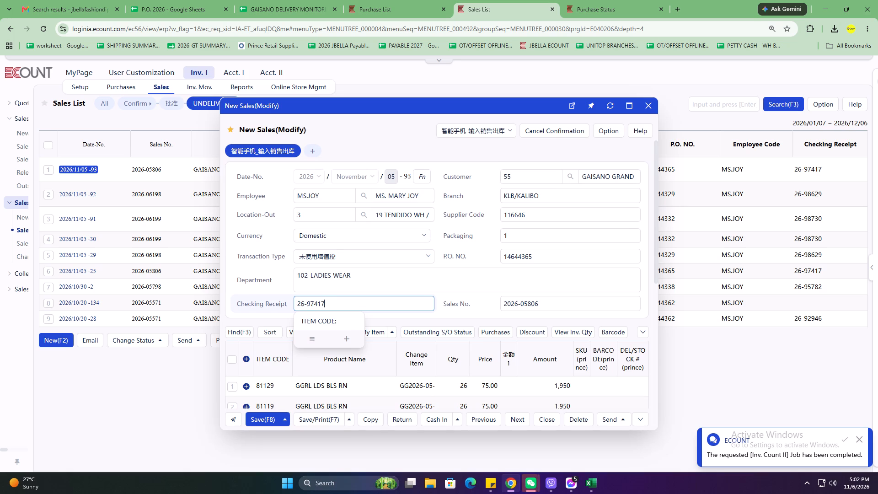
key("space")
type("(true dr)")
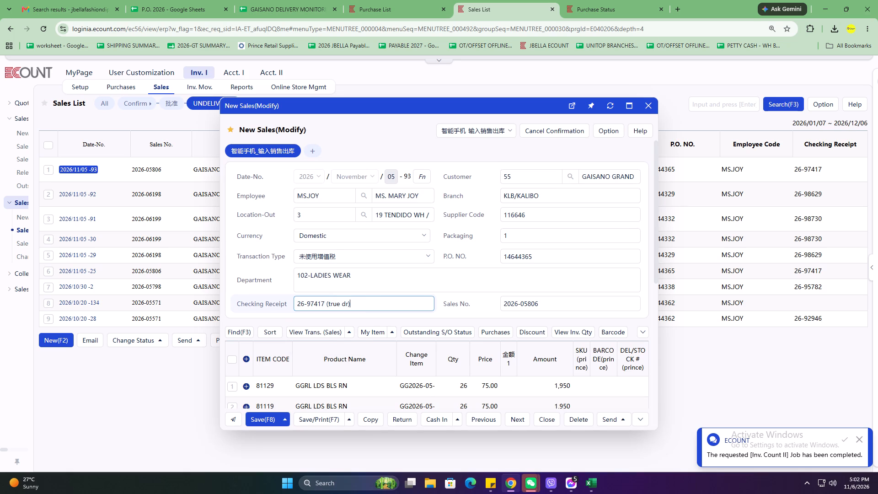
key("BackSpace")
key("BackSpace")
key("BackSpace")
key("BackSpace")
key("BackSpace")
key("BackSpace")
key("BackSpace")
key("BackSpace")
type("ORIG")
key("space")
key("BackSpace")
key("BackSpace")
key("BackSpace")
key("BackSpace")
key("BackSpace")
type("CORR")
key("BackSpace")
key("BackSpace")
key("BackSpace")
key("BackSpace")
Complete the KLB/KALIBO checking receipt as 26-97417 (ORIG DR), copy the (ORIG DR) suffix, and save the sale.
type("ORIG DR")
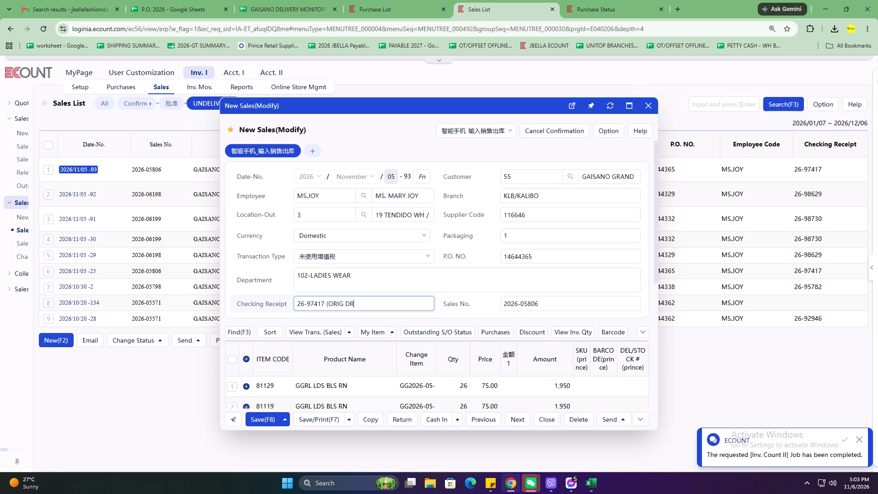
key("shift+parenright")
left_click_drag(324, 302, 374, 307)
key("ctrl+c")
left_click(259, 417)
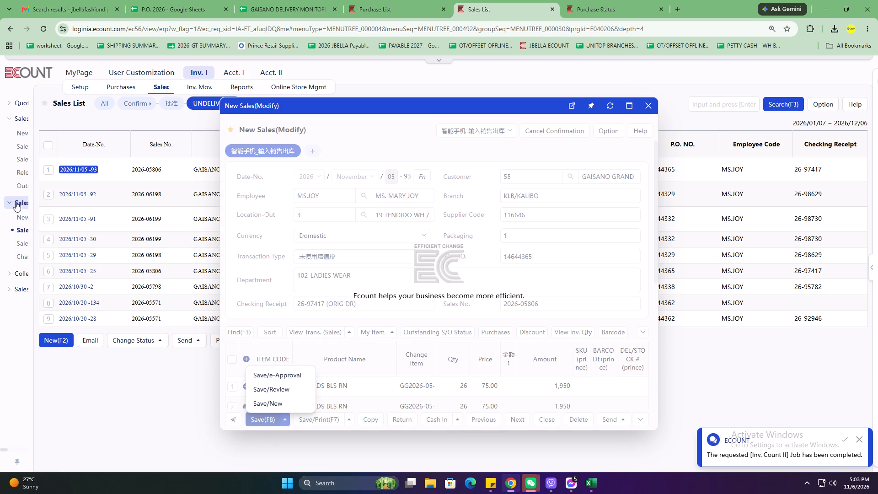
Append the copied (ORIG DR) suffix to the checking receipt of TGM/TAGUM sale 2026/11/05 -92 and save it.
left_click(77, 196)
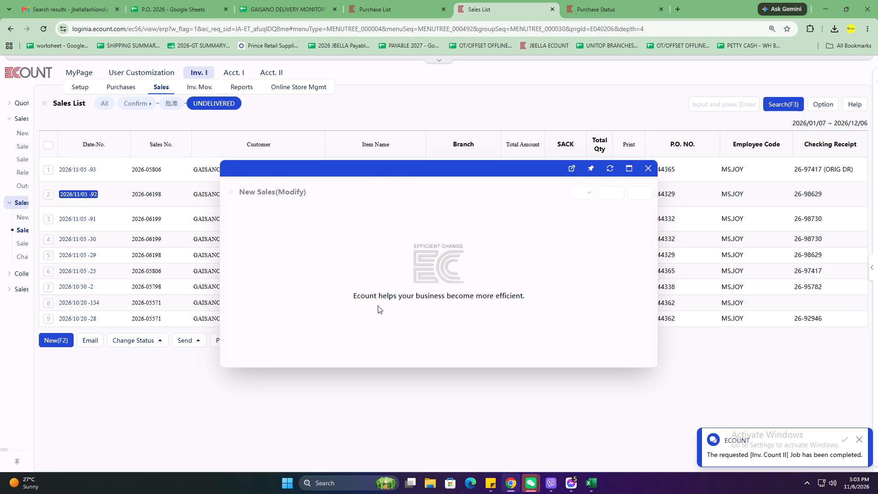
left_click(380, 299)
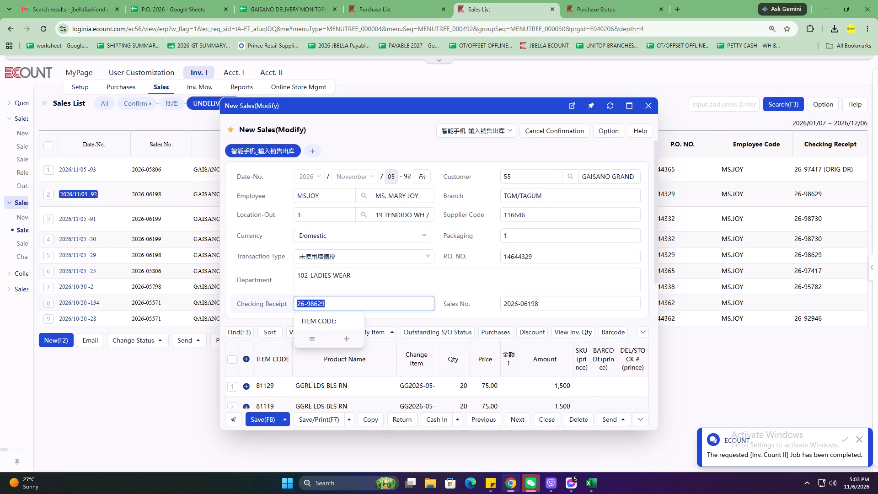
key("Right")
key("ctrl+v")
left_click(273, 422)
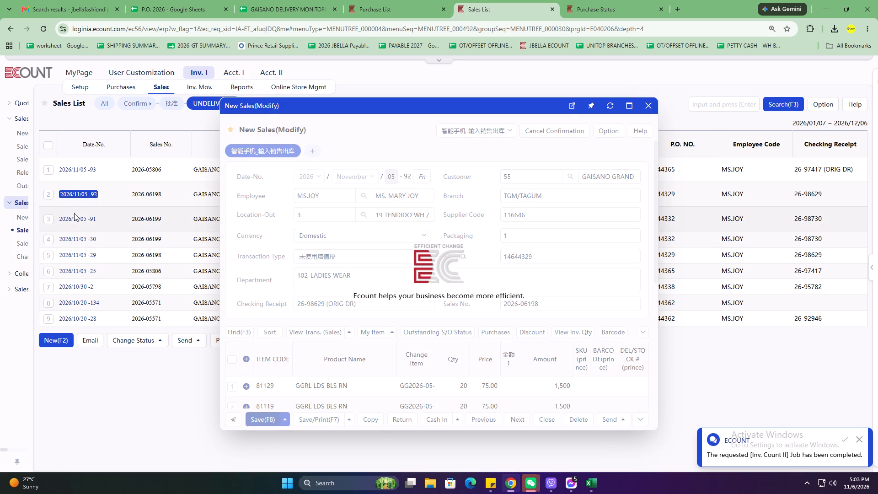
left_click(75, 218)
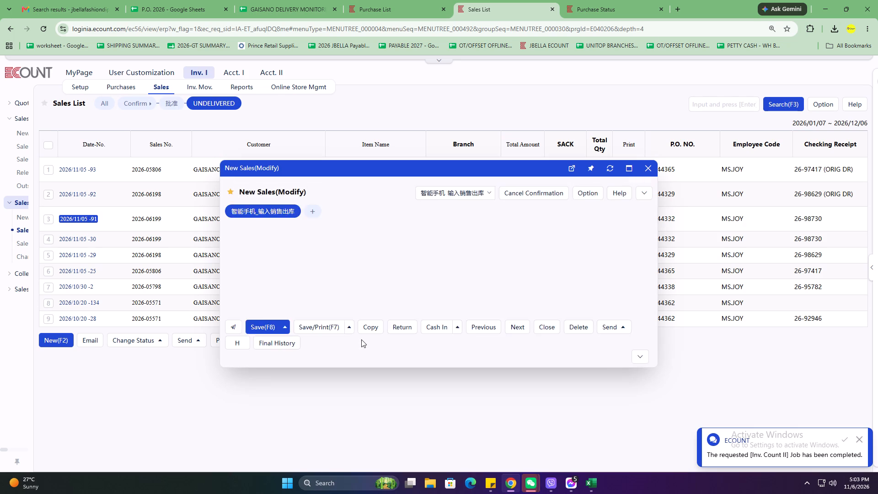
left_click(369, 303)
key("Right")
key("ctrl+v")
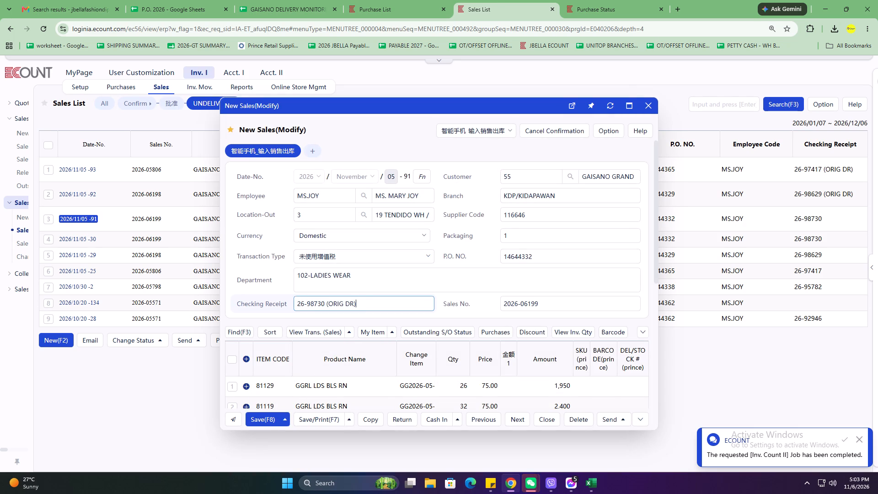
left_click(269, 423)
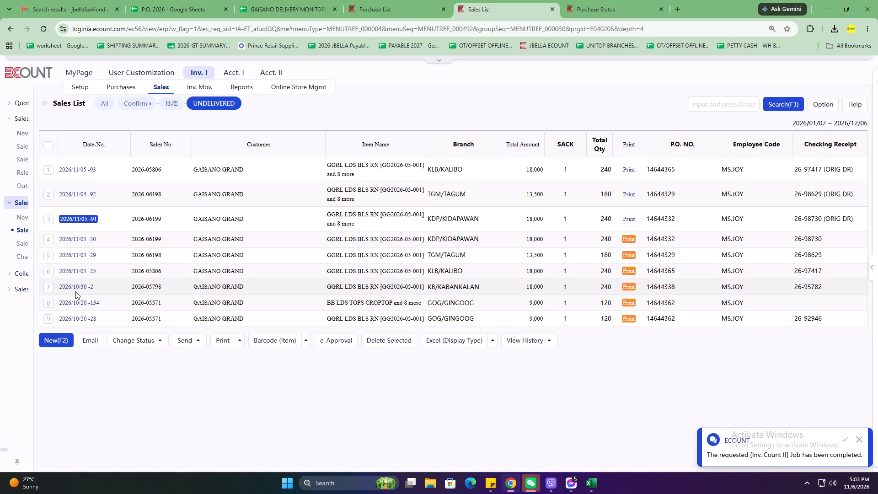
Enter 26-92946 (ORIG DR) as the checking receipt of GOG/GINGOOG sale 2026/10/20 -134 and save it.
left_click(73, 304)
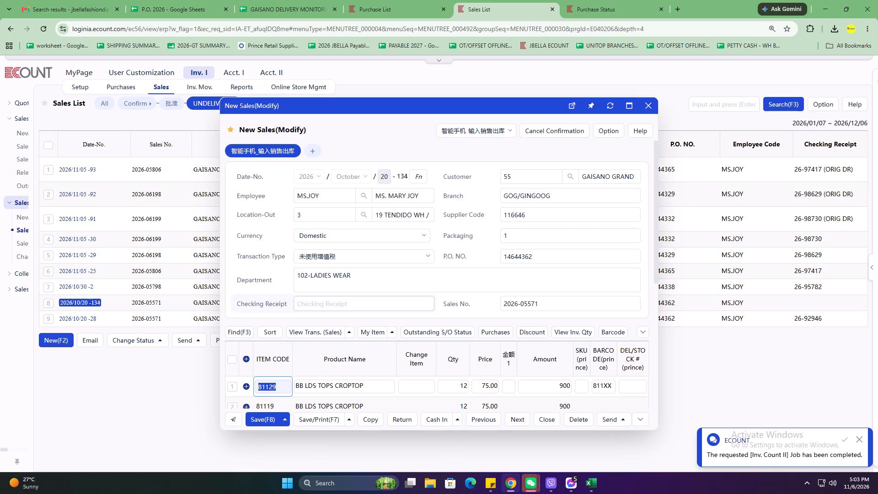
left_click(349, 305)
key("ctrl+v")
left_click(296, 304)
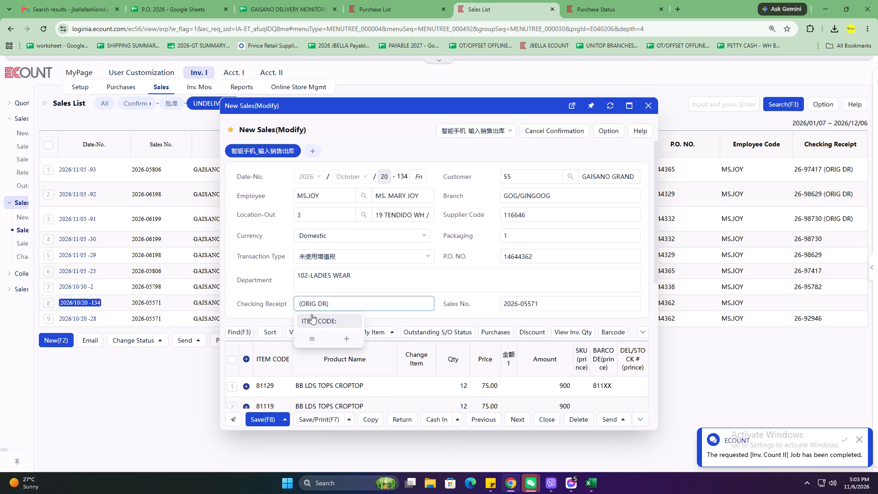
type("26-92946")
left_click(253, 427)
left_click(257, 425)
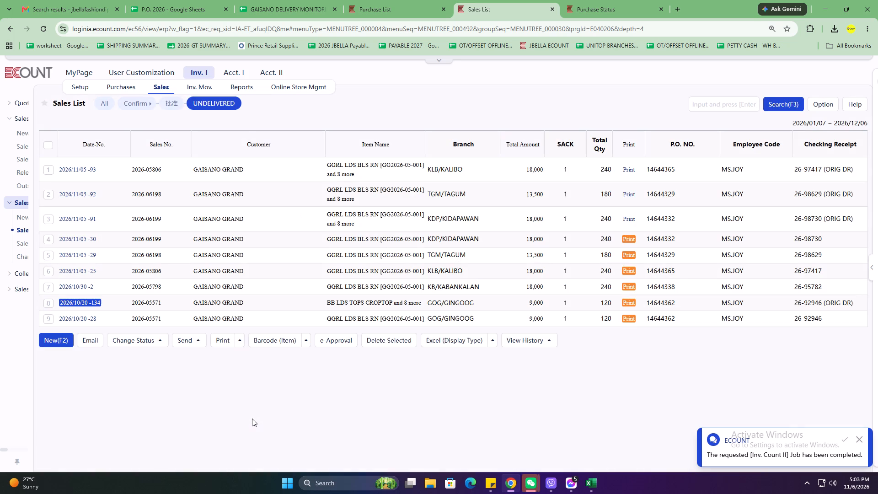
Copy the KB/KABANKALAN sale 2026/10/30 -2 into a new sale and append (ORIG DR) to its checking receipt.
scroll(66, 293, "up", 2)
left_click(89, 288)
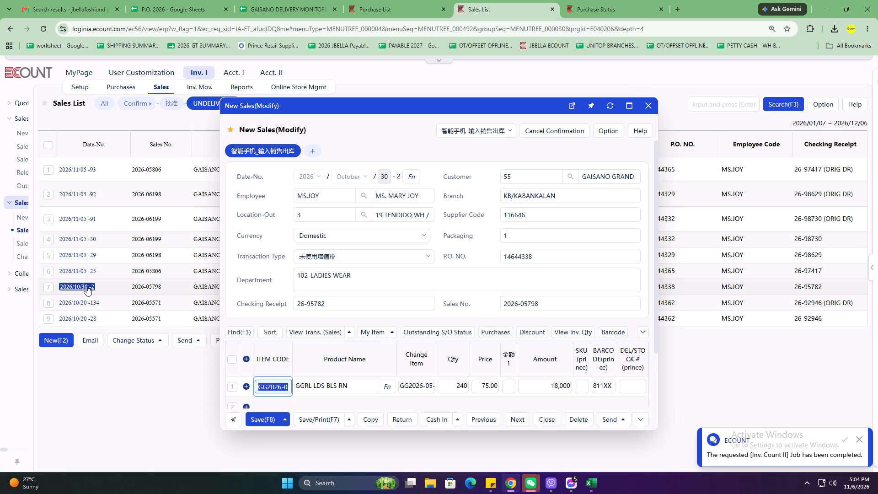
left_click(370, 425)
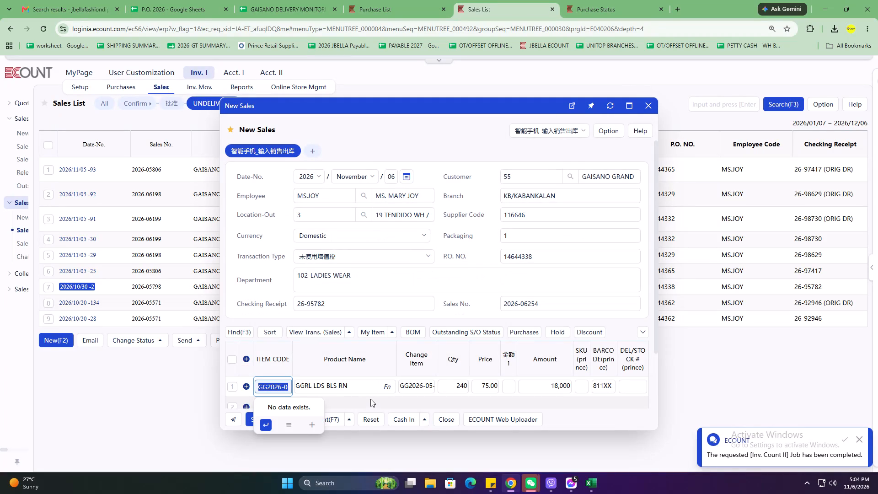
left_click(380, 306)
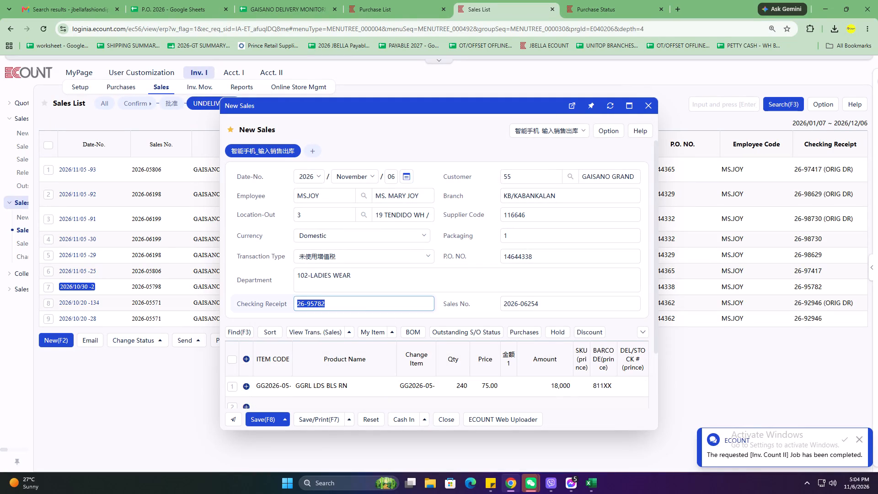
key("Right")
key("ctrl+v")
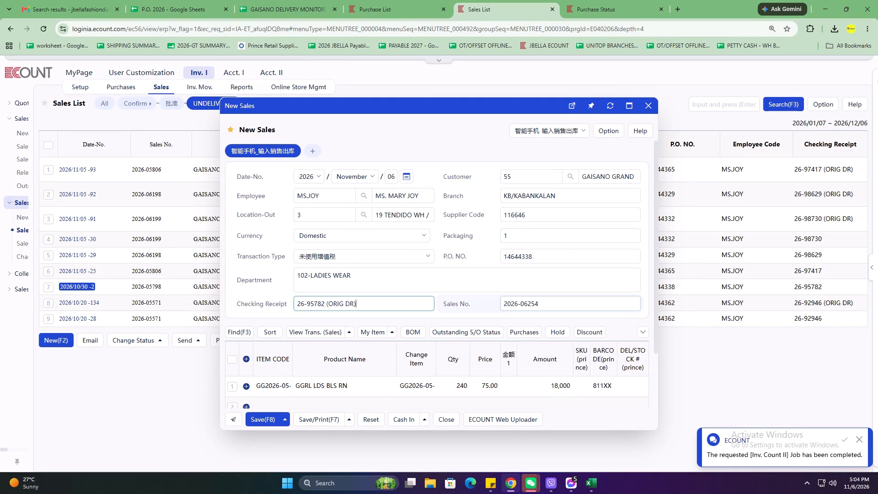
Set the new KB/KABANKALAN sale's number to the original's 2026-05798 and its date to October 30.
left_click_drag(166, 290, 129, 290)
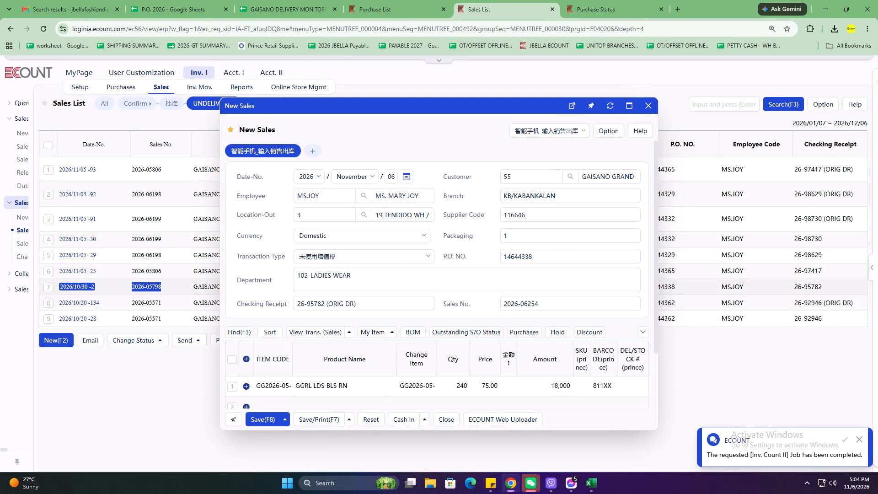
key("ctrl+c")
left_click(545, 309)
key("ctrl+v")
left_click(346, 176)
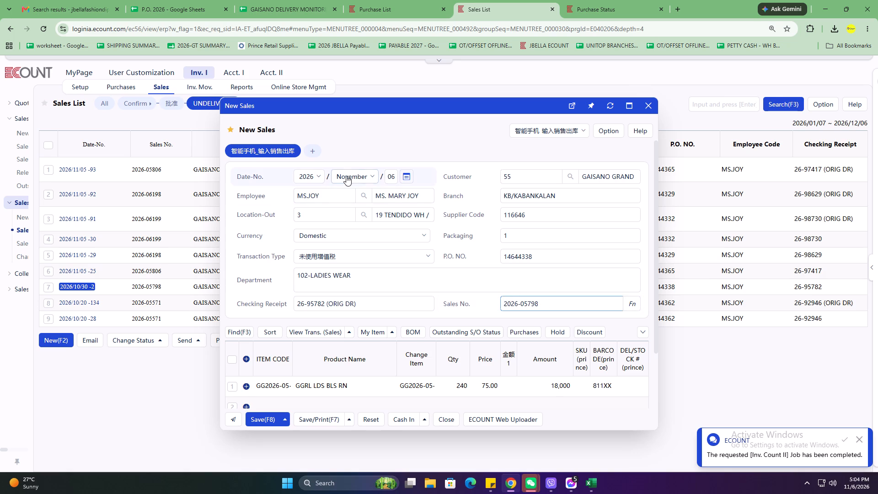
left_click(361, 262)
left_click(385, 177)
type("30")
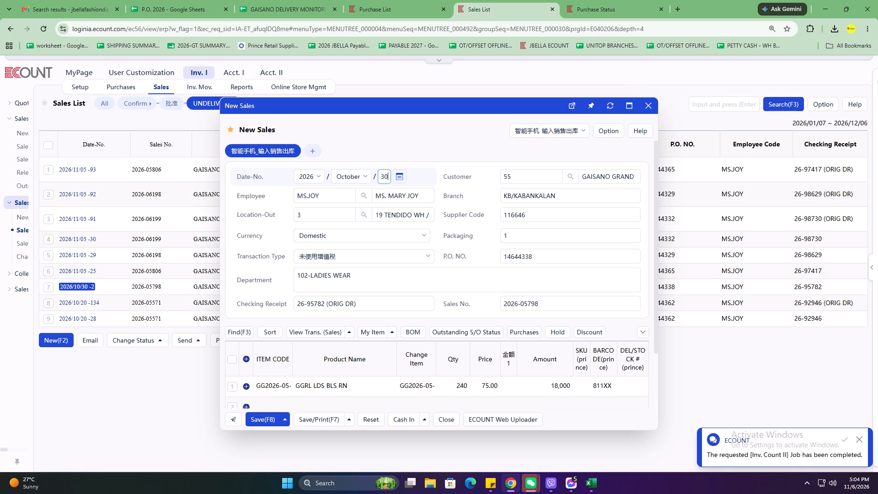
Insert item 81129 above the existing line and copy that line's Change Item code and product name GGRL LDS BLS RN to it.
scroll(389, 230, "down", 2)
left_click(248, 315)
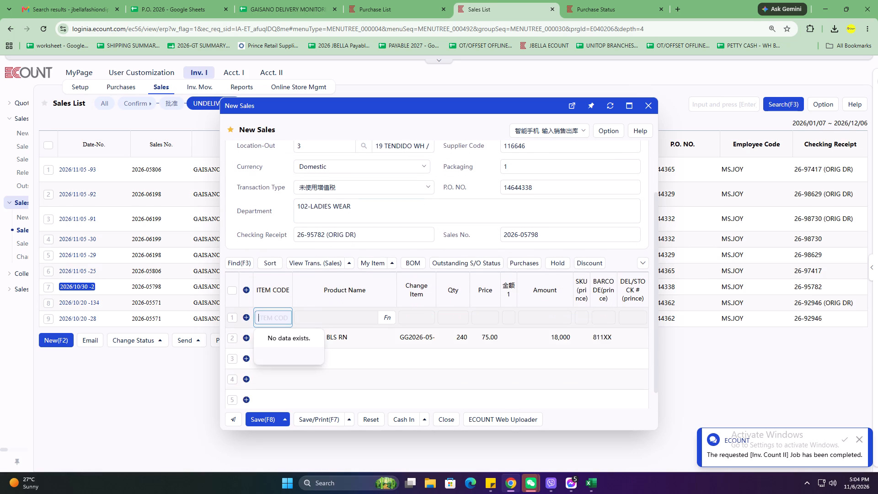
type("81129")
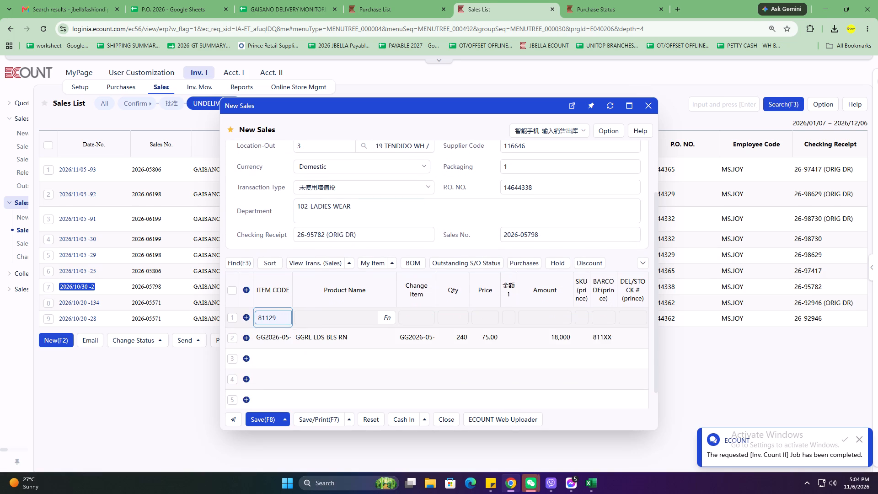
key("Return")
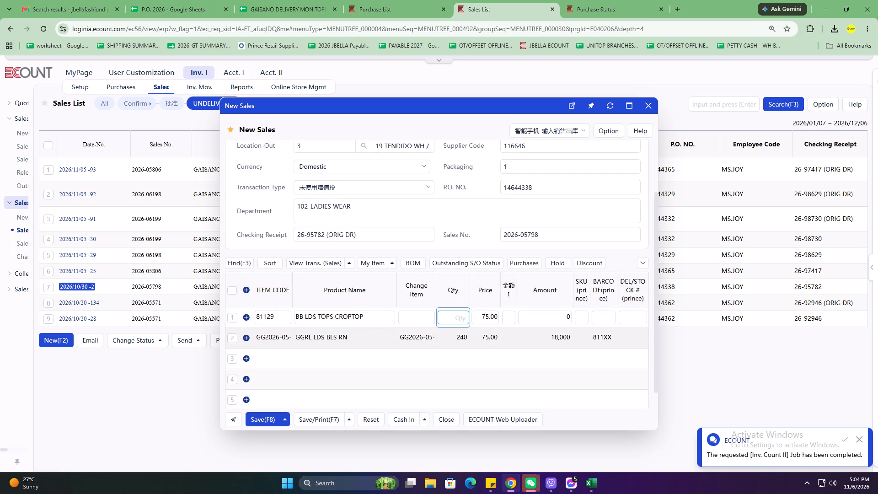
left_click(407, 334)
key("ctrl+c")
left_click(410, 320)
key("ctrl+v")
left_click(335, 339)
key("ctrl+c")
left_click(337, 322)
key("ctrl+v")
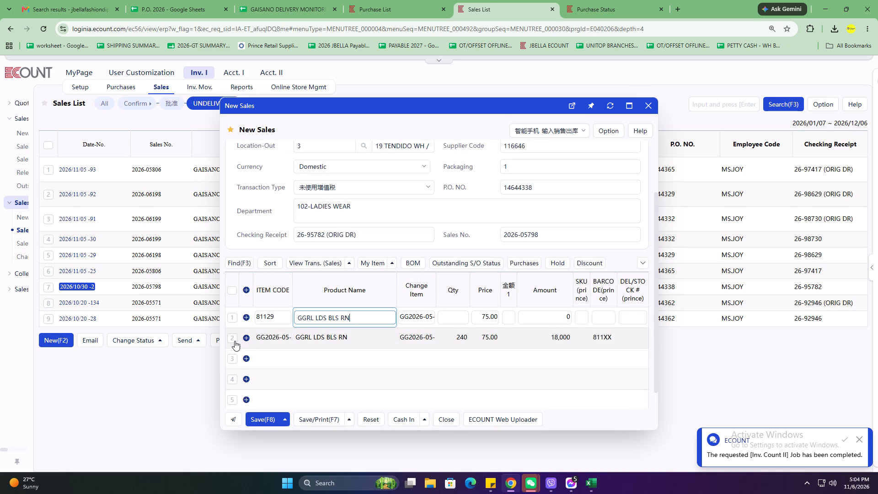
Delete the original 240-piece line below item 81129.
left_click(227, 338)
left_click(278, 263)
Set item 81129's quantity to 26 and add item 81119 with a quantity of 32.
left_click(454, 320)
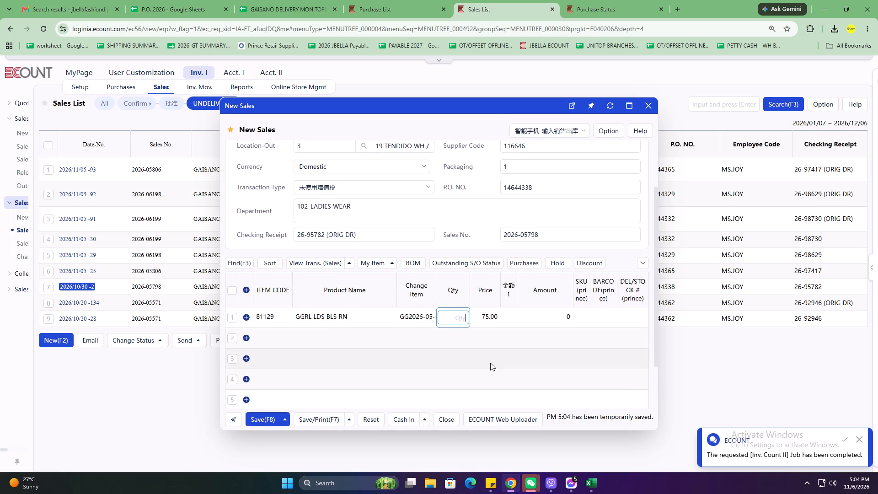
type("26")
left_click(271, 336)
type("81119")
key("Return")
type("32")
key("Return")
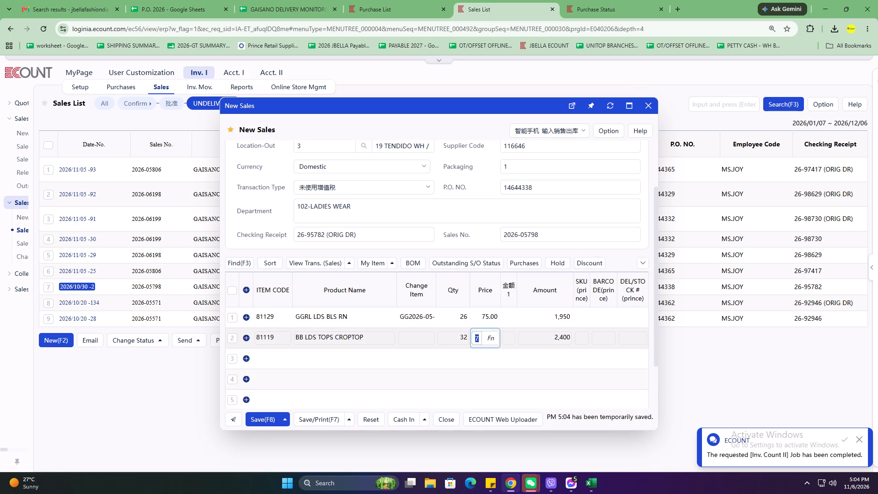
Add item 81100 with a quantity of 26 on the line below 81119.
key("Return")
key("Return")
key("Return")
key("Return")
key("Return")
key("Return")
type("811")
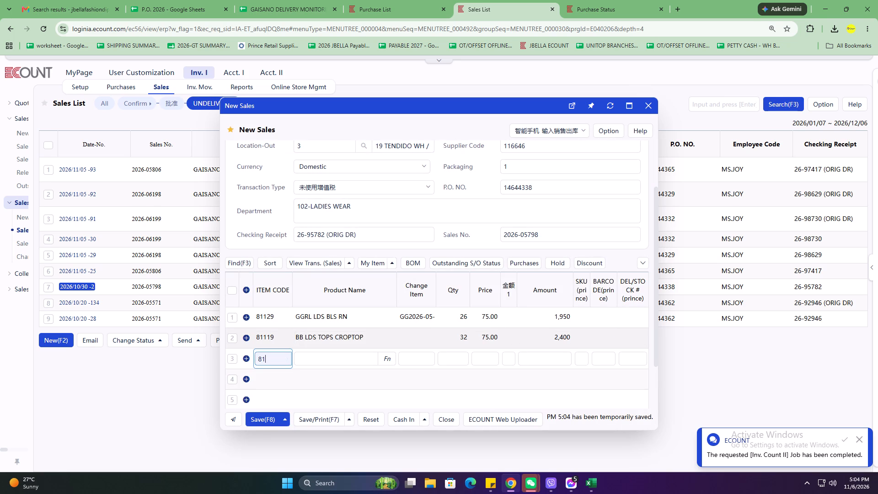
type("00")
key("Return")
type("26")
key("Return")
Add item 81131 with a quantity of 26 on the following line.
key("Return")
key("Return")
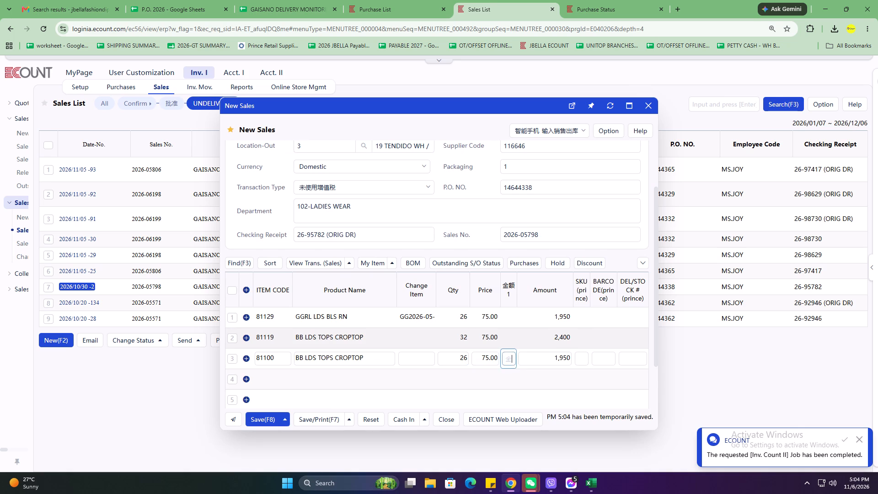
key("Return")
key("Return")
key("Return")
key("Return")
type("81131")
key("Return")
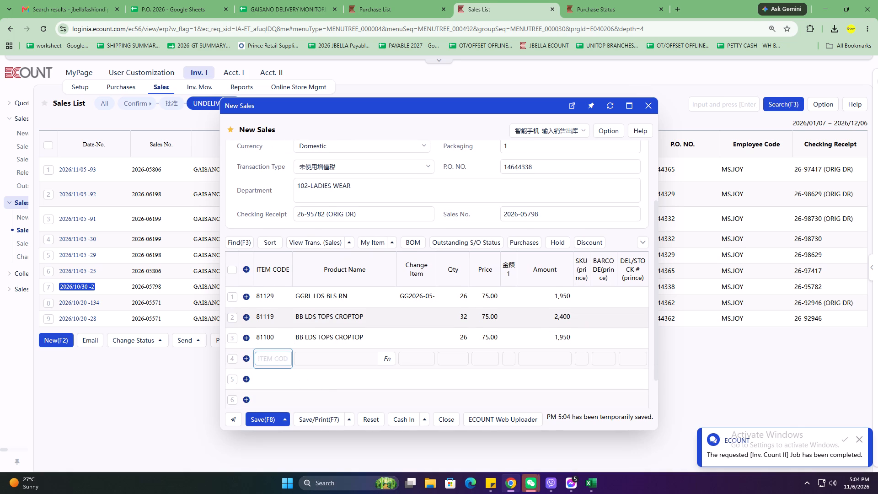
type("26")
key("Return")
Add item 81132 with a quantity of 26 below item 81131.
key("Return")
key("Return")
key("Return")
key("Return")
key("Return")
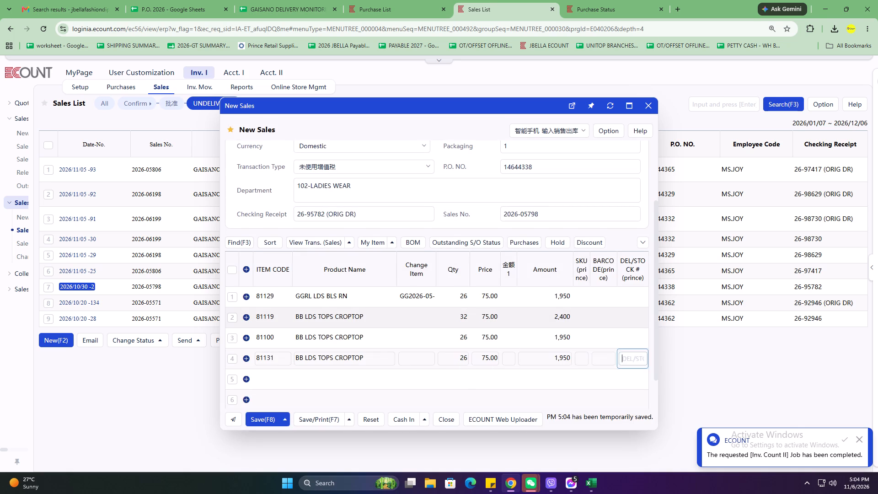
key("Return")
type("81132")
key("Return")
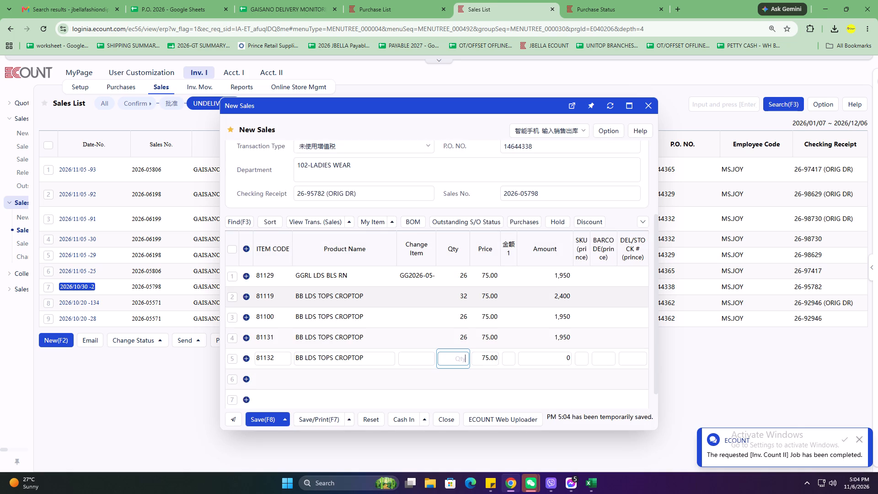
type("26")
key("Return")
Add item 81112 with a quantity of 26 below item 81132.
key("Return")
key("Return")
key("Return")
key("Return")
key("Return")
key("Return")
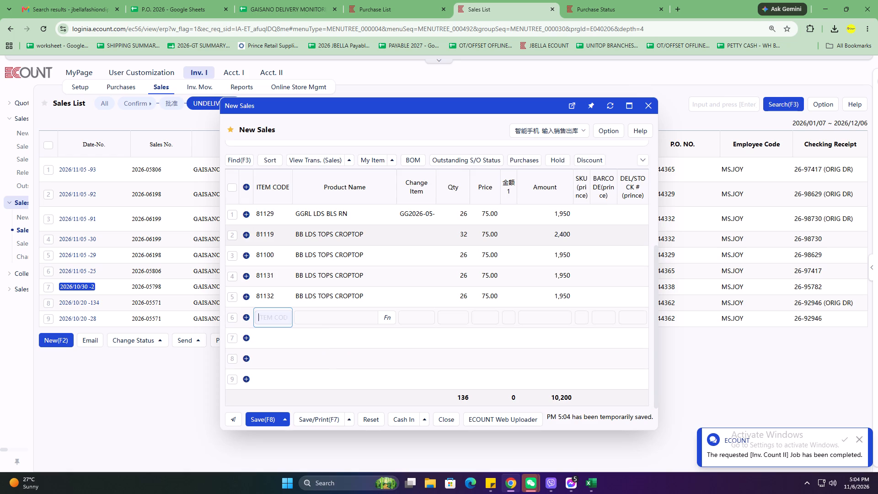
type("81112")
key("Return")
type("26")
key("Return")
Add item 81134 with a quantity of 26 below item 81112.
key("Return")
key("Return")
key("Return")
key("Return")
key("Return")
key("Return")
type("81134")
key("Return")
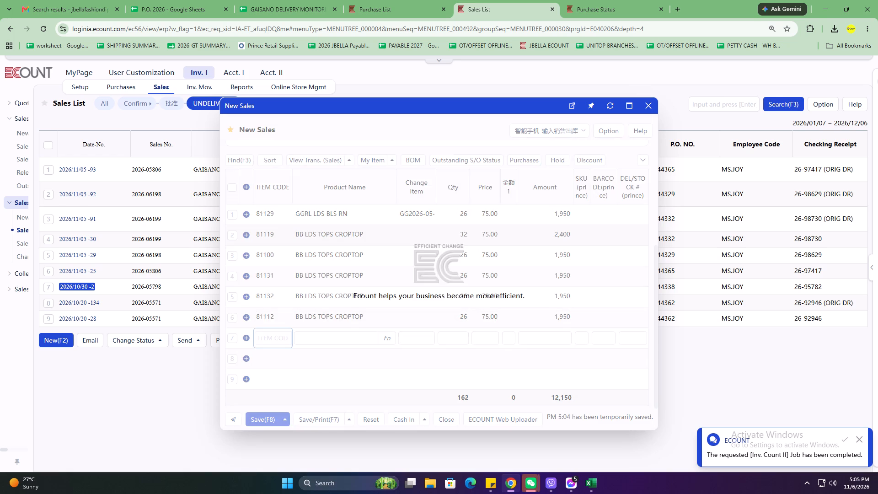
type("26")
key("Return")
Add item 81133 with a quantity of 26 below item 81134.
key("Return")
key("Return")
key("Return")
key("Return")
key("Return")
key("Return")
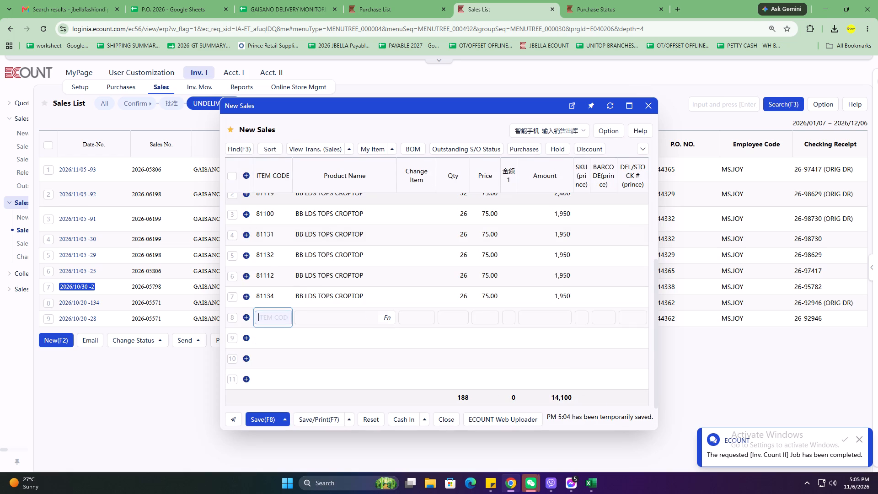
type("81133")
key("Return")
type("26")
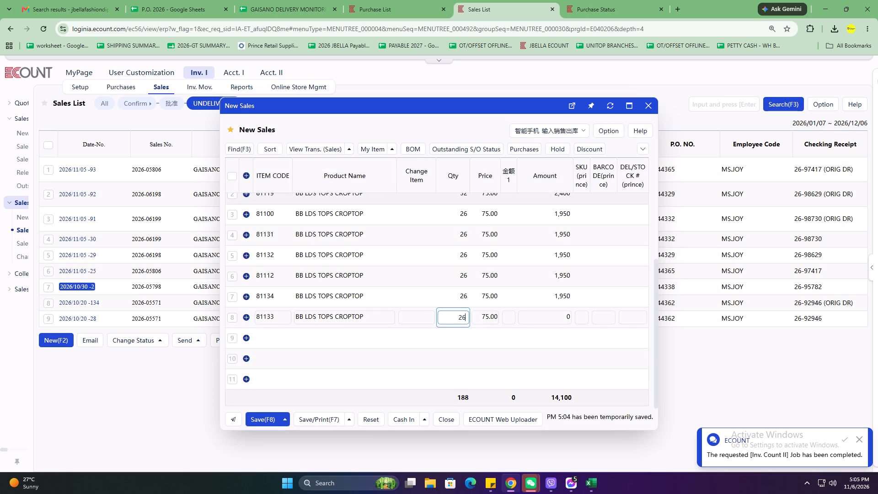
key("Return")
Add item 81130 with a quantity of 26 as the ninth line.
key("Return")
key("Return")
key("Return")
key("Return")
key("Return")
key("Return")
type("81130")
key("Return")
type("26")
Copy item 81129's product name GGRL LDS BLS RN to the lines of items 81119, 81100 and 81131.
scroll(284, 342, "up", 2)
left_click(343, 265)
key("ctrl+c")
left_click(337, 286)
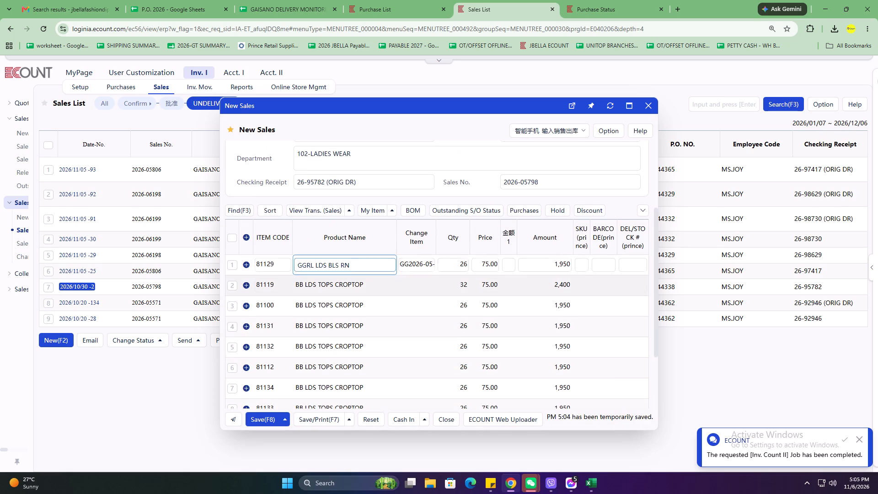
key("ctrl+v")
left_click(338, 297)
key("ctrl+v")
left_click(340, 321)
key("ctrl+v")
Replace the product names of items 81132, 81112, 81134 and 81133 with GGRL LDS BLS RN.
scroll(341, 326, "down", 1)
left_click(342, 306)
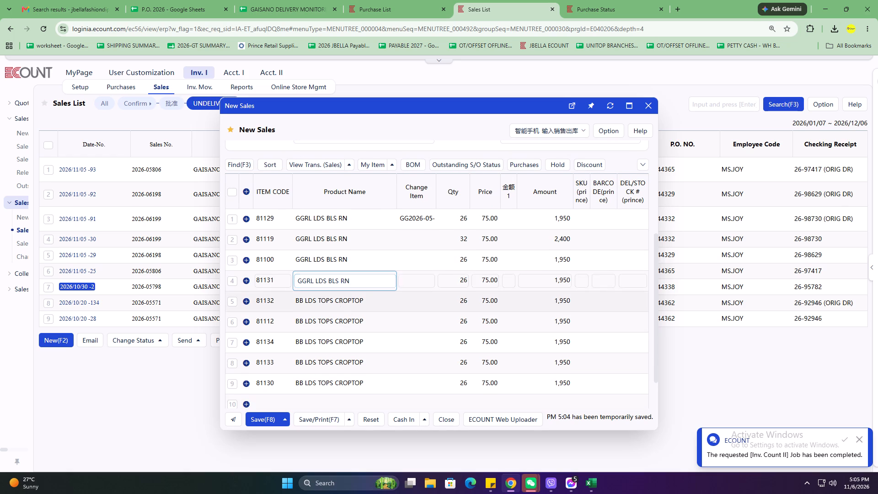
key("ctrl+v")
left_click(340, 312)
key("ctrl+v")
left_click(340, 331)
key("ctrl+v")
left_click(340, 345)
key("ctrl+v")
left_click(337, 361)
key("ctrl+v")
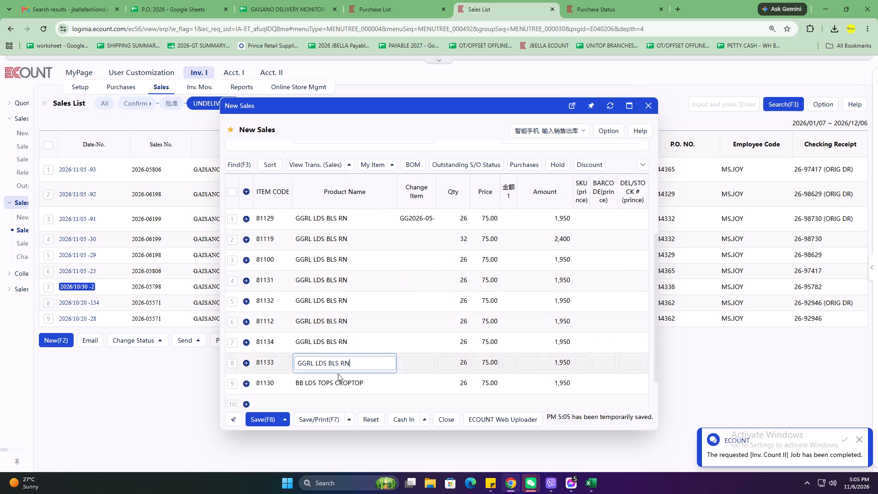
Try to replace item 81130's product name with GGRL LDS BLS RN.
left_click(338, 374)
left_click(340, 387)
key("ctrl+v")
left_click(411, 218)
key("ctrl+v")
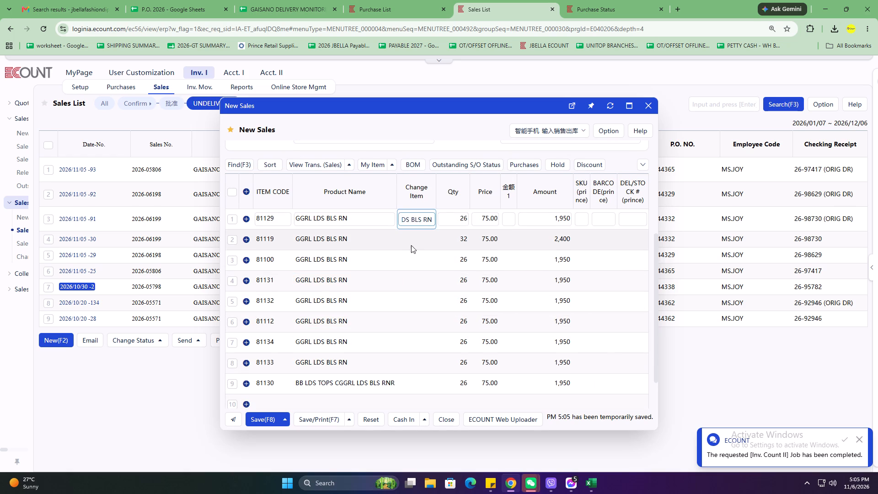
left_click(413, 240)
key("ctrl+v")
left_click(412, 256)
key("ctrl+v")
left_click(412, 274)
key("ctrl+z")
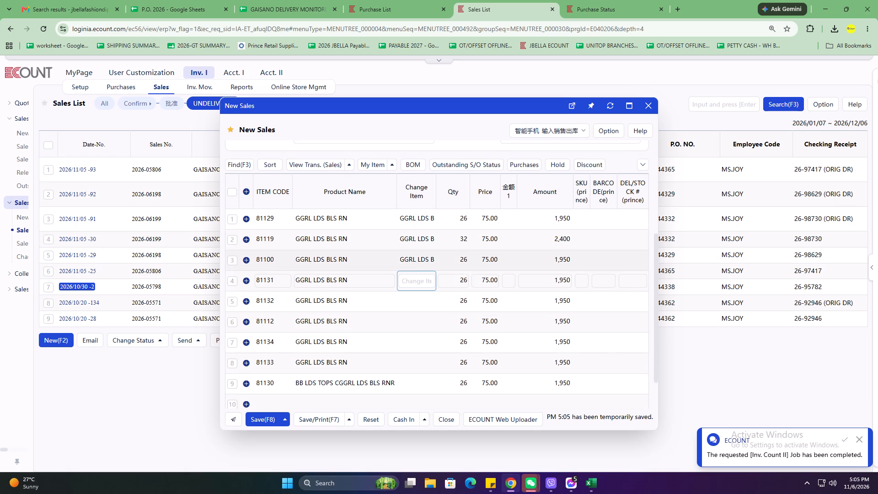
Set item 81129's Change Item code to GG2026-05-001.
left_click(424, 220)
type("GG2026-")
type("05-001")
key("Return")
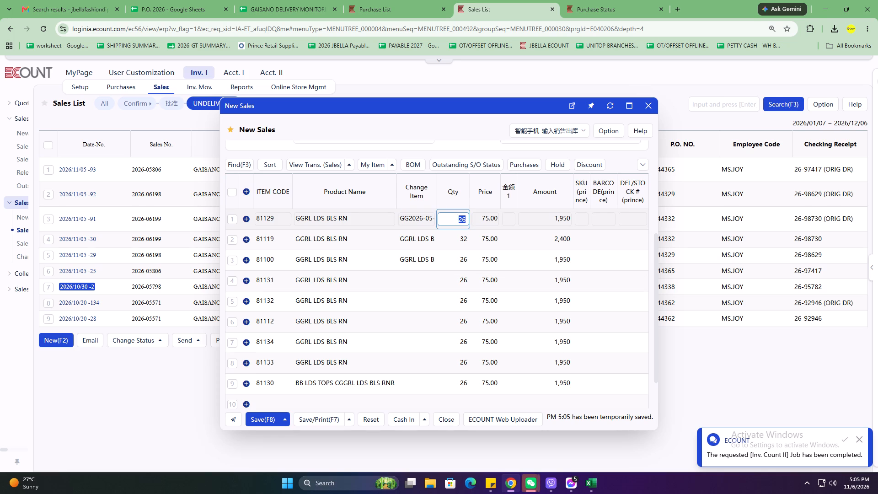
Copy item 81129's Change Item code to all eight lines below it, from 81119 to 81130.
left_click(409, 222)
key("ctrl+c")
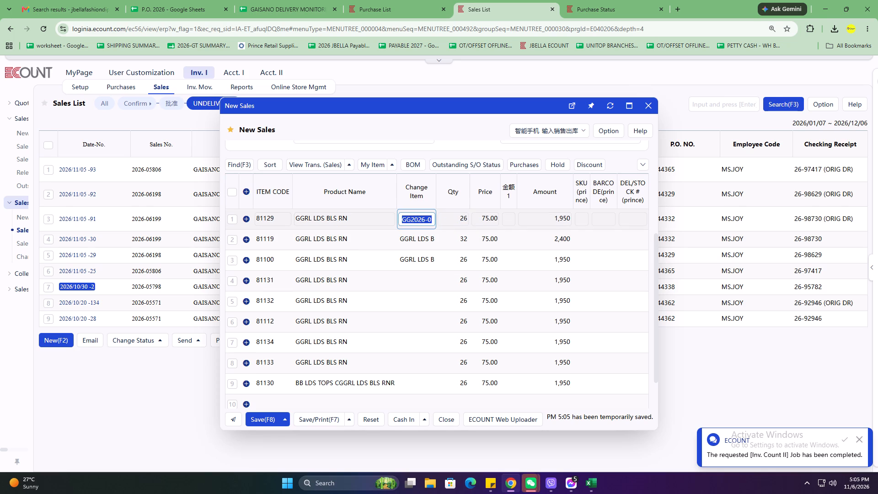
key("Down")
key("ctrl+v")
key("Down")
key("ctrl+v")
key("Down")
key("ctrl+v")
key("Down")
key("ctrl+v")
key("Down")
key("ctrl+v")
key("Down")
key("ctrl+v")
key("Down")
key("ctrl+v")
key("Down")
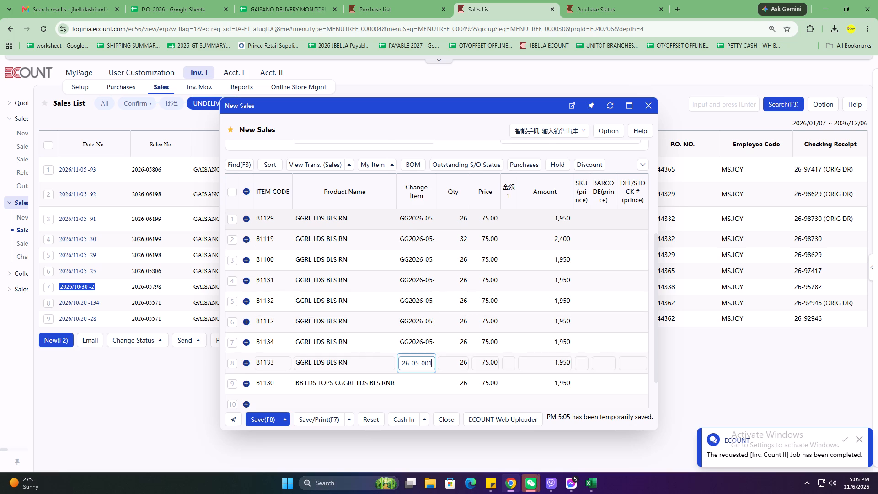
key("ctrl+v")
Copy the product name GGRL LDS BLS RN from item 81134's line to item 81130's line.
left_click(321, 340)
key("ctrl+c")
left_click(327, 370)
key("ctrl+v")
left_click(336, 392)
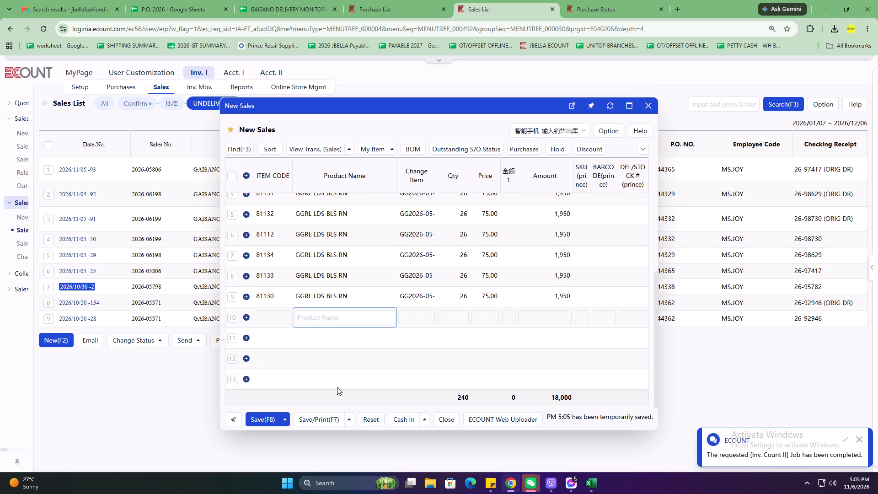
Check the sale's lines, try to save the KB/KABANKALAN sale, and open the details of the stock notice.
scroll(337, 386, "down", 3)
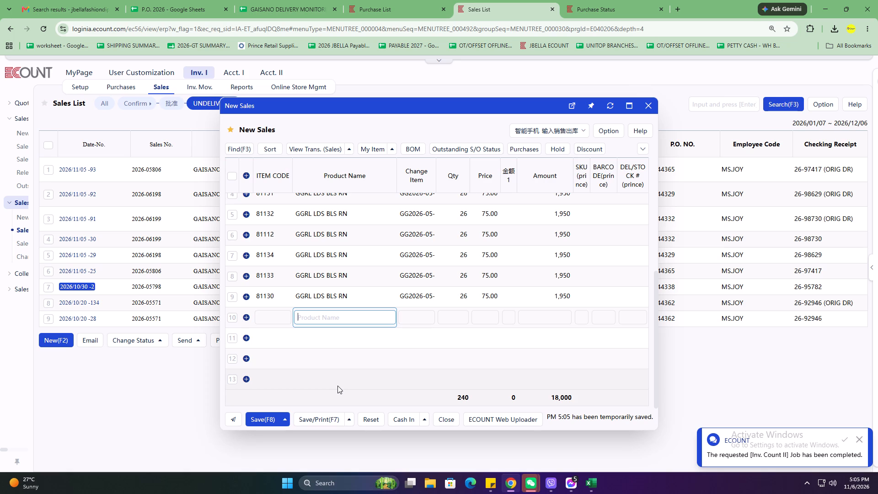
scroll(347, 386, "down", 1)
scroll(381, 400, "up", 8)
left_click(267, 419)
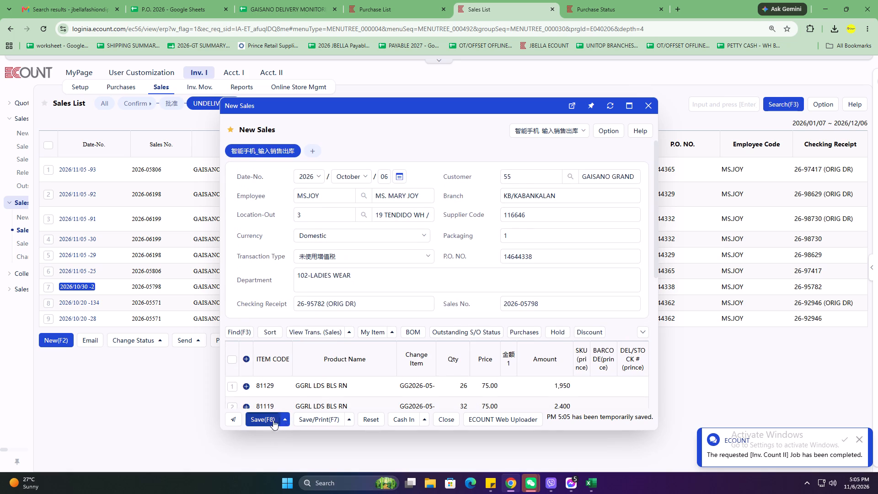
left_click(341, 321)
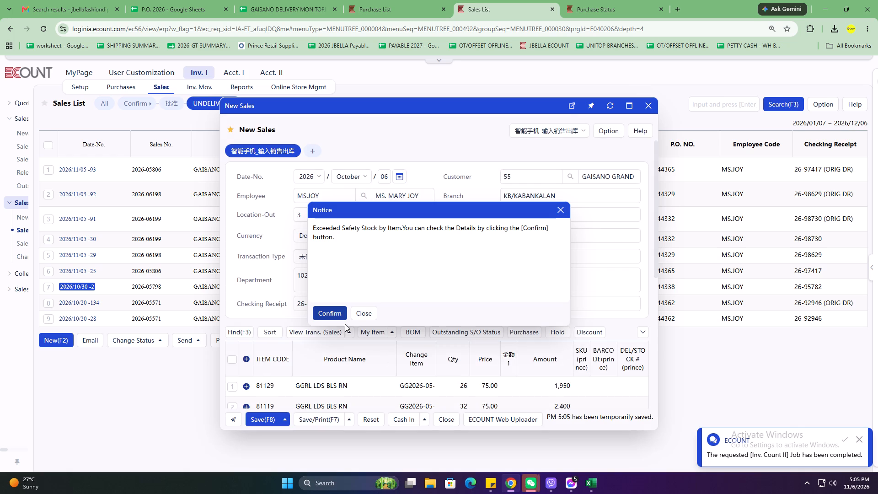
left_click(325, 313)
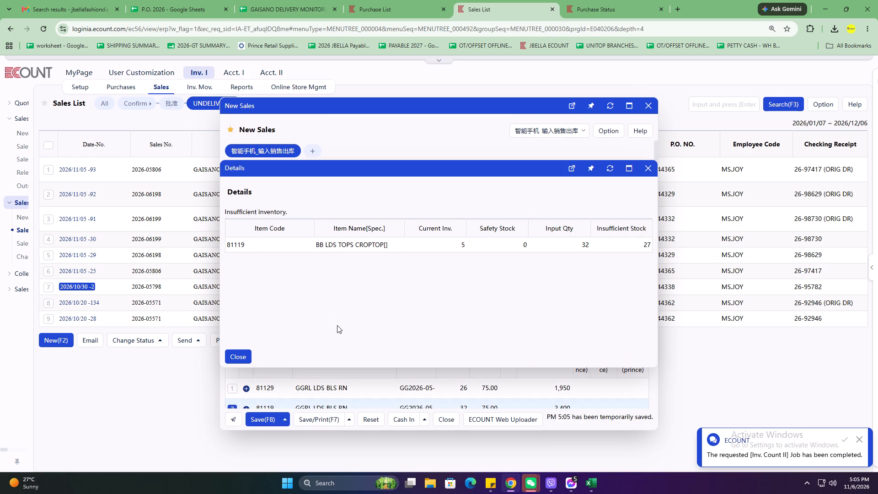
Look up purchases of item 81119 from September 1, 2026 in the Purchase Status report, closing the open purchase first.
double_click(228, 244)
key("ctrl+c")
left_click(360, 0)
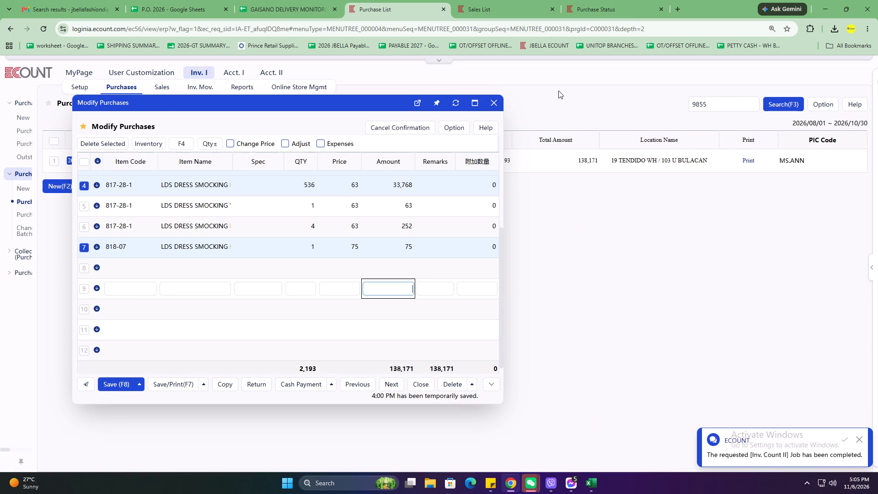
left_click(491, 104)
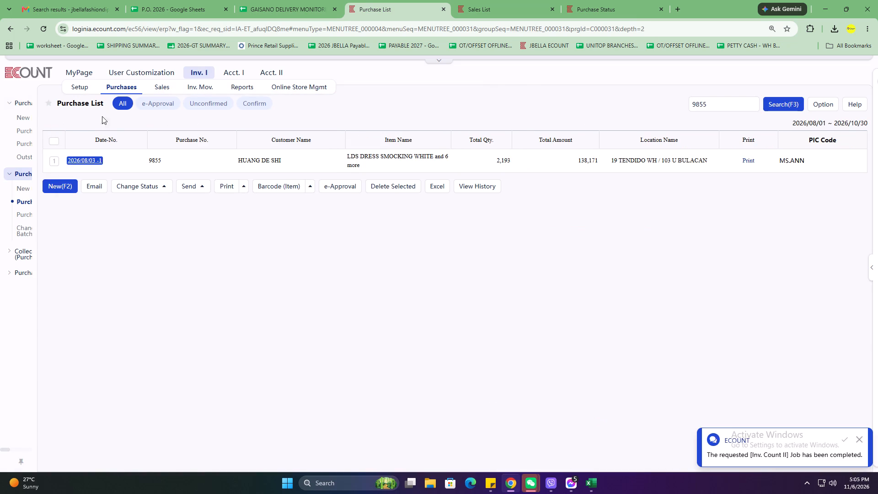
left_click(18, 215)
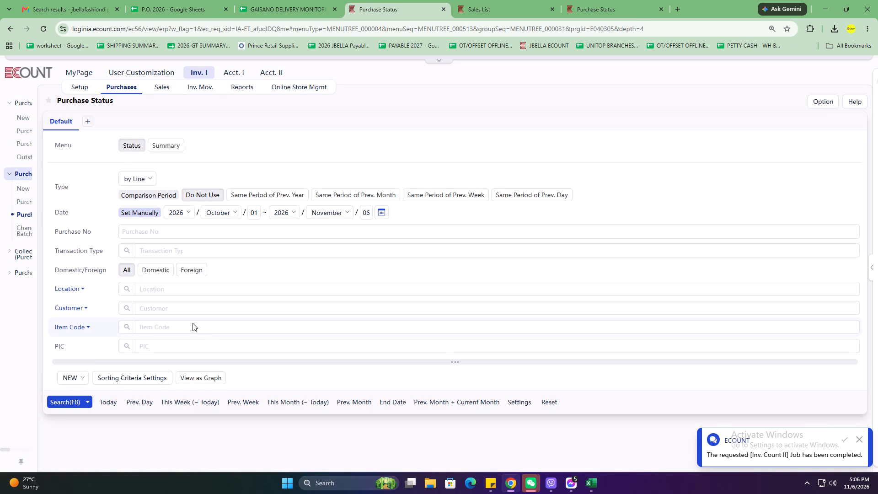
left_click(225, 216)
scroll(225, 216, "up", 4)
left_click(225, 227)
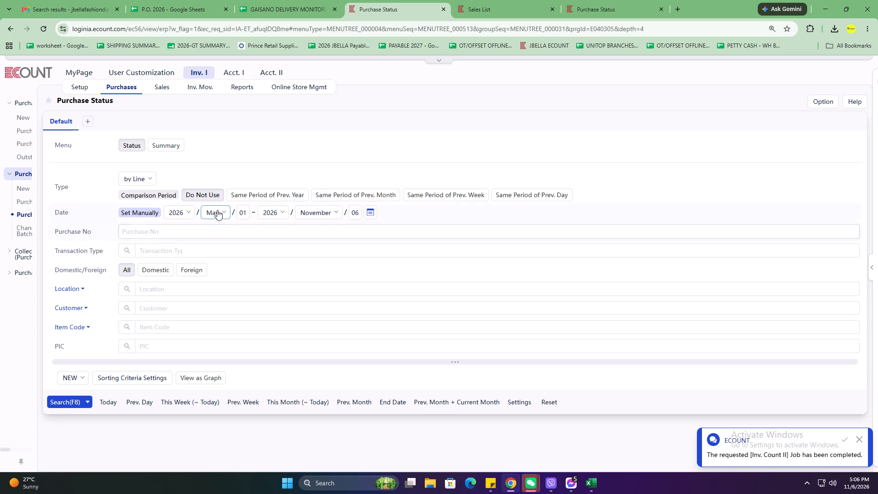
left_click(217, 210)
left_click(231, 269)
left_click(217, 209)
scroll(214, 247, "down", 1)
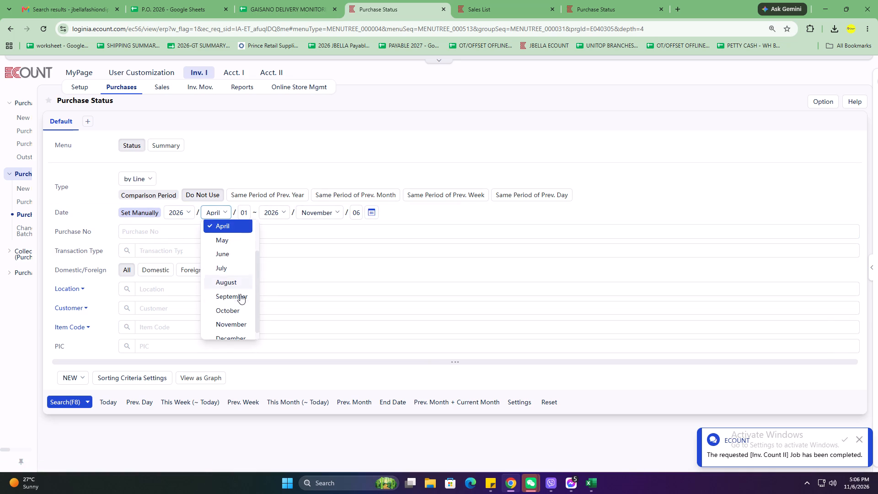
left_click(240, 299)
left_click(161, 328)
key("ctrl+v")
key("Return")
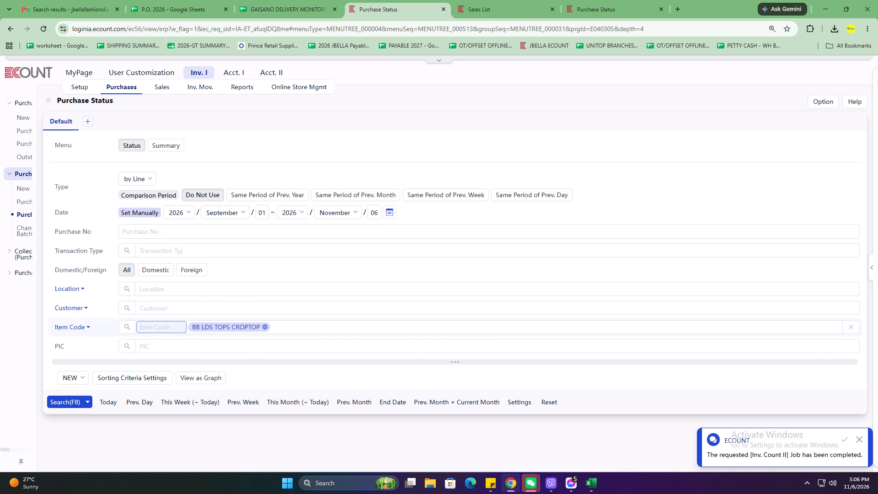
left_click(70, 400)
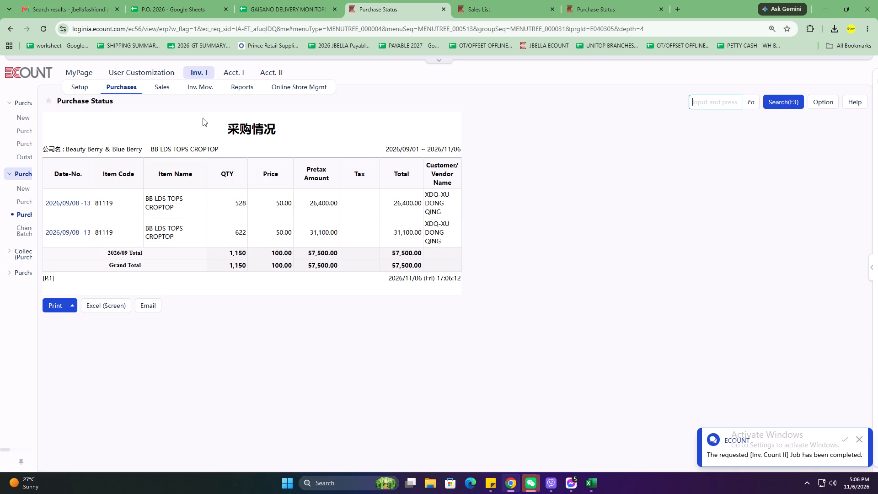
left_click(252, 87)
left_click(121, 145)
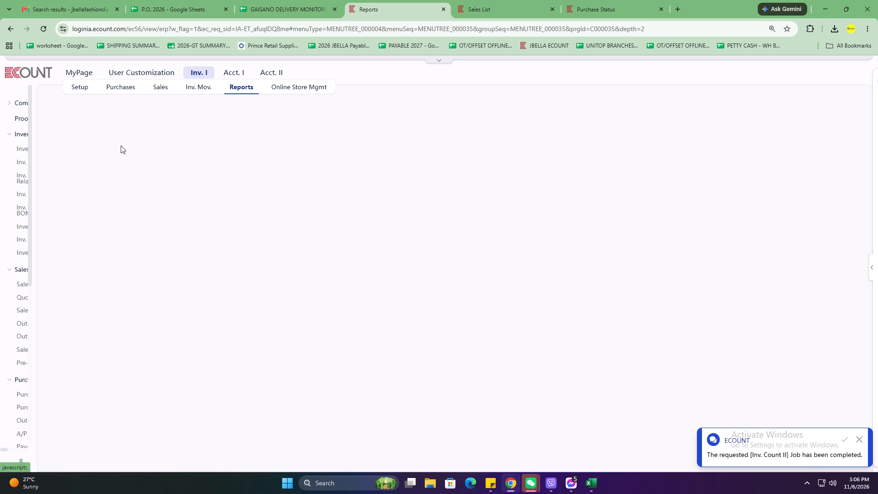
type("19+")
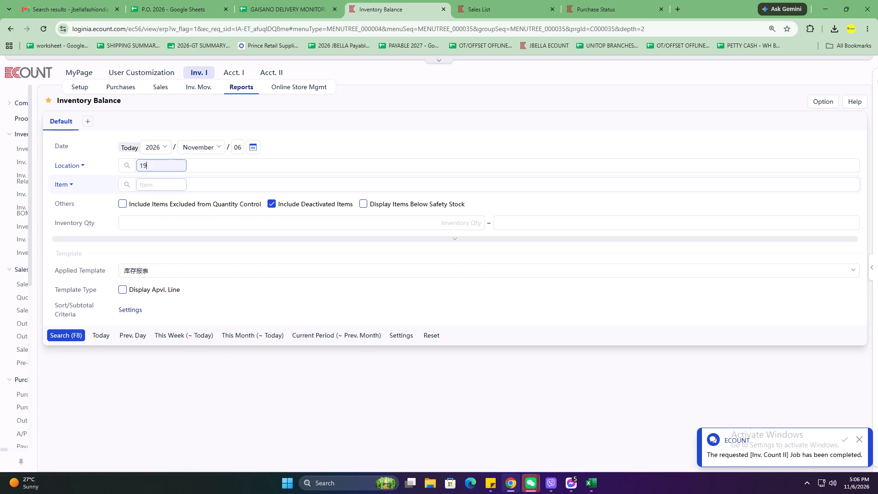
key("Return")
Look up item 81119's stock movements at location 19 TENDIDO WH from August 1, 2026 in the Inv. Book report.
left_click(241, 85)
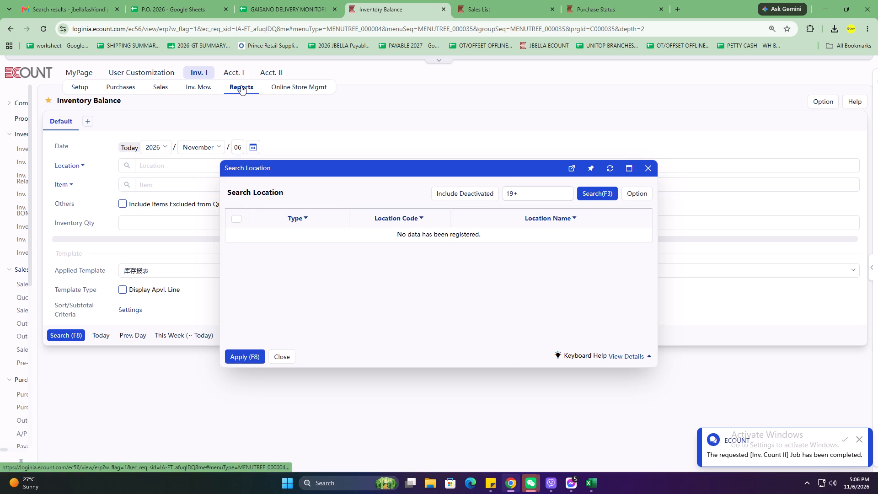
left_click(93, 239)
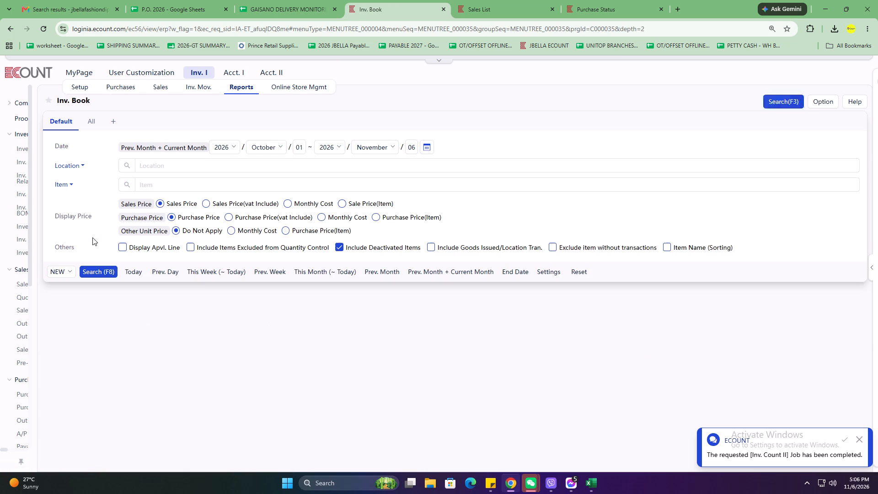
left_click(152, 165)
type("19")
key("Return")
left_click(273, 147)
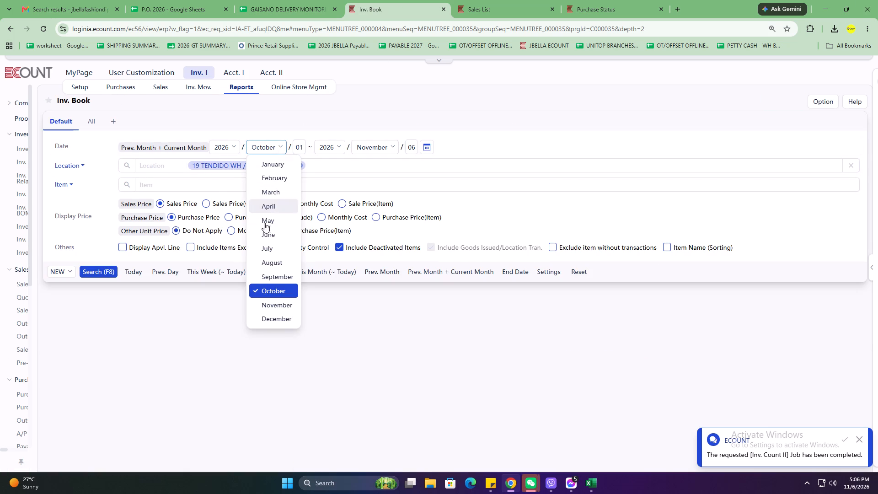
left_click(267, 254)
left_click(217, 145)
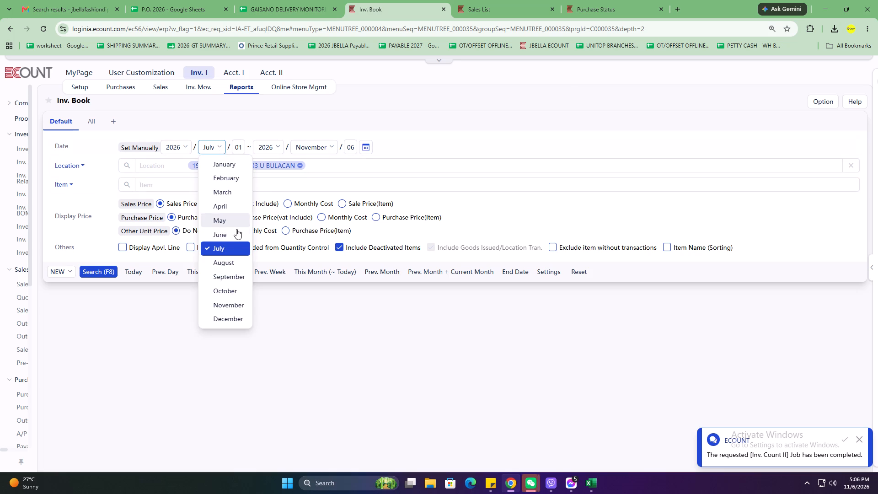
left_click(217, 270)
left_click(154, 183)
key("ctrl+v")
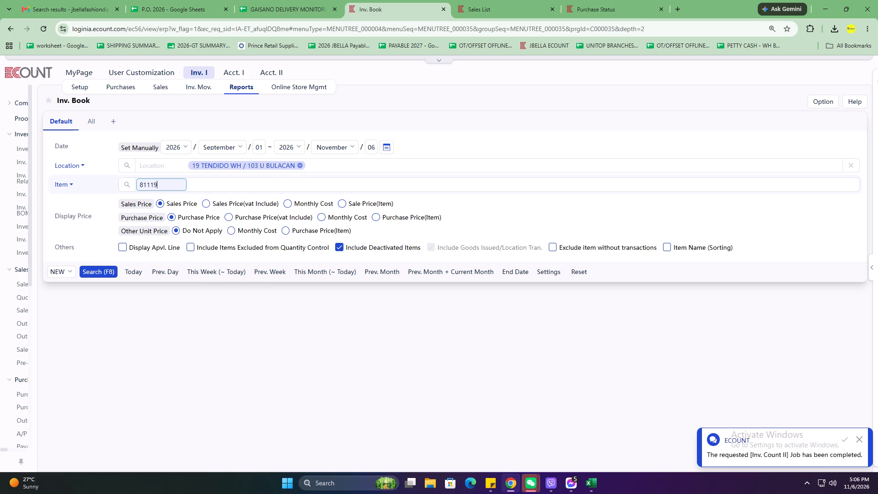
key("Return")
left_click(222, 145)
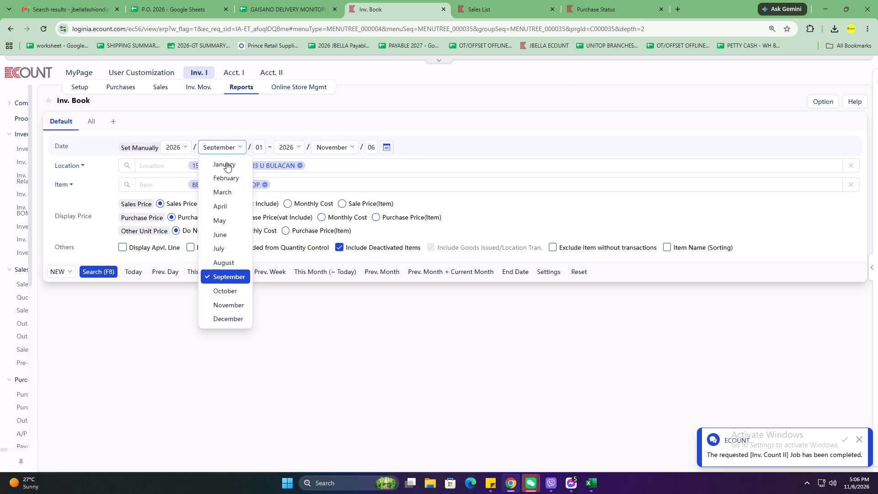
left_click(220, 261)
left_click(108, 272)
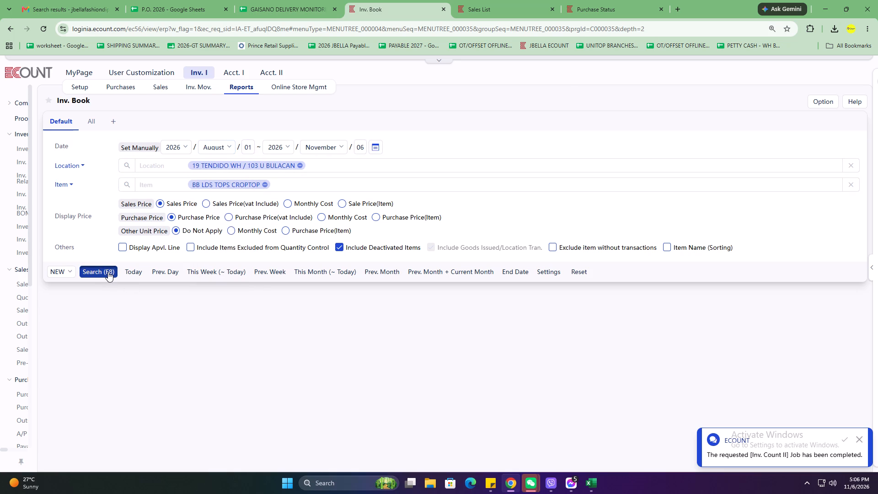
scroll(287, 269, "up", 6)
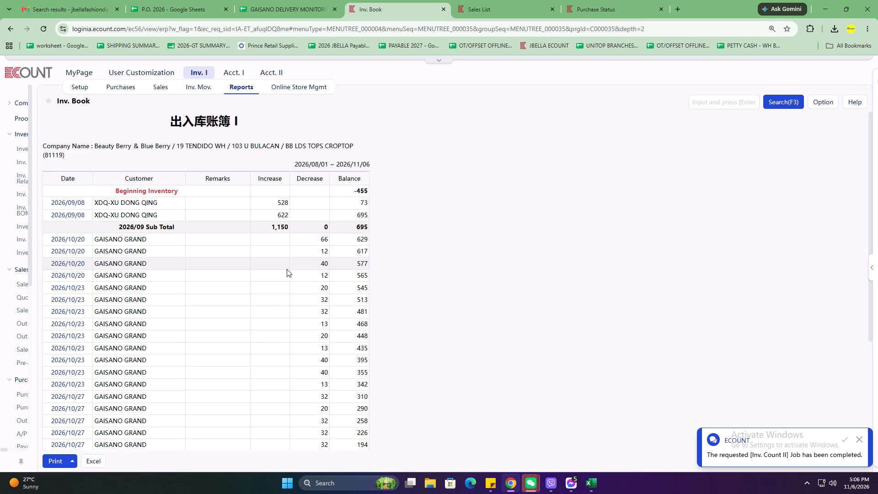
scroll(286, 271, "down", 2)
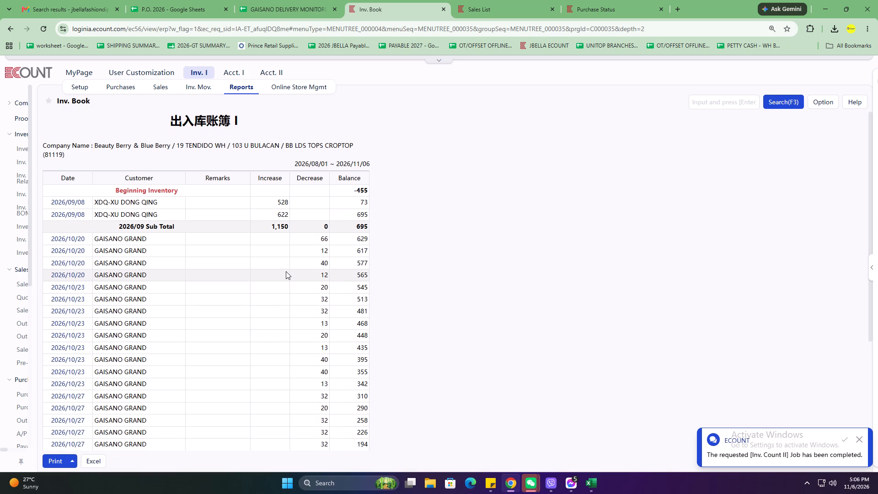
scroll(286, 271, "down", 10)
scroll(287, 271, "up", 9)
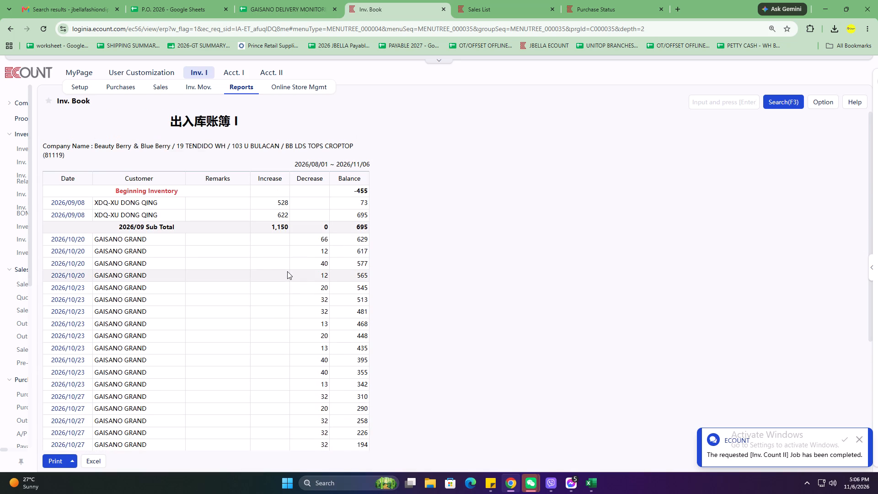
Rerun the Inv. Book report for item 81119 with the start date moved back to January 1, 2026.
left_click(797, 95)
left_click(204, 149)
scroll(218, 178, "up", 4)
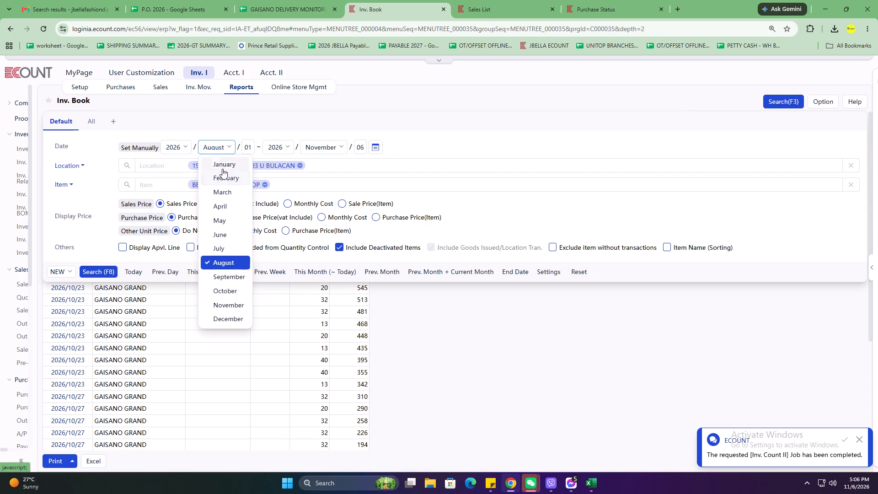
left_click(222, 169)
left_click(107, 274)
left_click(107, 274)
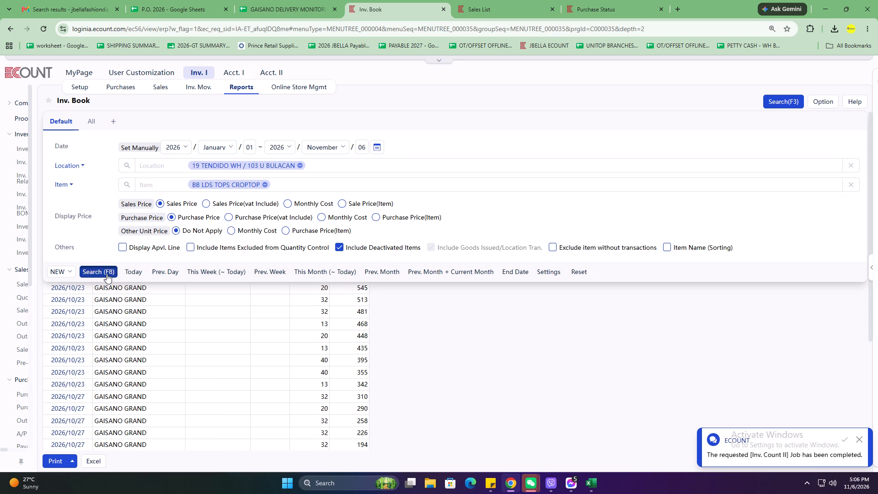
left_click(107, 274)
scroll(107, 267, "up", 4)
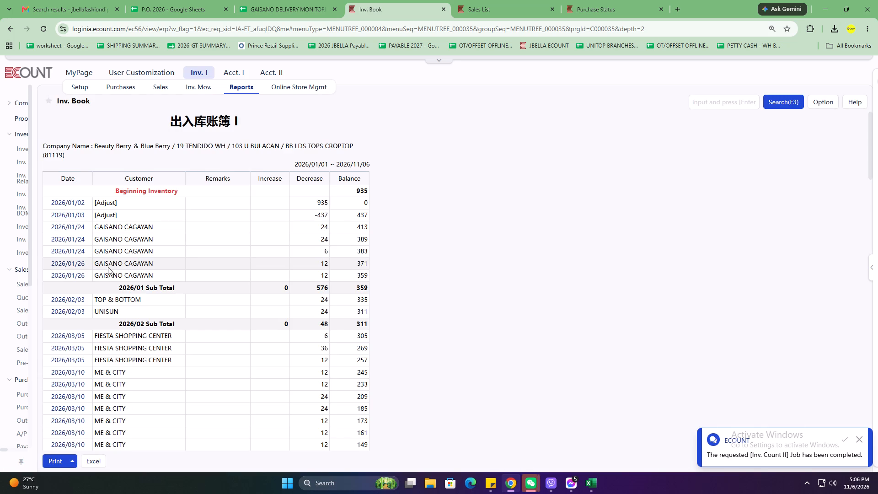
Examine item 81119's monthly increases, decreases and running balance through the whole inventory book.
scroll(108, 268, "down", 10)
scroll(112, 268, "down", 13)
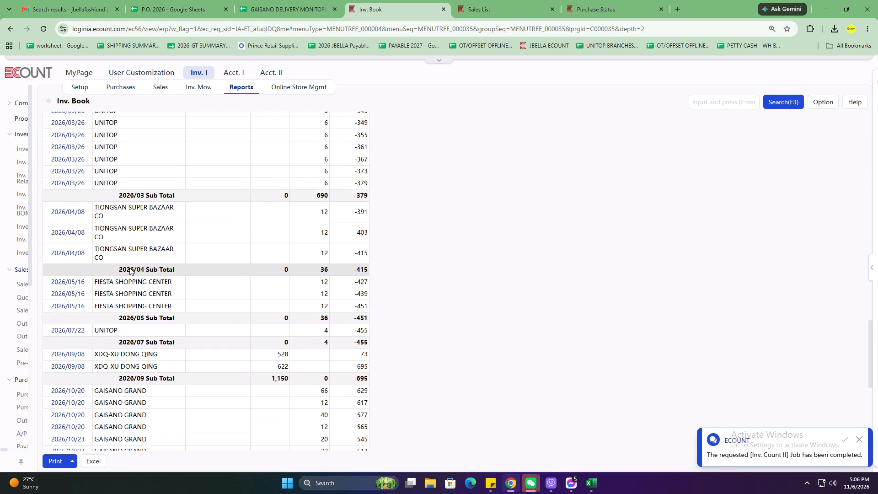
scroll(130, 268, "down", 5)
scroll(246, 320, "up", 3)
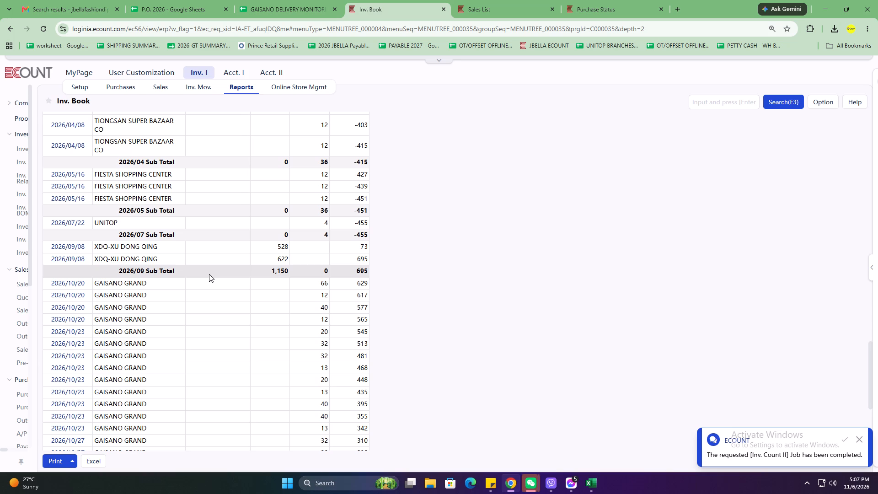
scroll(209, 274, "down", 12)
scroll(209, 274, "up", 6)
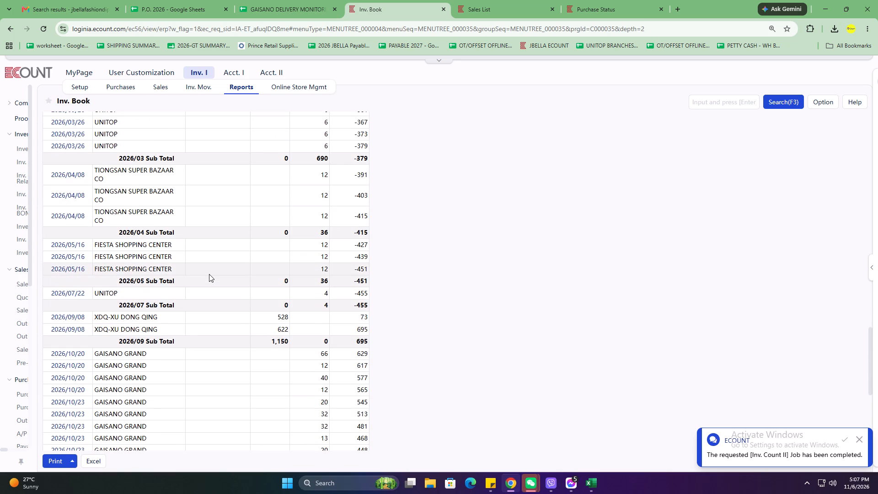
scroll(209, 279, "down", 1)
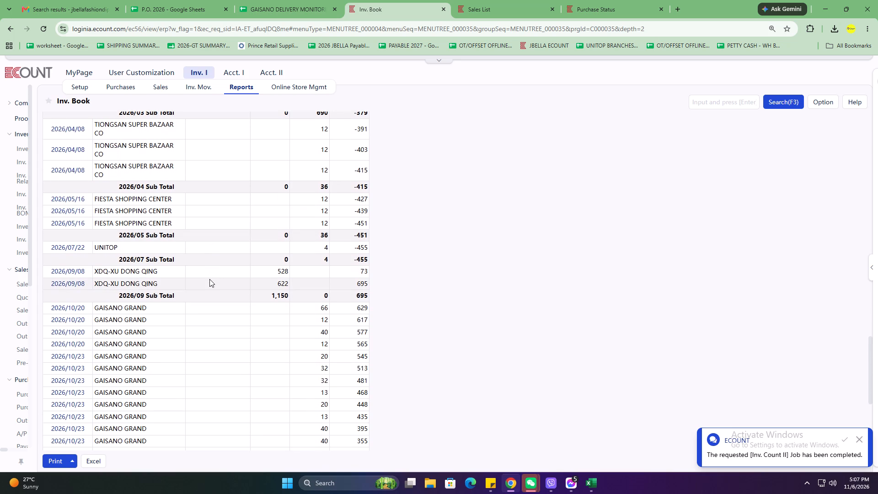
scroll(209, 279, "down", 5)
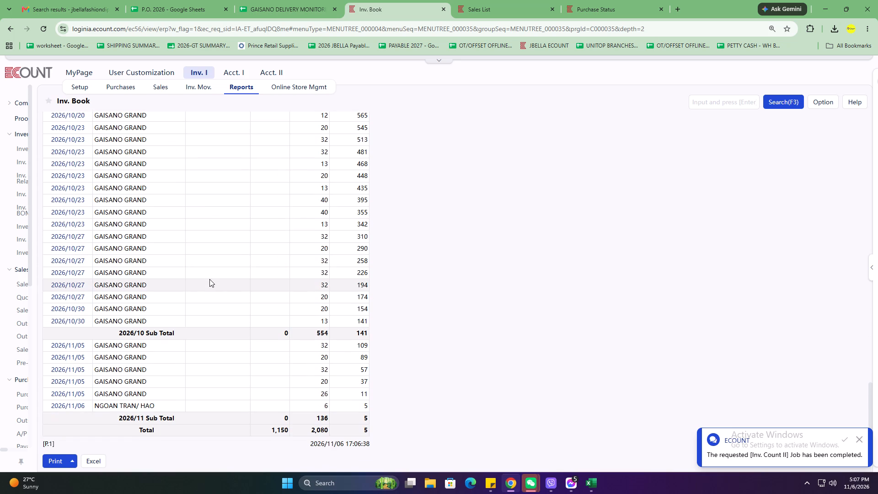
scroll(209, 279, "up", 20)
scroll(208, 280, "up", 8)
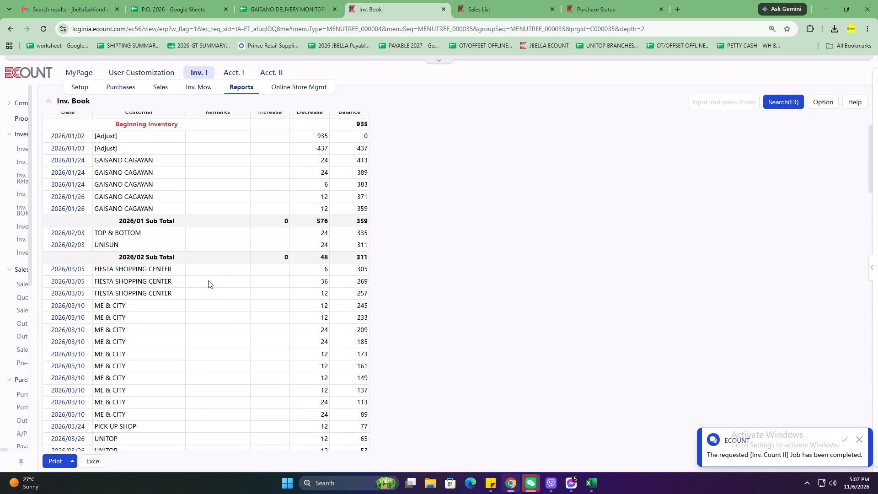
scroll(208, 280, "up", 6)
scroll(208, 280, "down", 20)
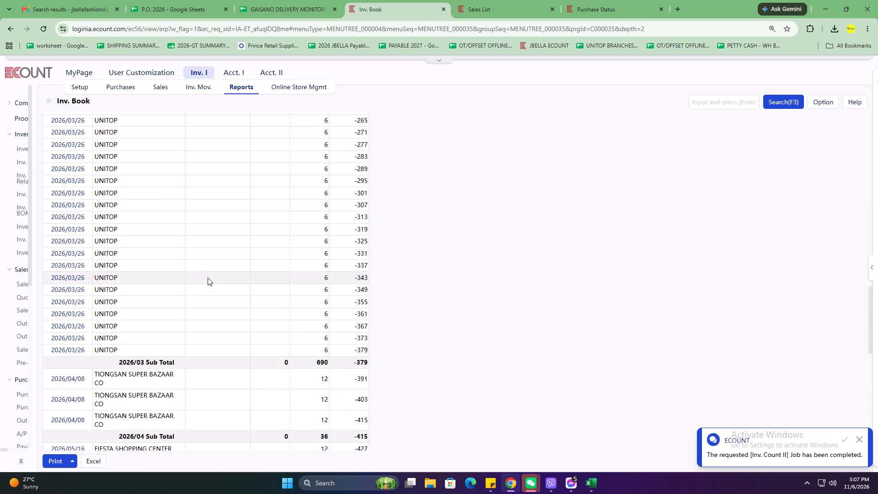
scroll(208, 278, "down", 7)
scroll(206, 271, "up", 2)
scroll(206, 271, "down", 3)
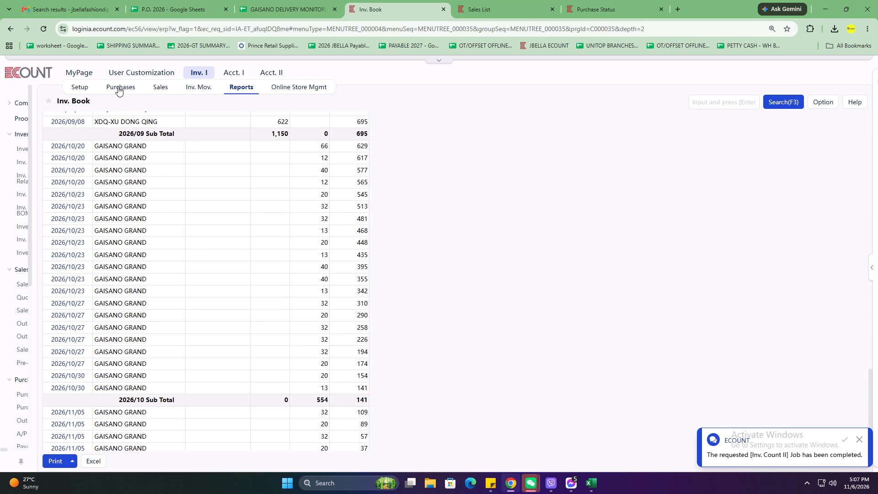
Start a new purchase with Purchase No ADD ONS NOV 2026 and Location-In 19 TENDIDO WH.
left_click(118, 86)
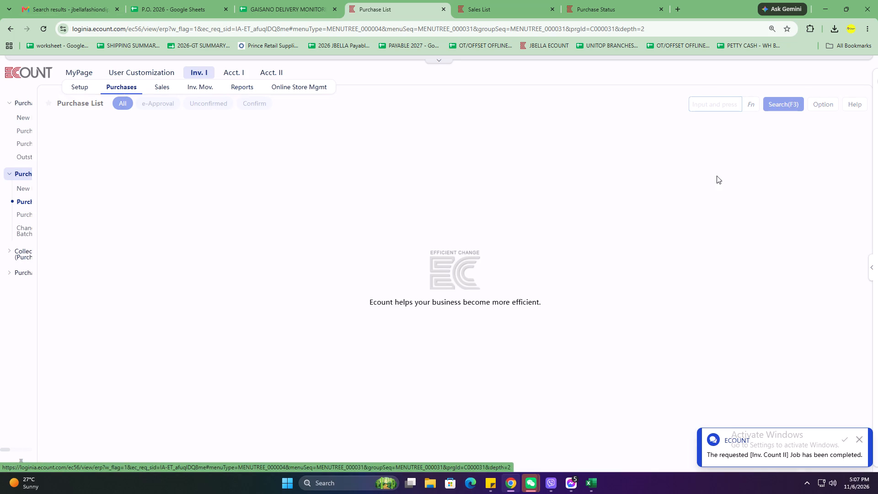
left_click(64, 460)
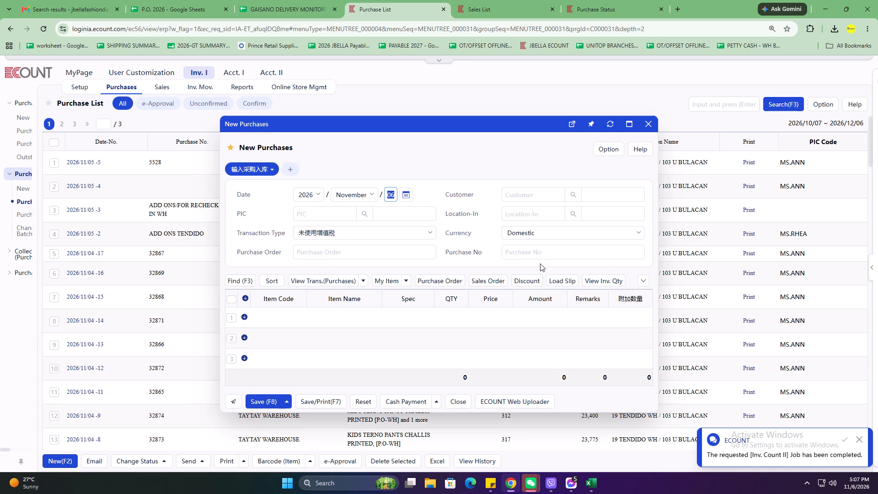
left_click(520, 246)
key("a")
key("d")
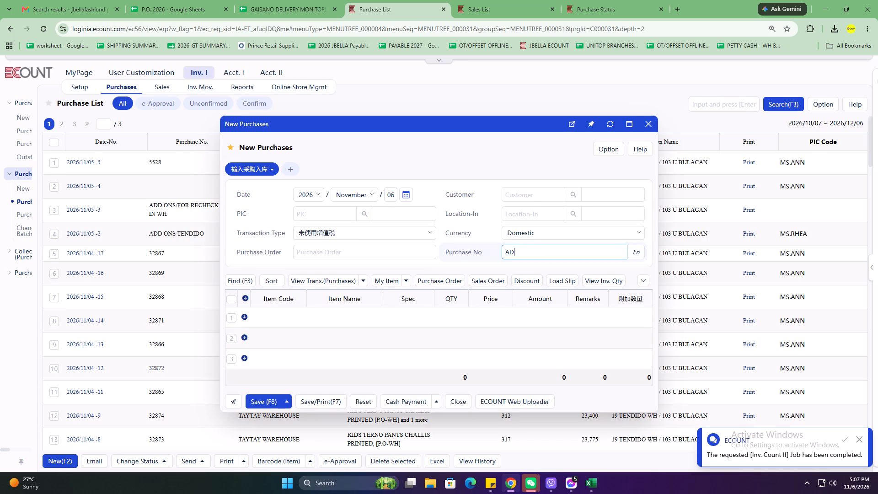
key("d")
key("space")
type("ONS")
key("space")
type("NO")
type("V 2026")
left_click(519, 214)
type("19")
key("Return")
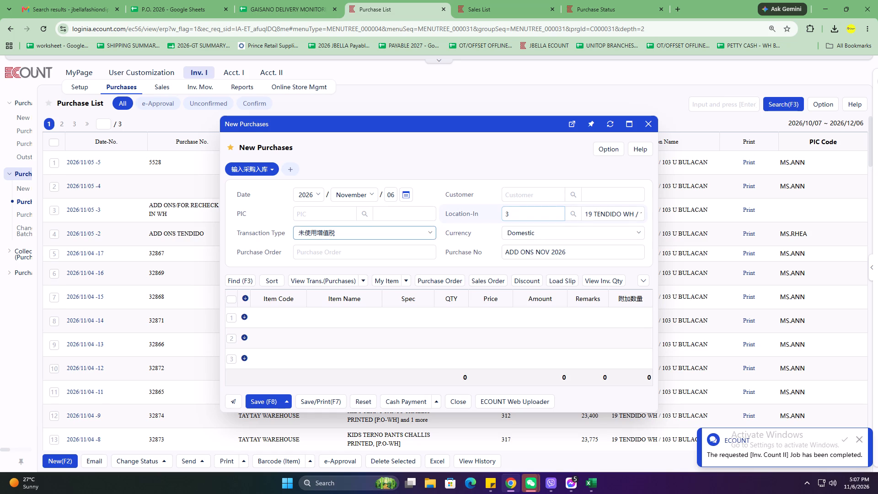
Add item 81119 to the purchase, copying its code from the sale's stock details, with quantity 27, and save the purchase.
left_click(503, 0)
key("ctrl+c")
left_click(385, 0)
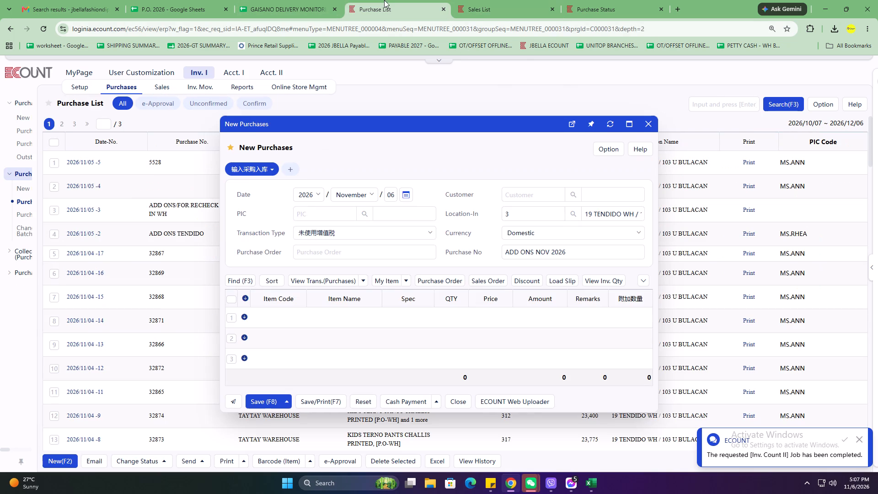
left_click(272, 317)
key("ctrl+v")
key("Return")
type("27")
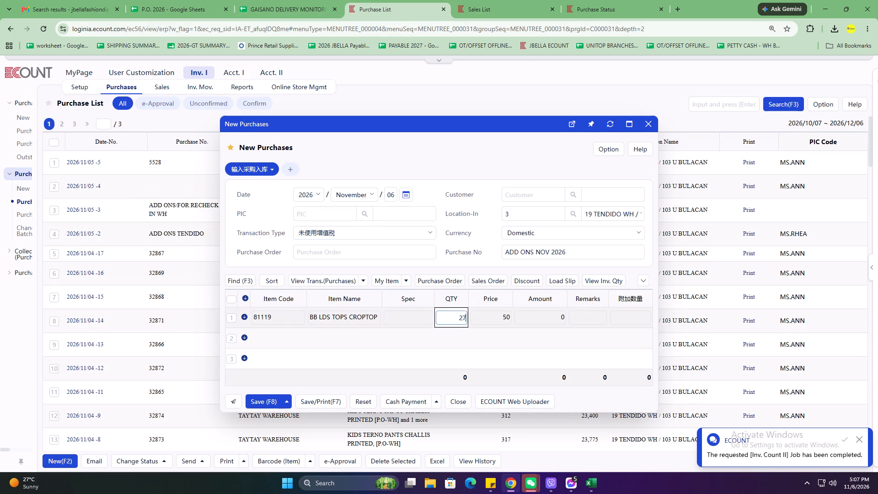
left_click(275, 396)
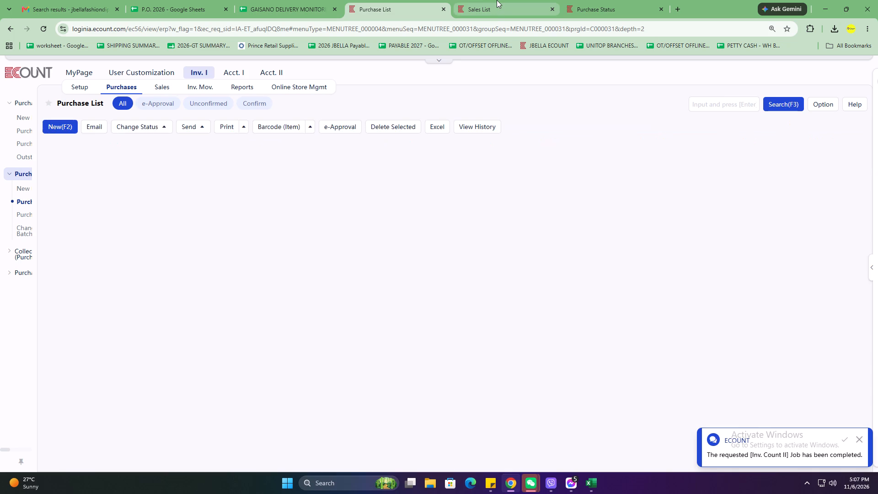
Return to the KB/KABANKALAN sale, close the insufficient-inventory details and save the sale again.
left_click(497, 0)
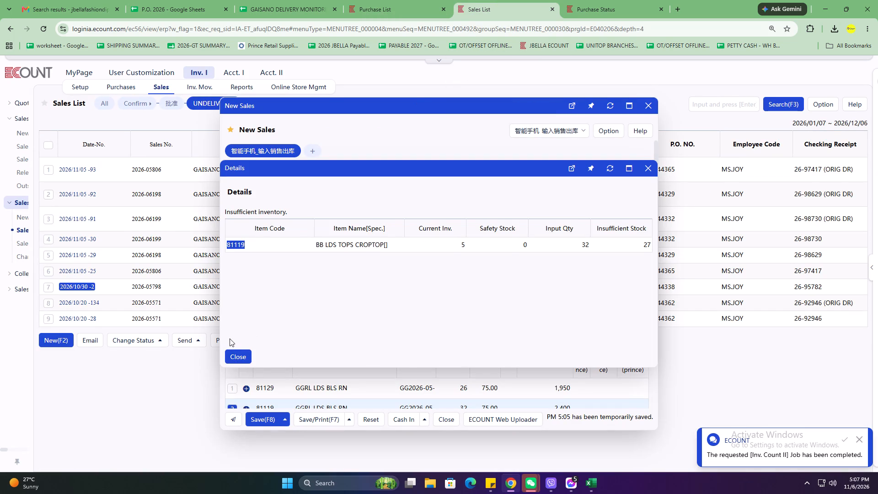
left_click(234, 350)
left_click(264, 423)
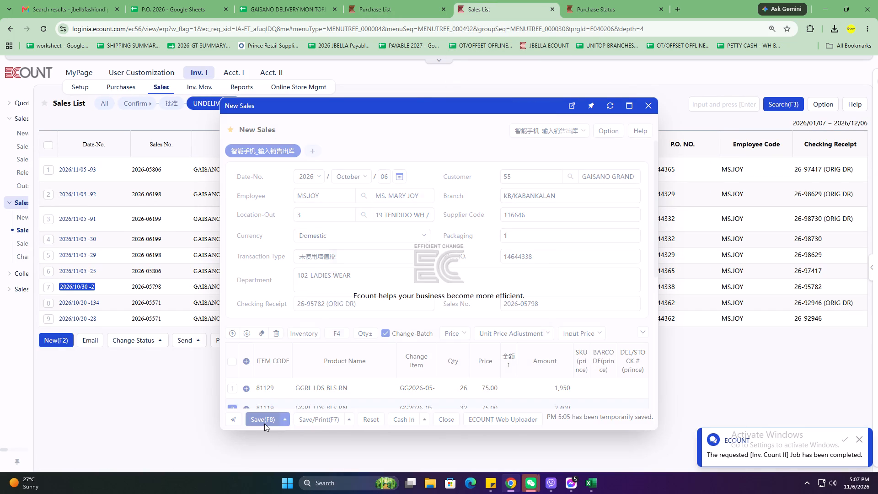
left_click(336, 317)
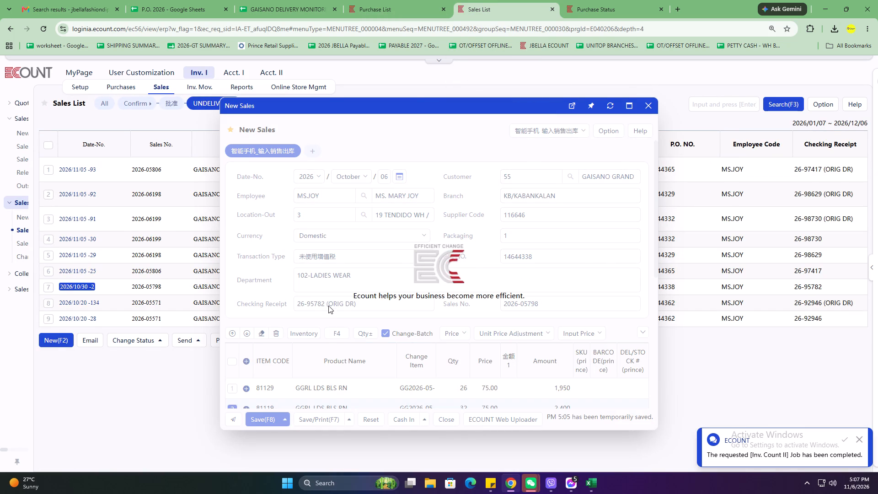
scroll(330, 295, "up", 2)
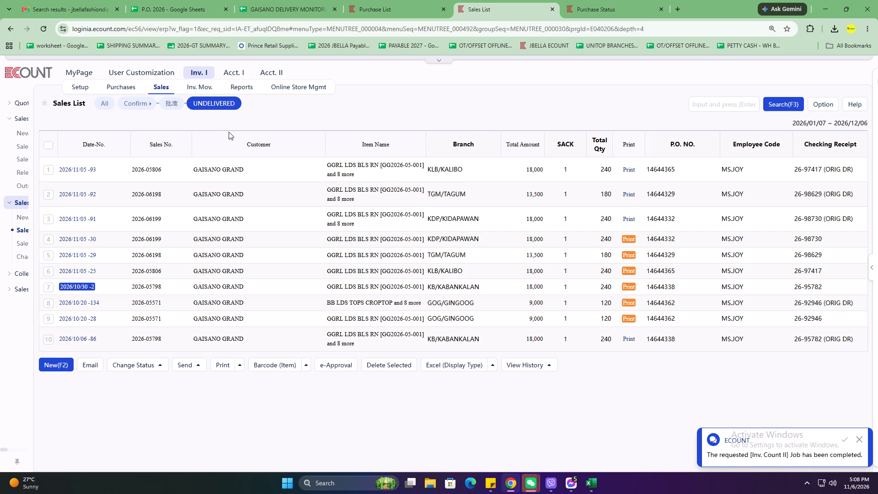
Show sales of all statuses in the Sales List and look through the GAISANO GRAND branch entries.
left_click(102, 106)
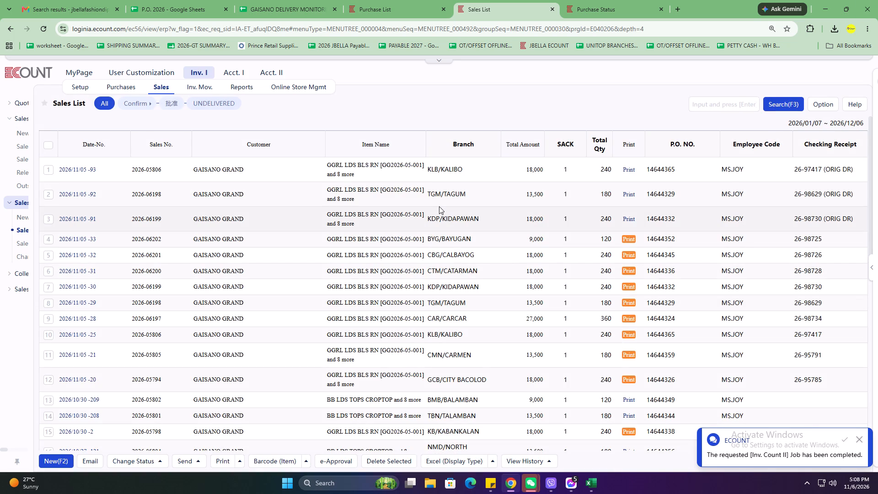
scroll(439, 206, "up", 6)
scroll(437, 206, "down", 18)
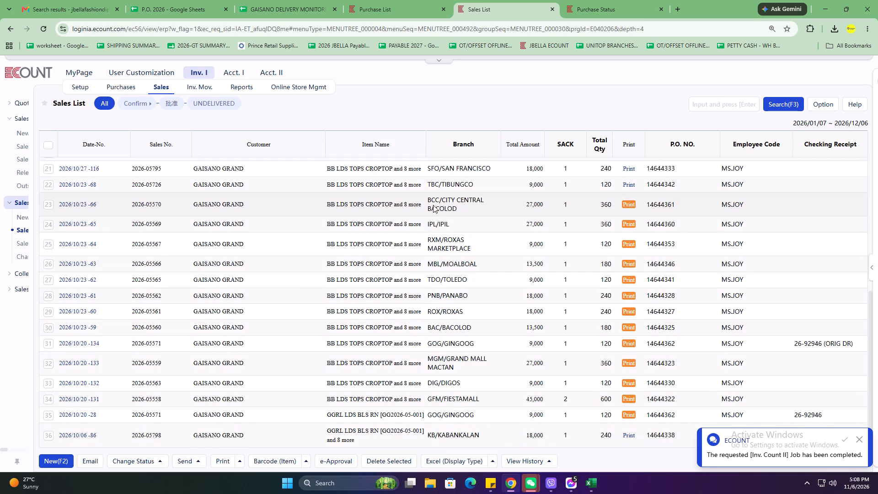
scroll(420, 201, "up", 16)
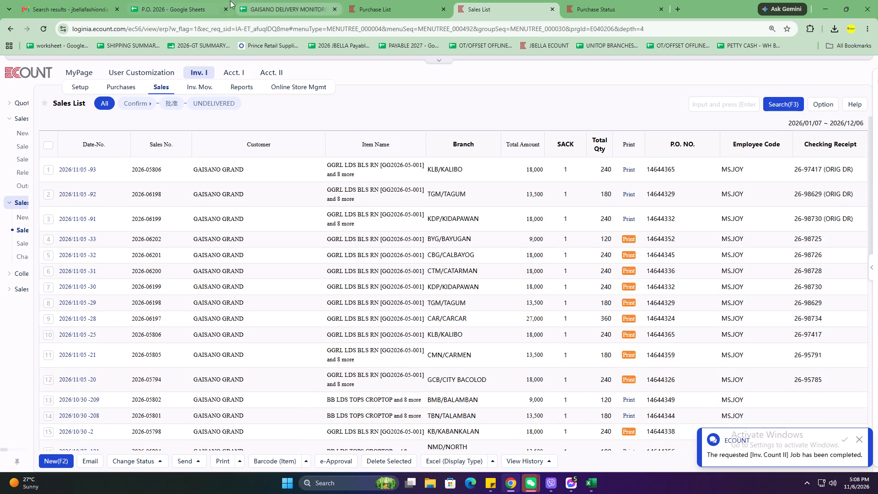
Switch to the GAISANO DELIVERY MONITORING-2026 spreadsheet and check the worksheet 52 LADIES WEAR row branch by branch, from GFM through NMD.
left_click(275, 0)
left_click(381, 320)
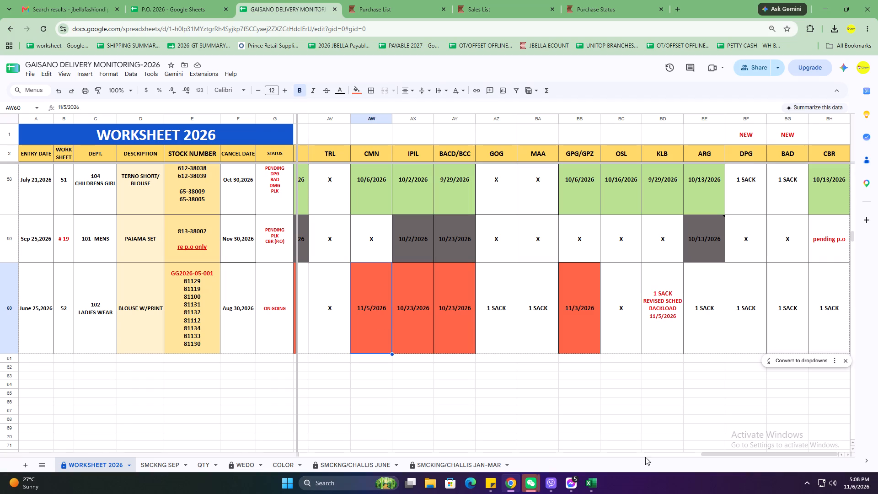
left_click_drag(705, 455, 219, 473)
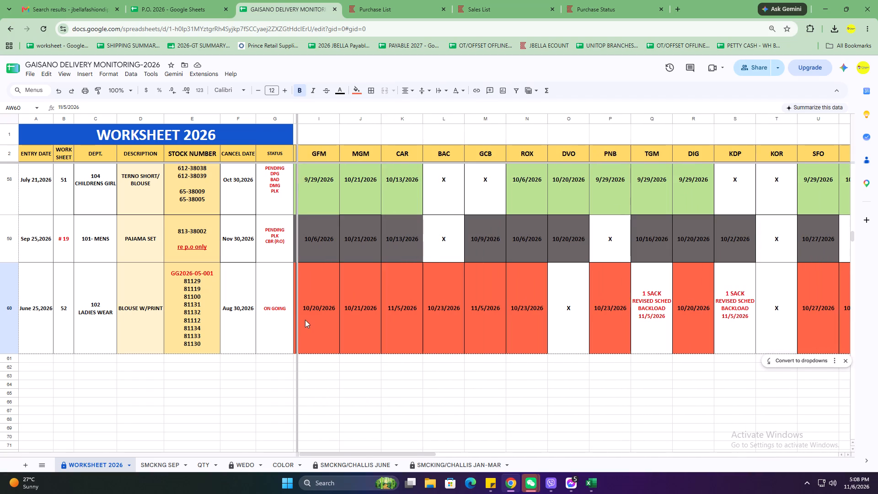
left_click(305, 318)
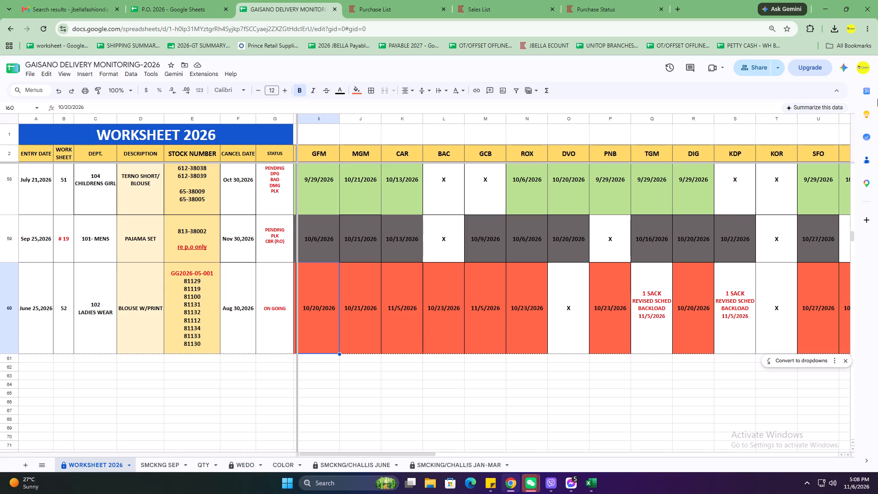
key("Right")
key("Right")
key("Right")
key("Right")
key("Right")
key("Right")
key("Right")
key("Right")
key("Right")
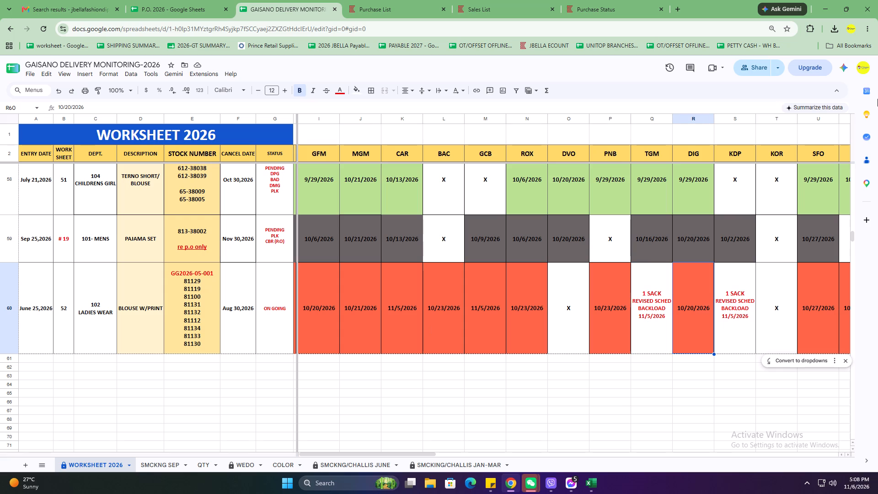
key("Right")
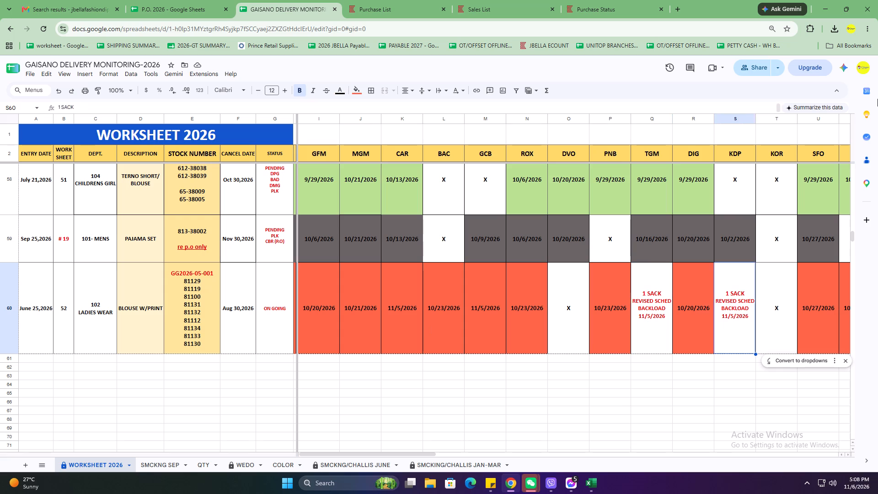
key("Right")
key("Right")
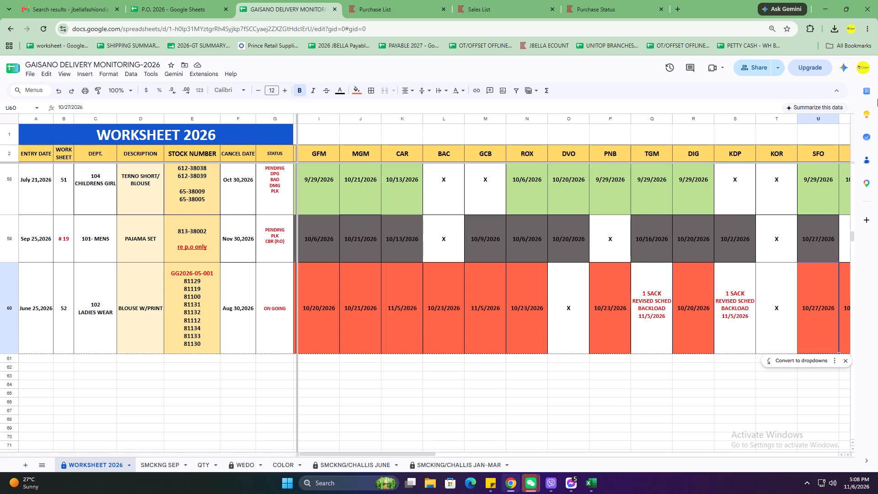
key("Right")
key("Right")
key("Right")
key("Right")
key("Right")
key("Right")
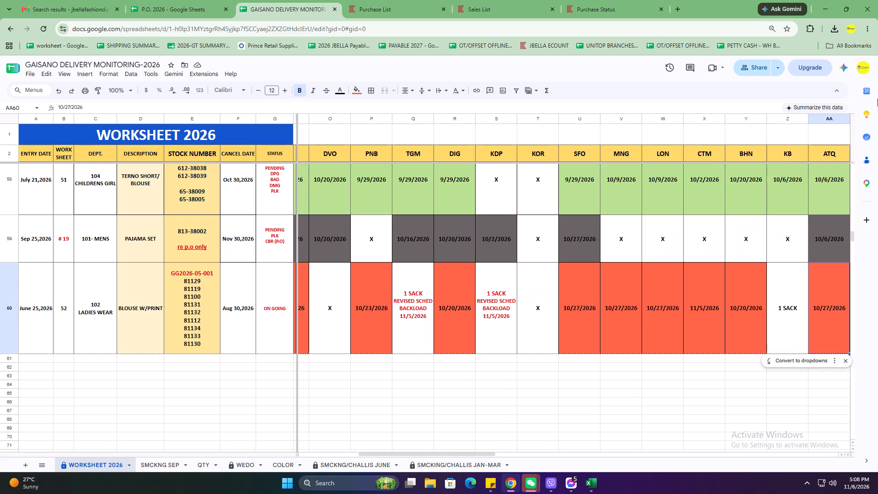
key("Right")
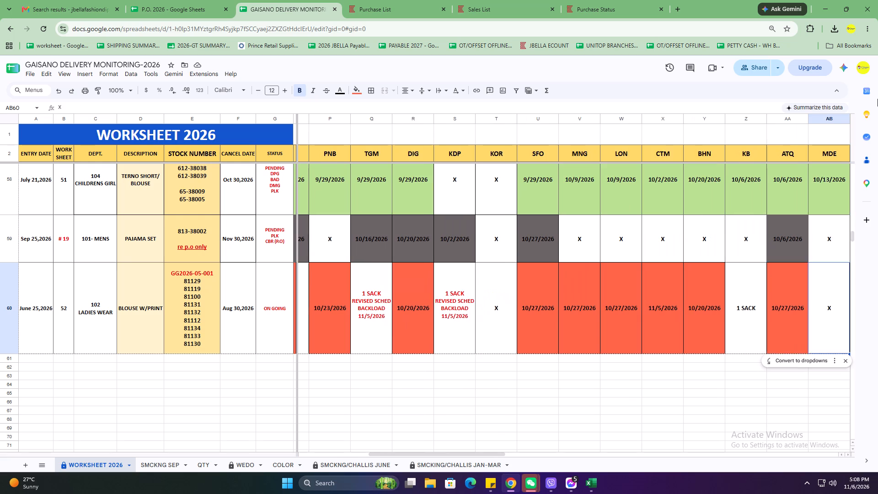
key("Right")
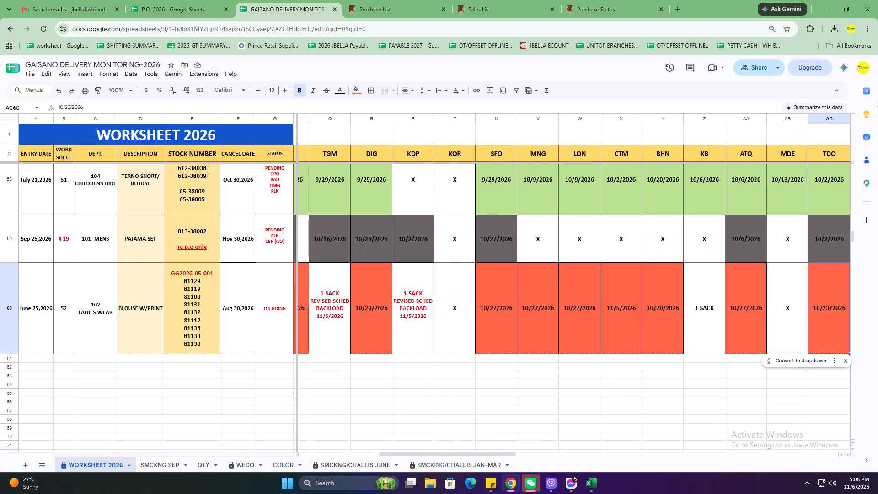
key("Right")
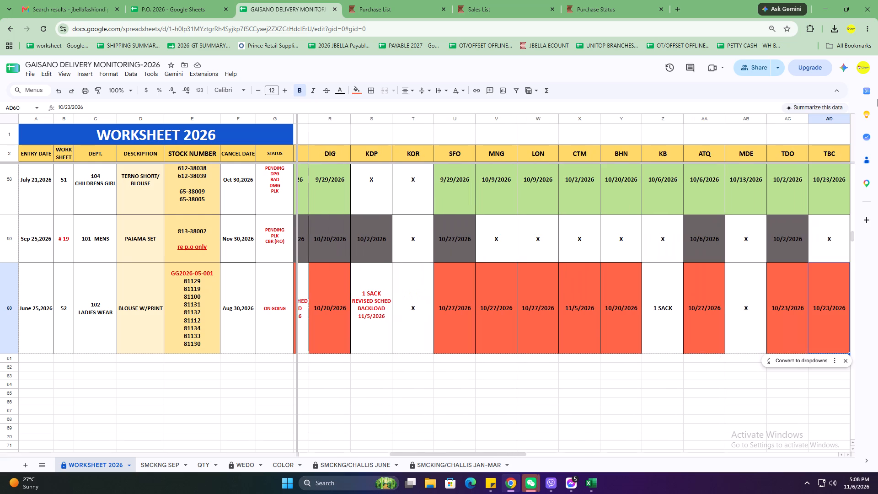
key("Right")
key("Right")
key("Right")
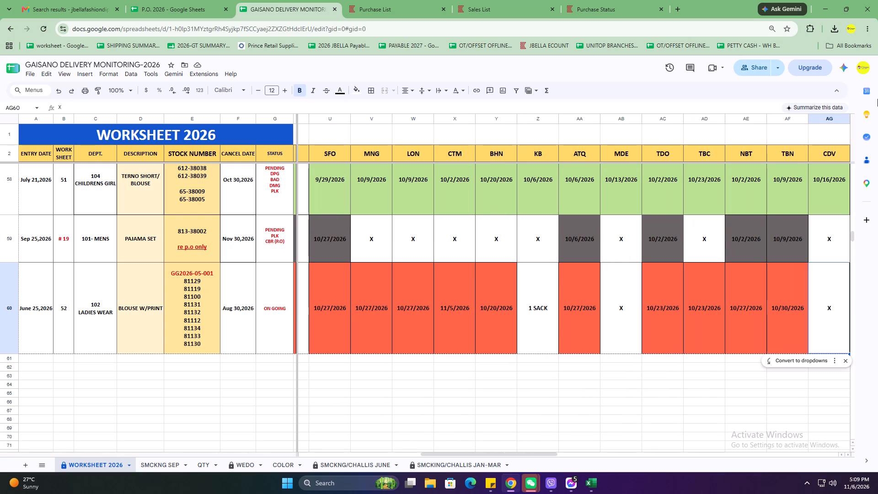
key("Right")
key("Right")
key("Right")
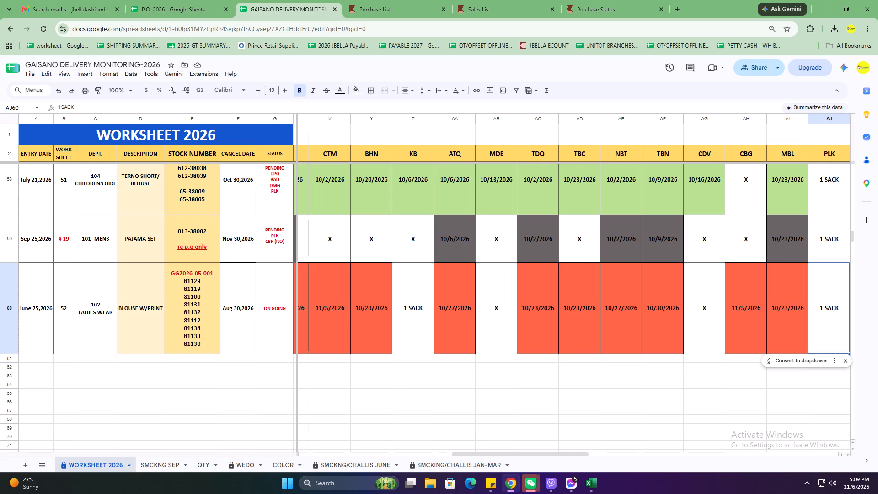
key("Right")
key("Right")
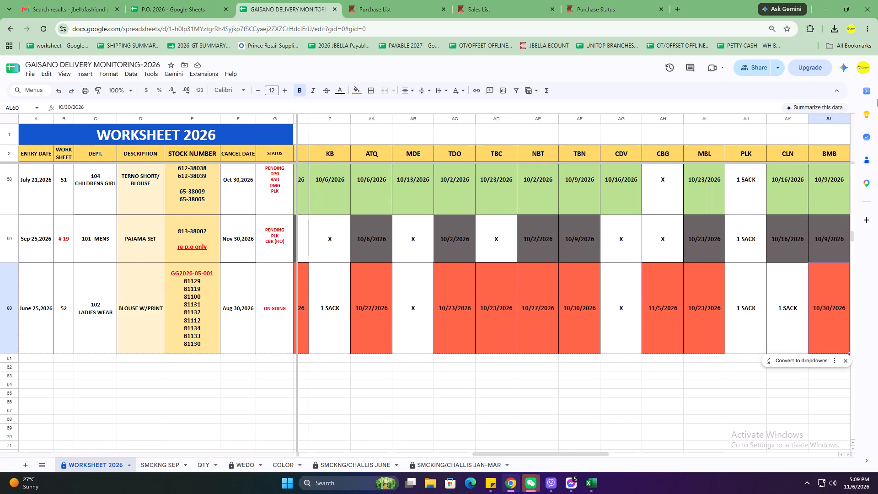
key("Right")
key("Right")
key("Right")
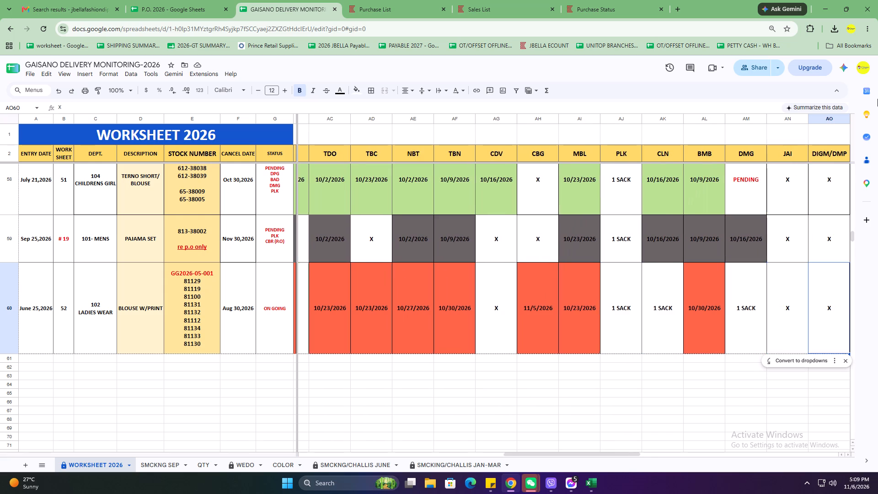
key("Right")
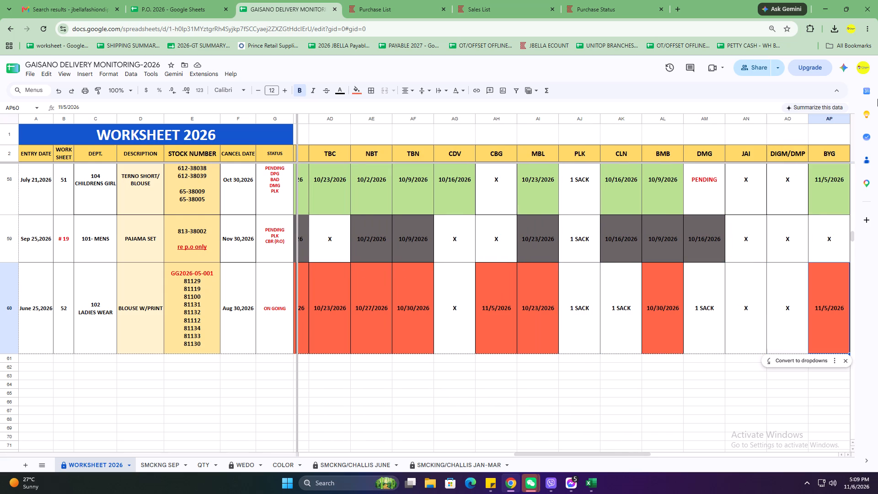
key("Right")
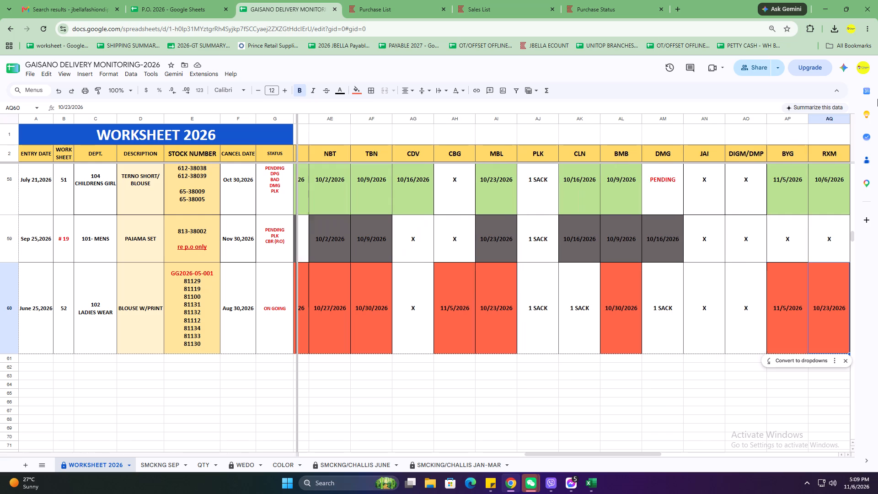
key("Right")
key("Right")
key("Right")
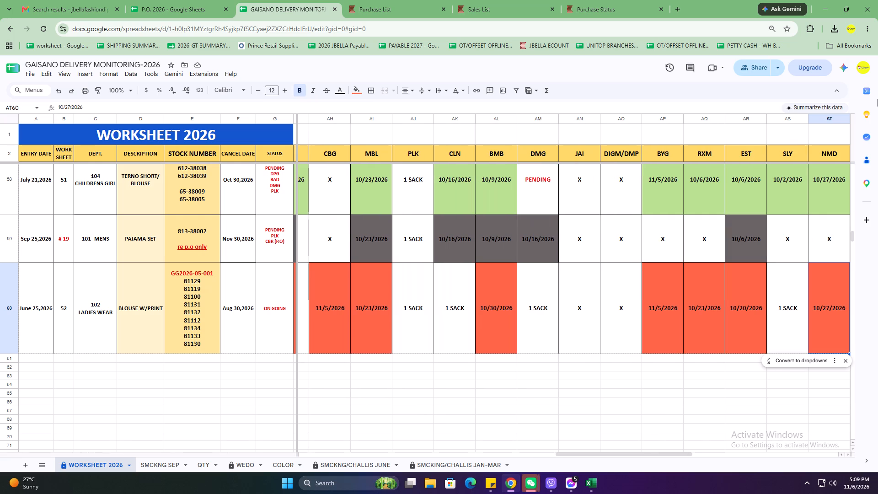
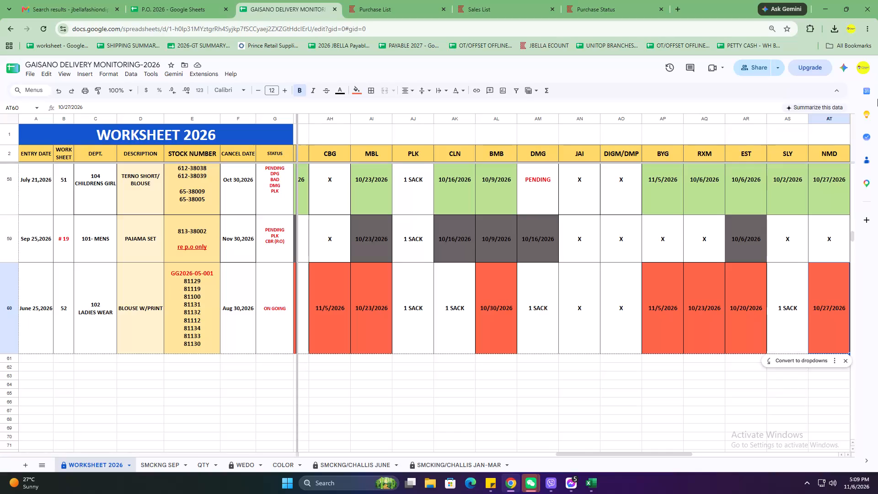
Review the worksheet 52 BLOUSE W/PRINT row across the branch delivery columns from NMD through CBR.
key("Right")
key("Right")
key("Right")
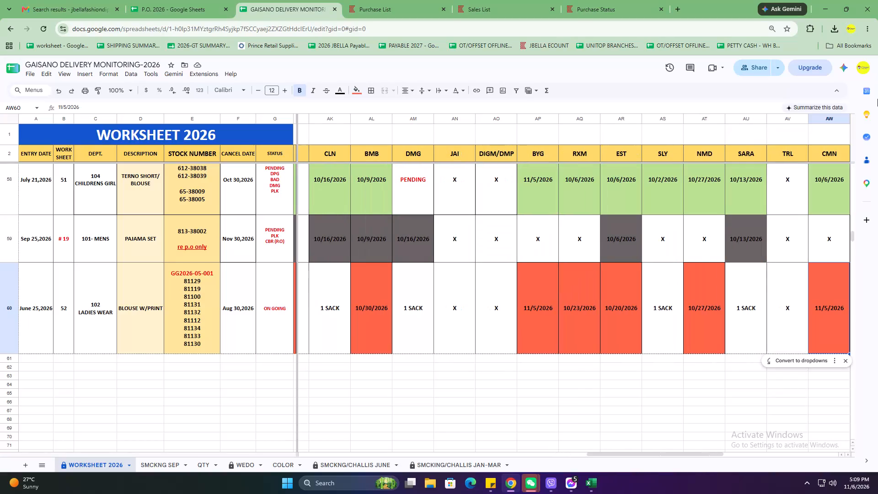
key("Right")
key("Right")
key("Right")
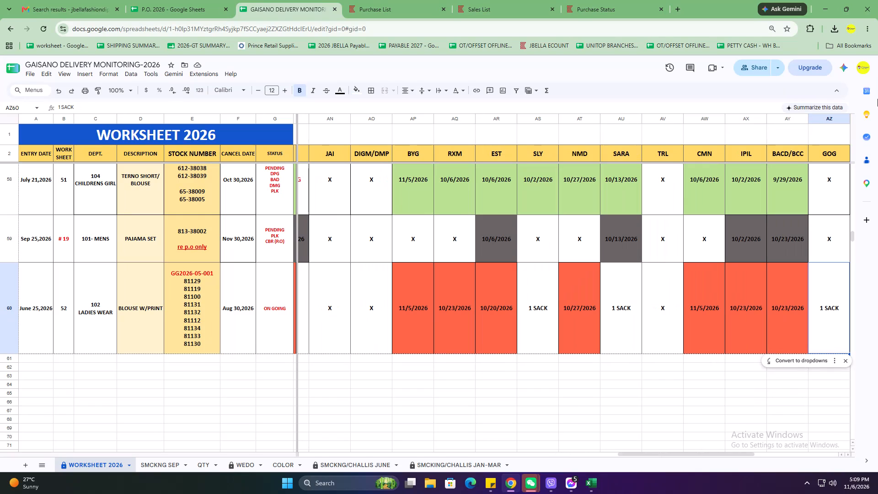
key("Right")
key("Right")
key("Right")
key("Right")
key("Right")
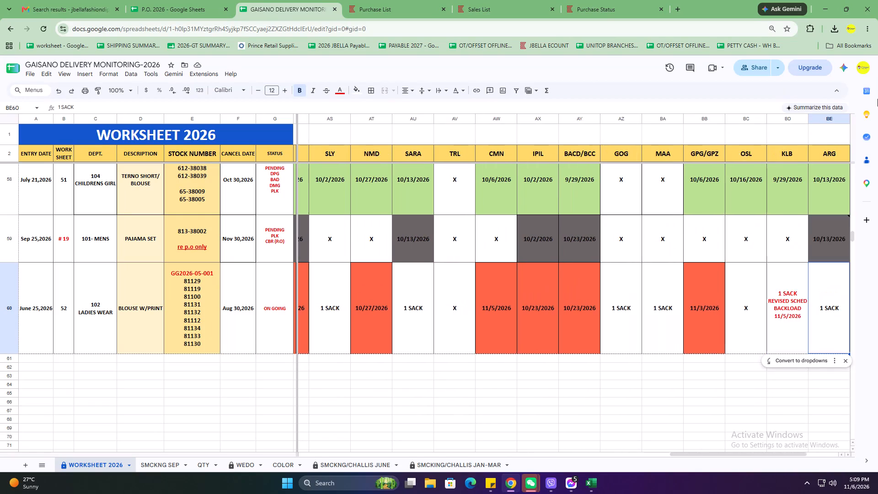
key("Right")
key("Right")
key("Right")
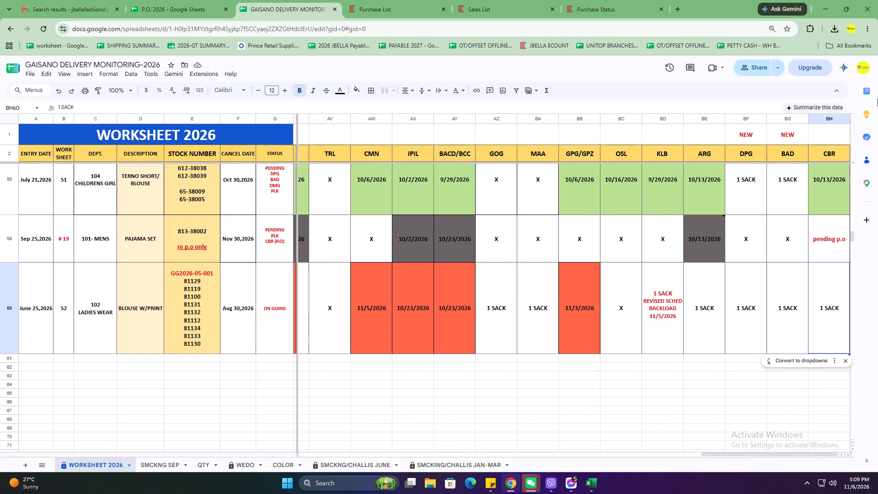
key("Right")
key("Right")
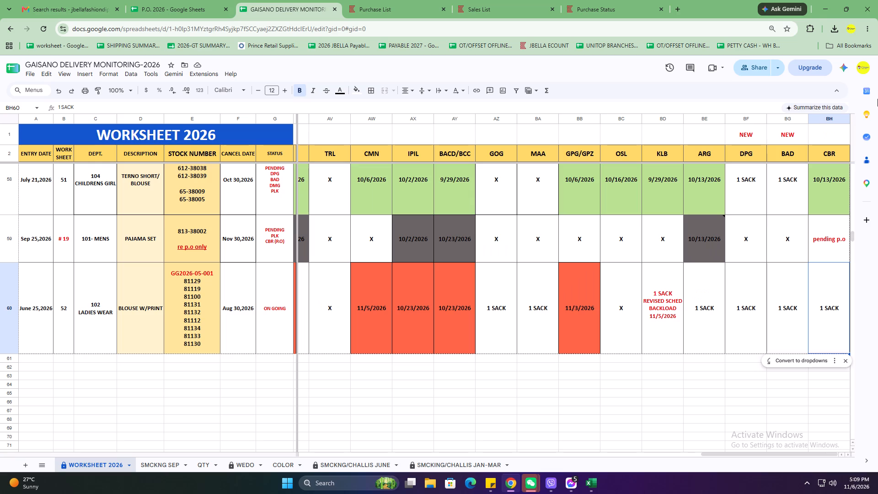
In the ECOUNT Sales List, search the GAISANO GRAND sales for branch GFM, then for MGM.
left_click(433, 0)
left_click(513, 0)
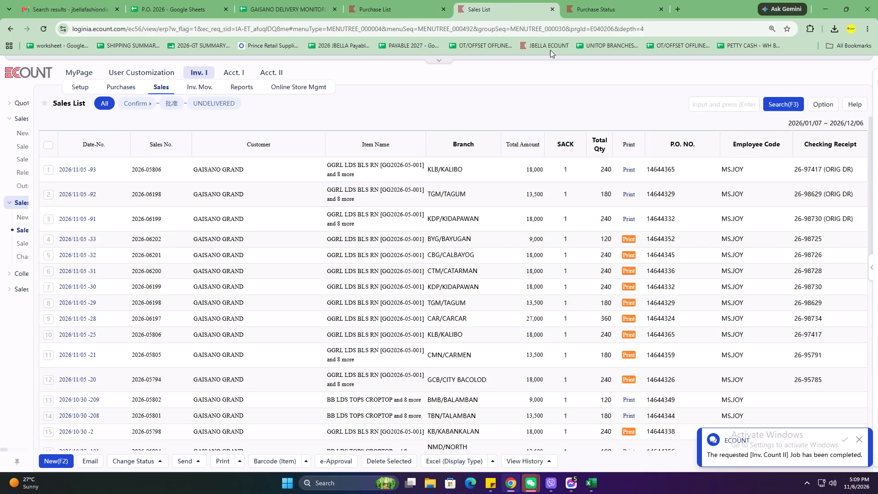
left_click(797, 108)
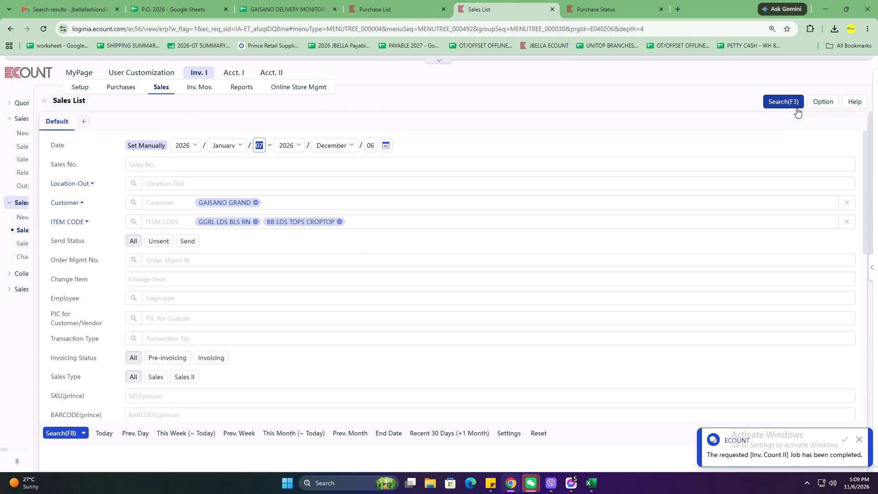
left_click(797, 108)
left_click(707, 107)
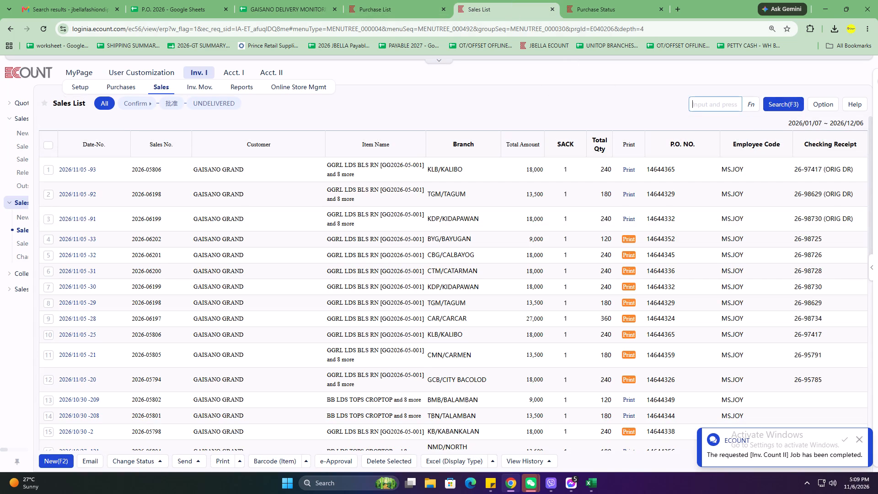
type("GFM")
key("Return")
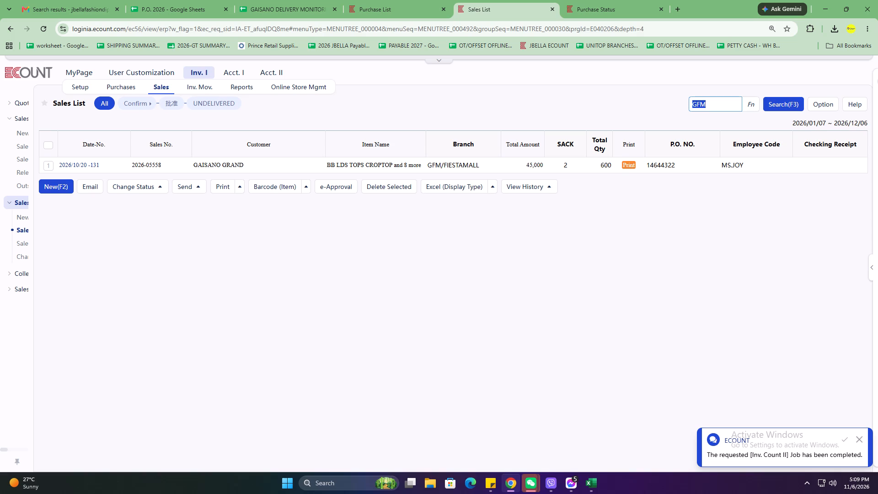
type("MGM")
key("Return")
Search the sales list for CAR and open the CAR/CARCAR sale dated 2026/11/05 -28 for modification.
type("CAR")
key("Return")
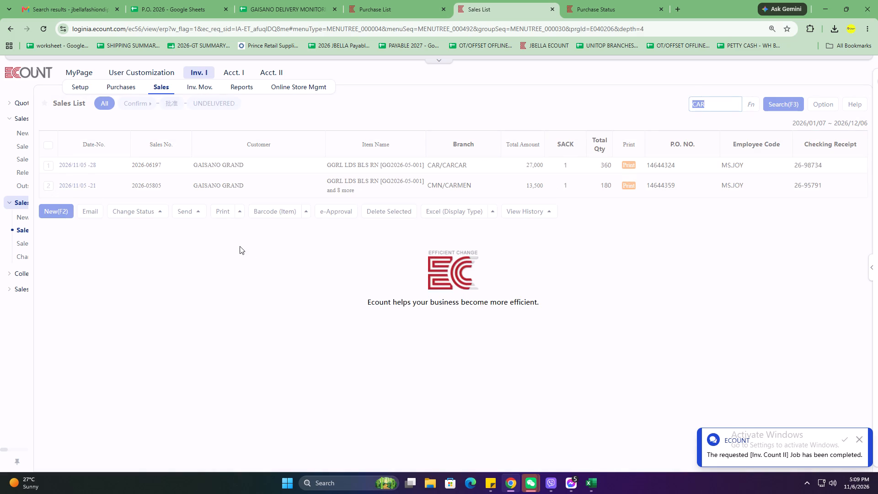
scroll(266, 237, "up", 2)
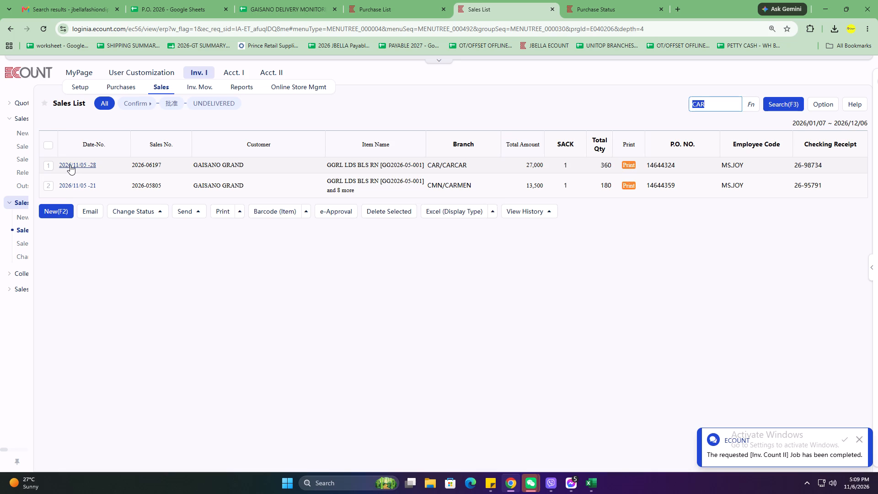
left_click(70, 165)
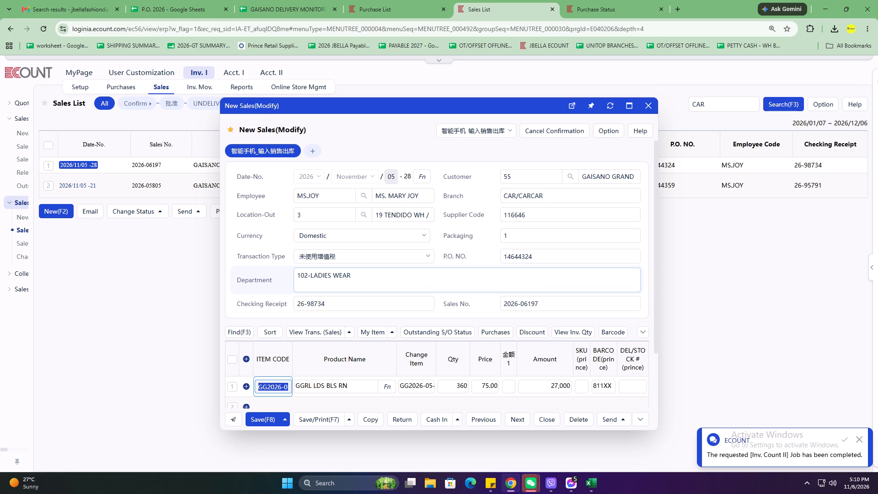
Add item 81129 with quantity 40 on the first empty line of the CAR/CARCAR sale.
scroll(392, 260, "down", 2)
left_click(278, 332)
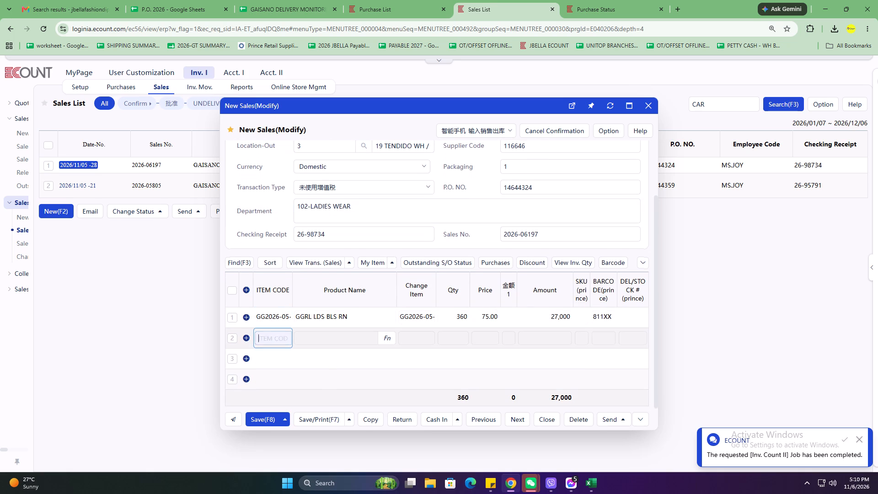
type("81129")
key("Return")
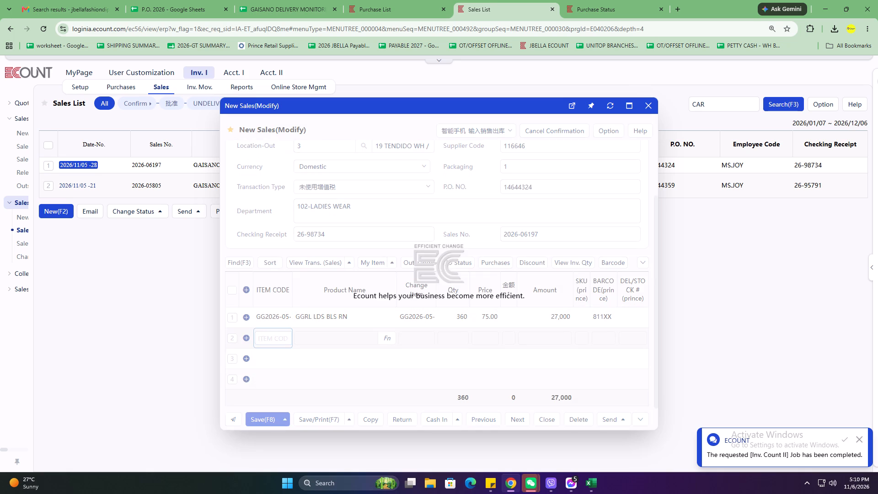
type("40")
key("Return")
key("Return")
key("Return")
key("Return")
key("Return")
key("Return")
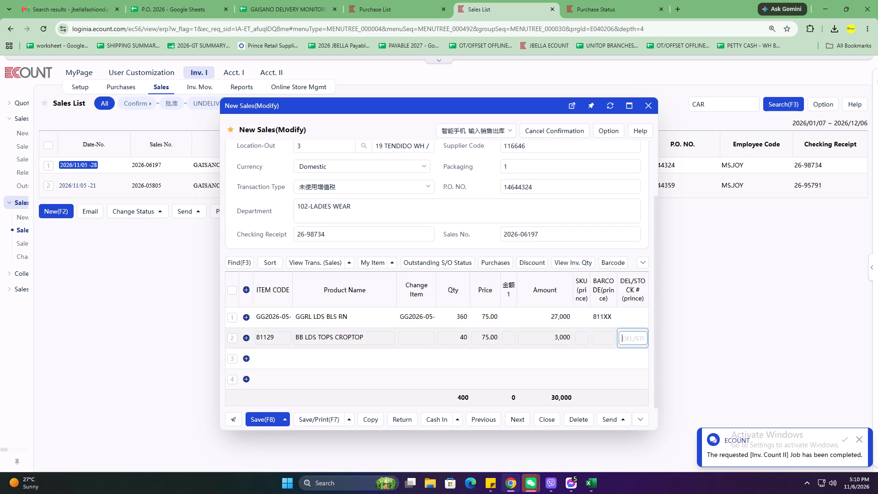
key("Return")
Add item 81119 with quantity 40 on the following line of the sale.
type("81119")
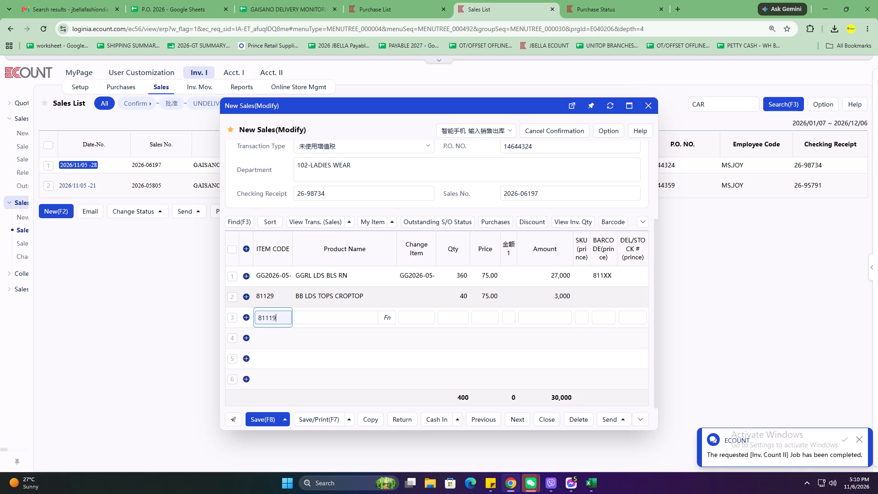
key("Return")
type("40")
key("Return")
key("Return")
key("Return")
key("Return")
key("Return")
key("Return")
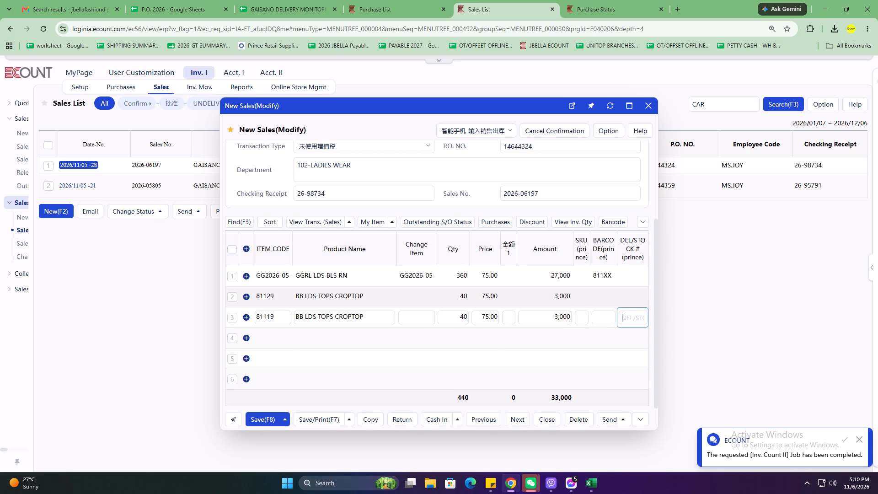
key("Return")
Add item 81100 with quantity 40 on the line below 81119.
type("81100")
key("Return")
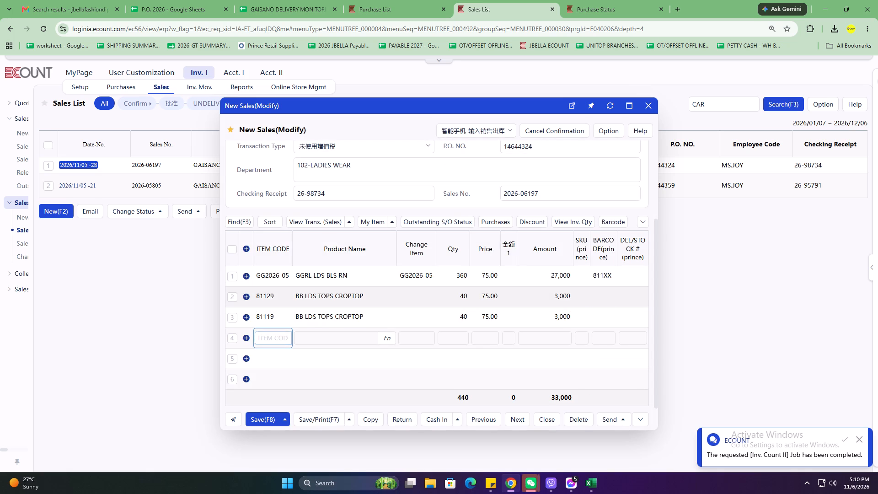
type("40")
key("Return")
key("Return")
key("Return")
key("Return")
key("Return")
key("Return")
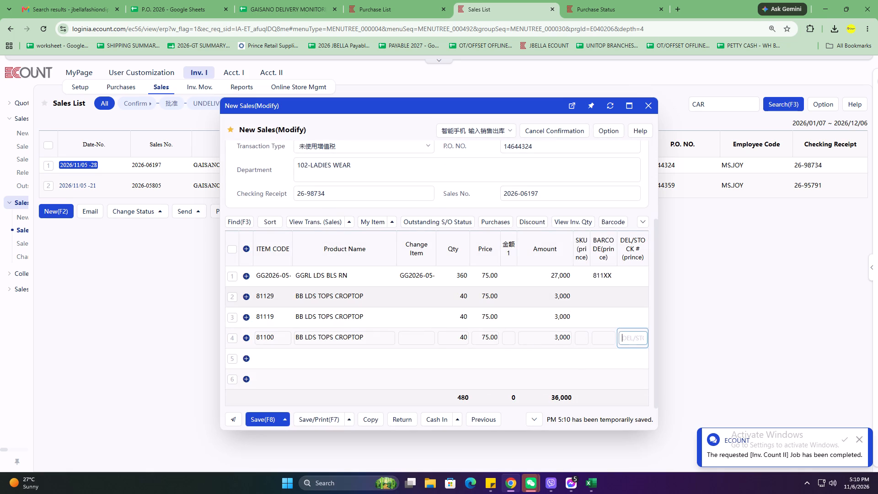
key("Return")
Add item 81131 with quantity 40 on the line below 81100.
type("98")
key("BackSpace")
key("BackSpace")
type("81131")
key("Return")
type("40")
key("Return")
key("Return")
key("Return")
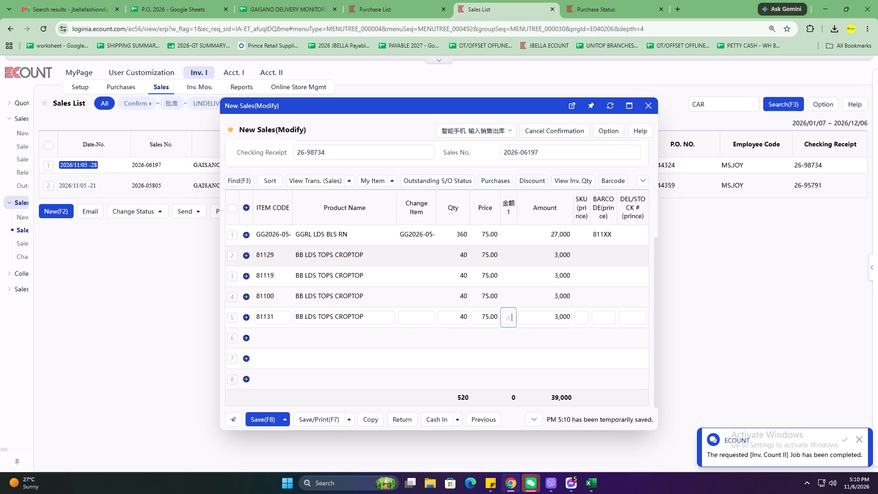
key("Return")
key("Return")
key("Return")
key("Return")
Add item 81132 with quantity 40 on the line below 81131.
type("81132")
key("Return")
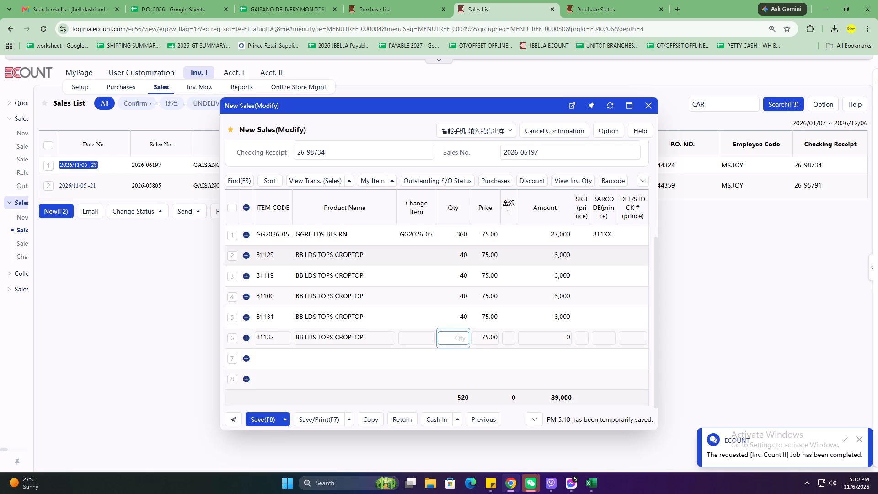
type("40")
key("Return")
key("Return")
key("Return")
key("Return")
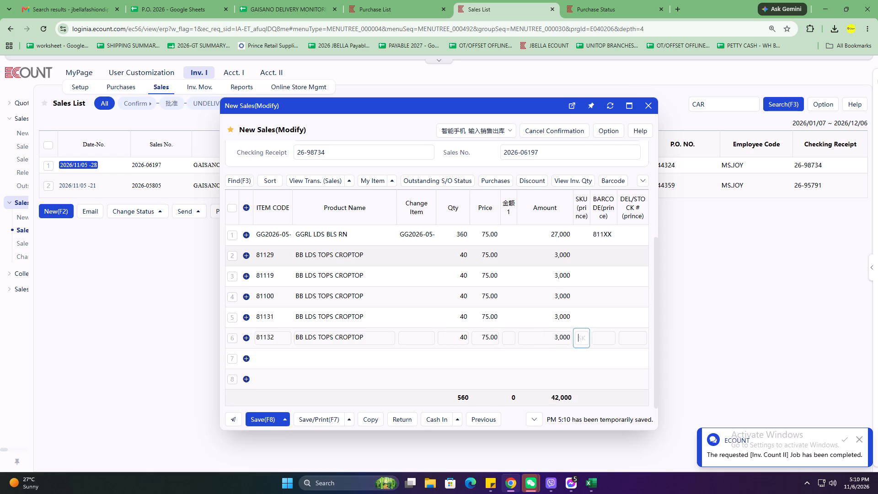
key("Return")
key("Return")
key("Return")
Add item 81112 with quantity 40 on the line below 81132.
type("81112")
key("Return")
type("40")
key("Return")
key("Return")
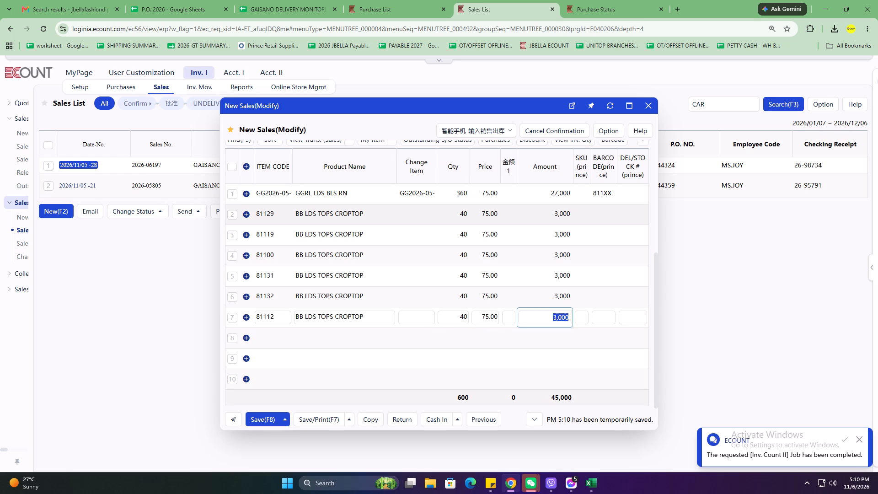
key("Return")
key("Return")
key("Return")
key("Return")
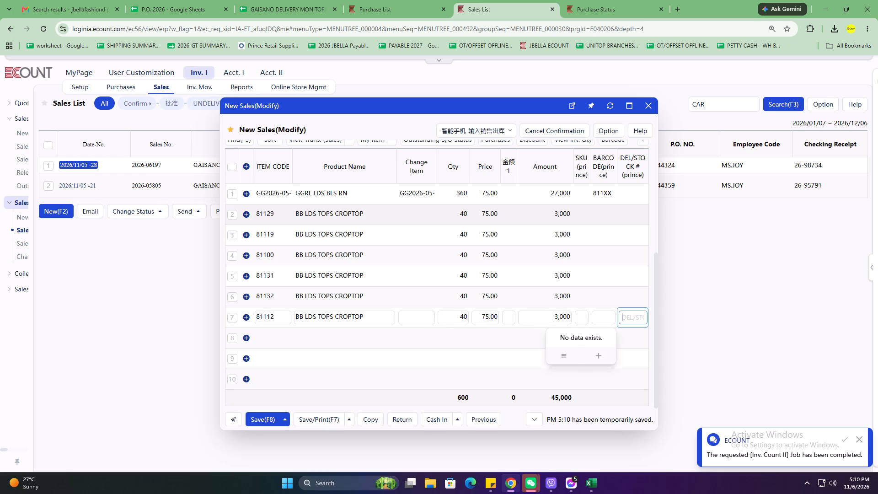
key("Return")
Add item 81134 with quantity 40 on the line below 81112.
type("81134")
key("Return")
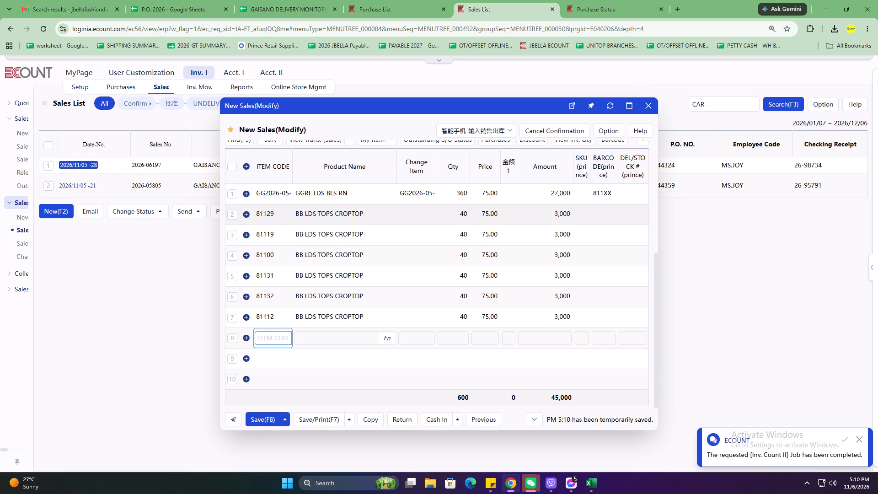
type("40")
key("Return")
key("Return")
key("Return")
key("Return")
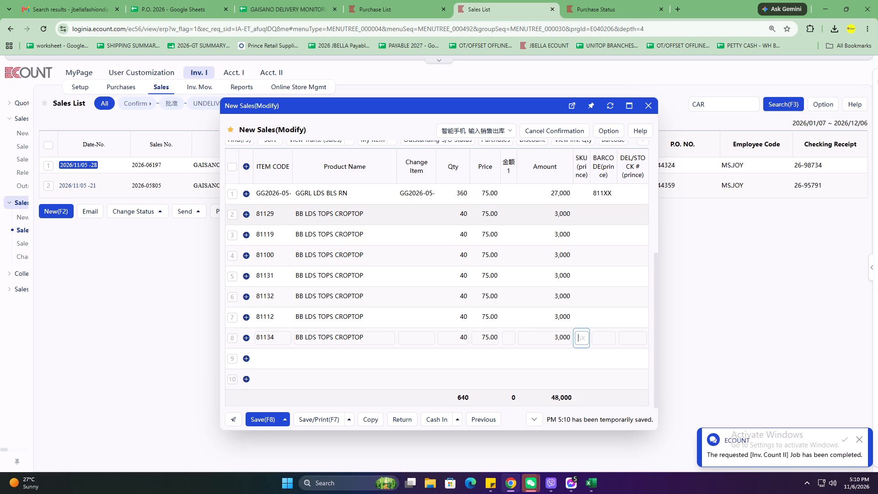
key("Return")
key("Return")
key("Return")
Add item 81133 with quantity 40 on the line below 81134.
type("81133")
key("Return")
type("40")
key("Return")
key("Return")
key("Return")
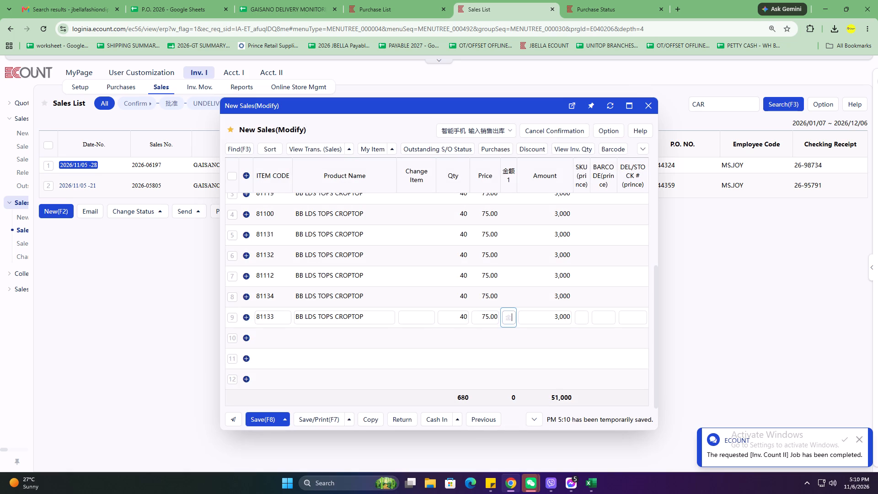
key("Return")
key("Return")
key("Return")
key("Return")
Add item 81130 with quantity 40 on the line below 81133.
type("81130")
key("Return")
type("40")
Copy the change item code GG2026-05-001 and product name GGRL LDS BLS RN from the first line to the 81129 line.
scroll(278, 333, "up", 2)
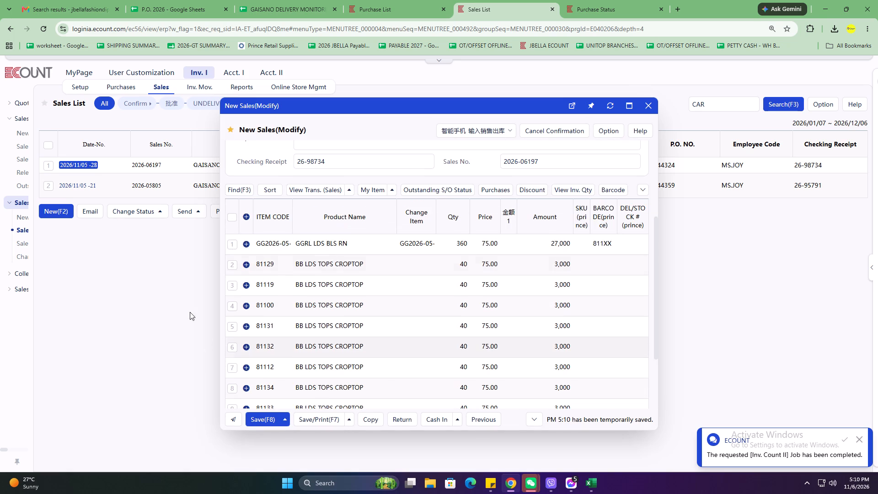
left_click(421, 248)
key("ctrl+c")
left_click(417, 268)
key("ctrl+v")
left_click(335, 247)
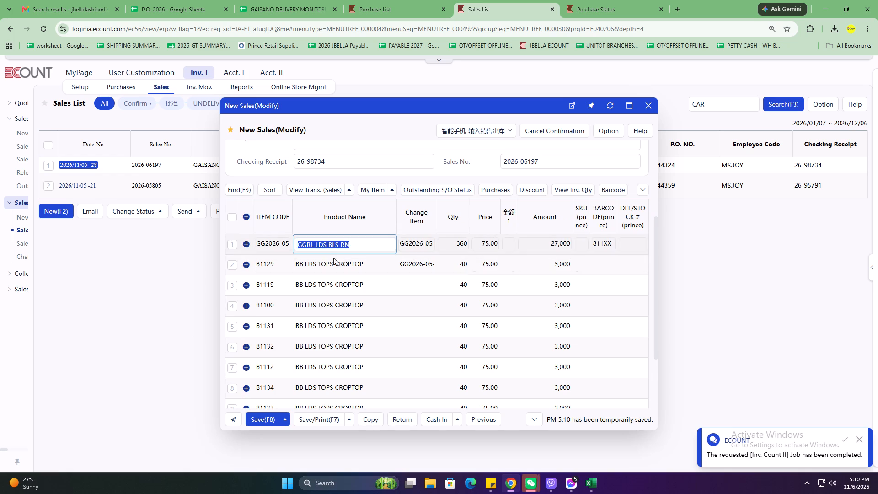
key("ctrl+c")
left_click(332, 269)
key("ctrl+v")
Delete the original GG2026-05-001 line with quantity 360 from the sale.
left_click(235, 242)
left_click(276, 191)
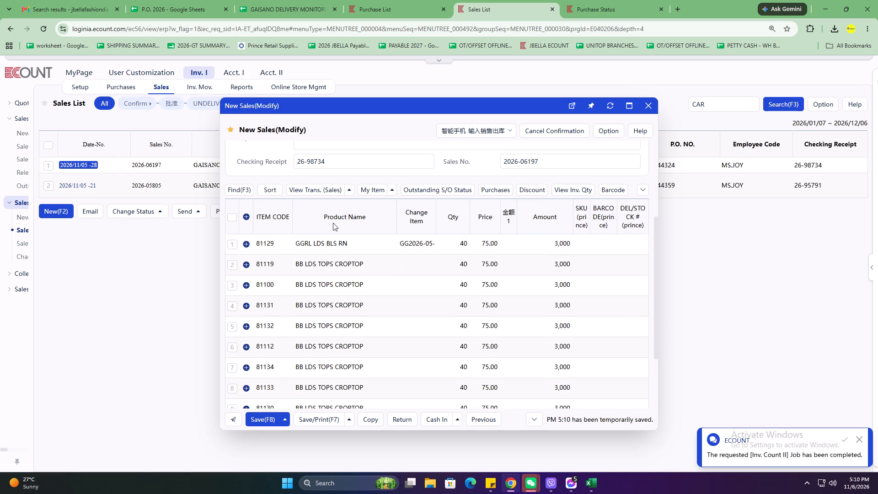
Copy the product name GGRL LDS BLS RN from the 81129 line to all the lines from 81119 through 81130.
left_click(342, 243)
key("ctrl+c")
key("Down")
key("ctrl+v")
key("Down")
key("ctrl+v")
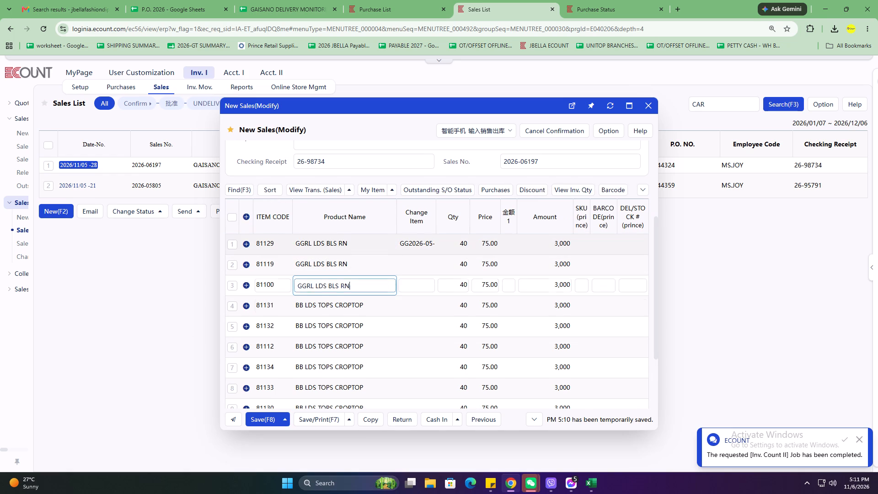
key("Down")
key("ctrl+v")
key("Down")
key("ctrl+v")
key("ctrl+Down")
key("ctrl+v")
key("Down")
key("ctrl+v")
key("Down")
key("ctrl+v")
key("Down")
key("ctrl+v")
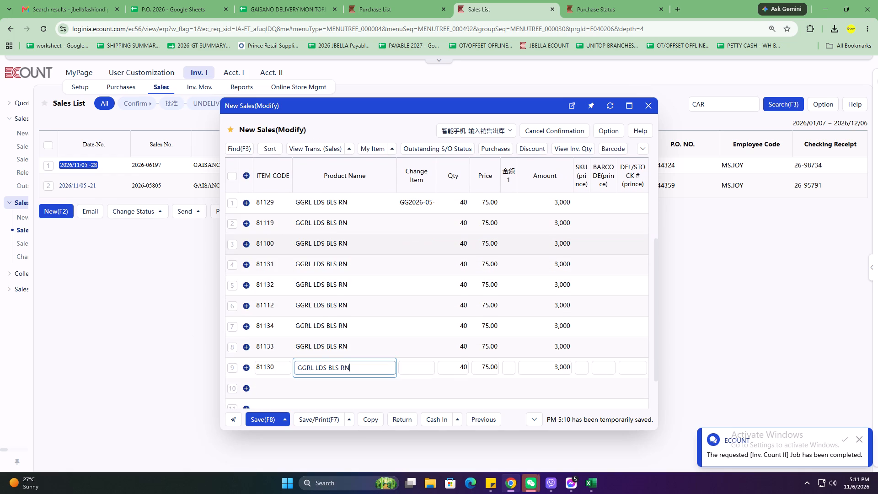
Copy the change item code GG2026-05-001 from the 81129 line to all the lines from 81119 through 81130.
scroll(455, 211, "up", 1)
left_click(425, 256)
key("ctrl+c")
right_click(425, 263)
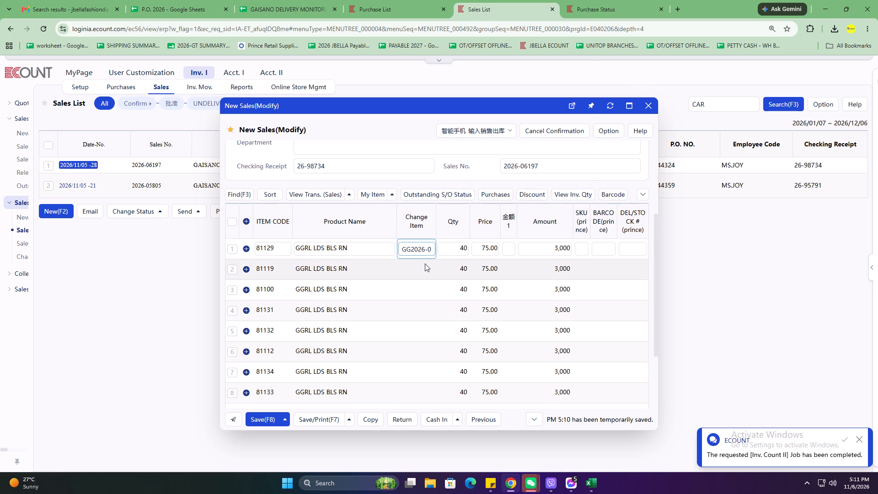
left_click(405, 276)
key("ctrl+v")
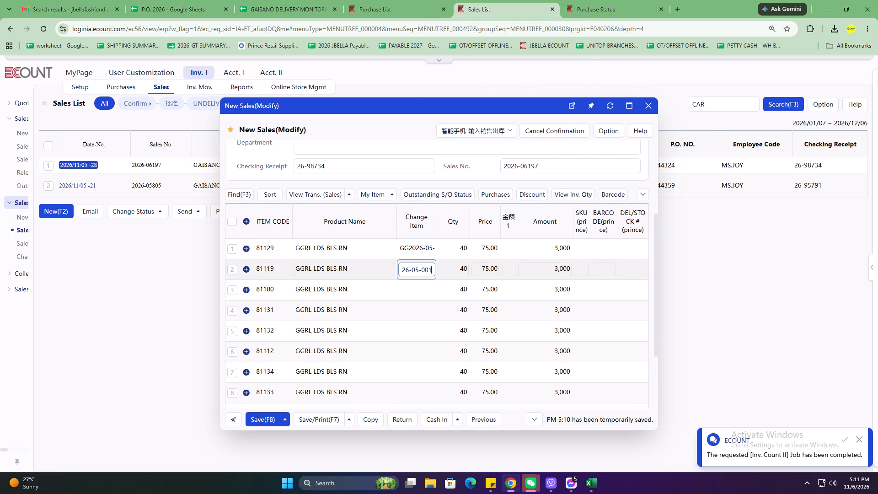
key("Down")
key("ctrl+v")
key("Down")
key("ctrl+v")
key("Down")
key("ctrl+v")
key("Down")
key("ctrl+v")
key("Down")
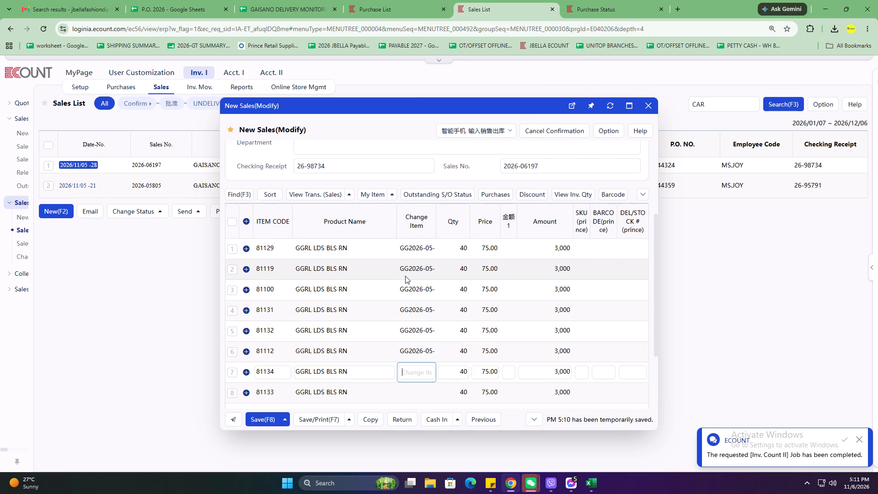
key("ctrl+v")
key("Down")
key("ctrl+v")
key("Down")
key("ctrl+v")
scroll(405, 276, "down", 3)
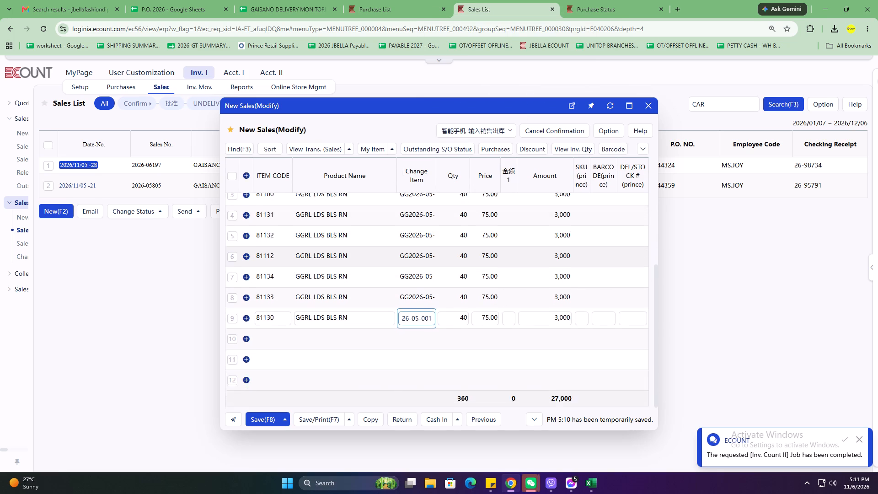
Append (ORIG DR) to the sale's checking receipt number 26-98734.
scroll(408, 277, "up", 7)
left_click(380, 304)
key("Right")
key("space")
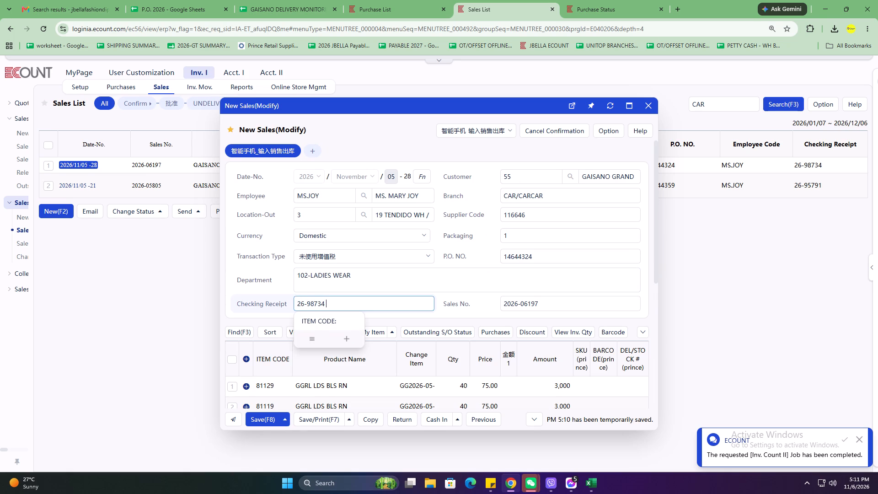
type("(ORIG DR)")
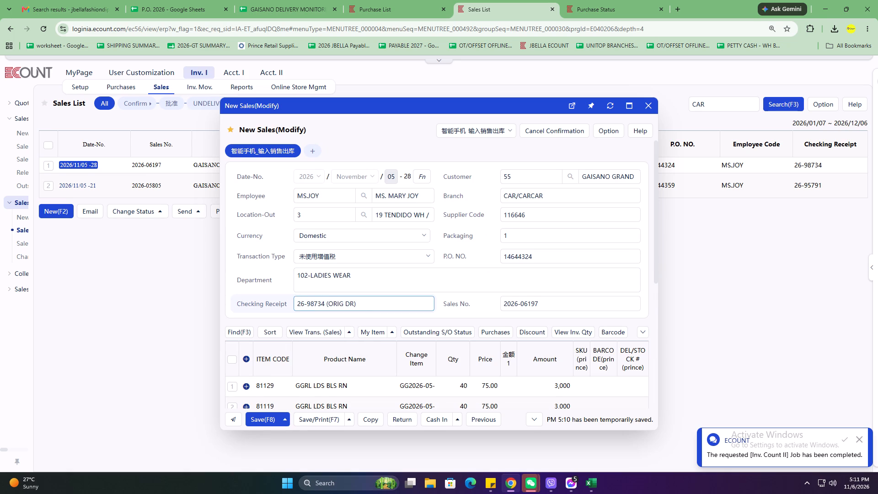
Try to save the CAR/CARCAR sale, open the safety stock details and copy the item code listed there.
scroll(395, 349, "down", 3)
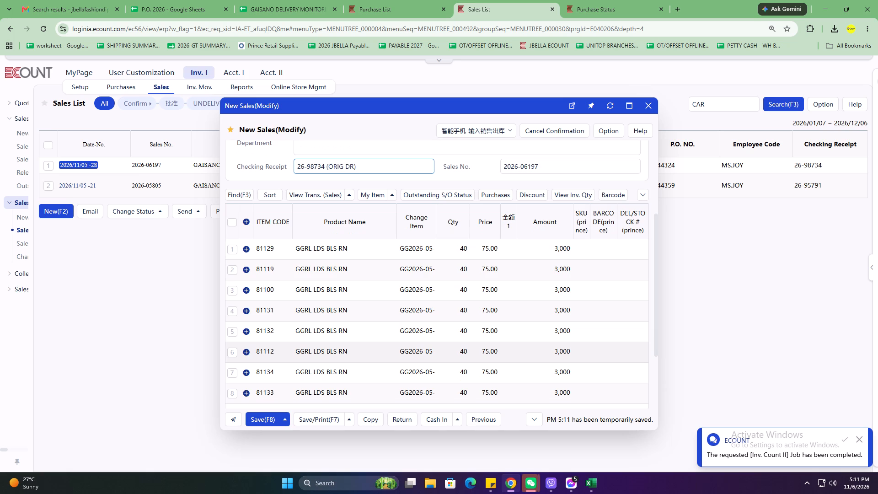
left_click(268, 420)
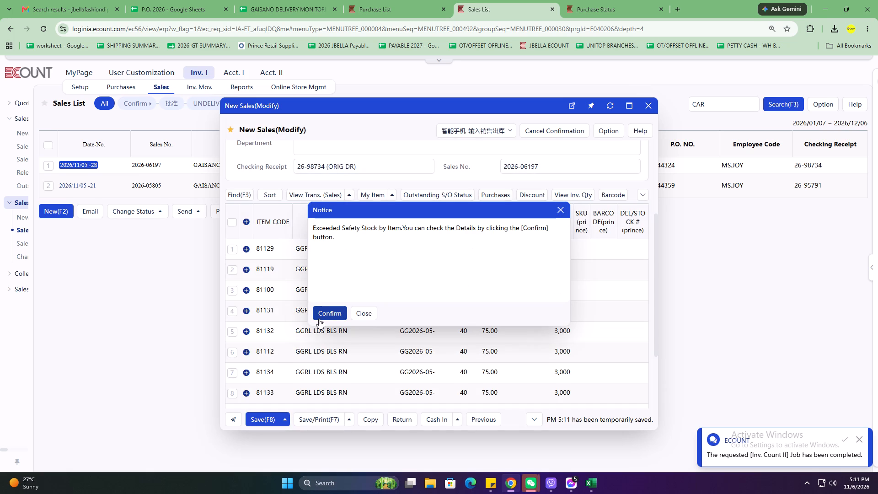
left_click(327, 316)
triple_click(243, 245)
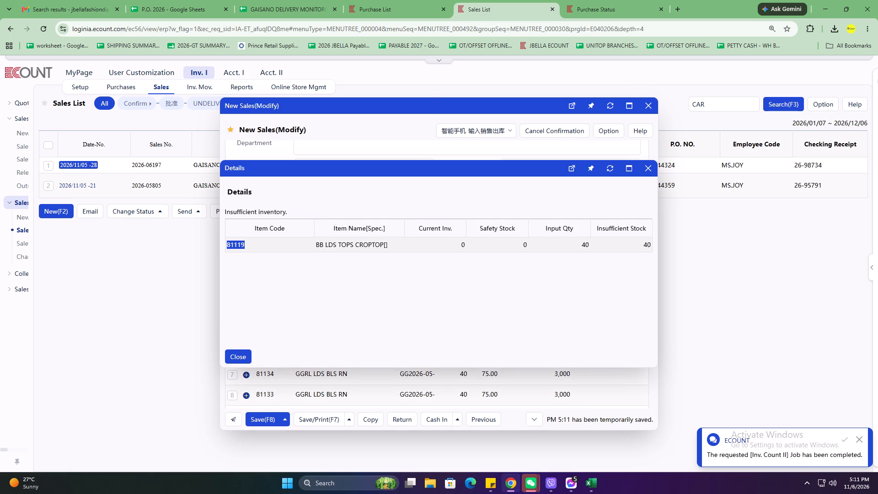
key("ctrl+c")
Set the quantity of item 81119 to 90 in the ADD ONS NOV 2026 purchase and save it.
left_click(413, 0)
scroll(95, 182, "up", 4)
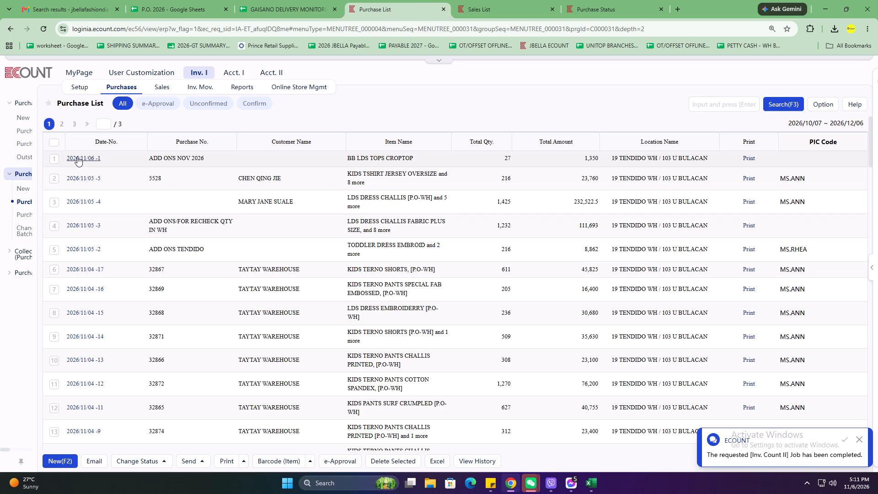
left_click(78, 154)
left_click(88, 161)
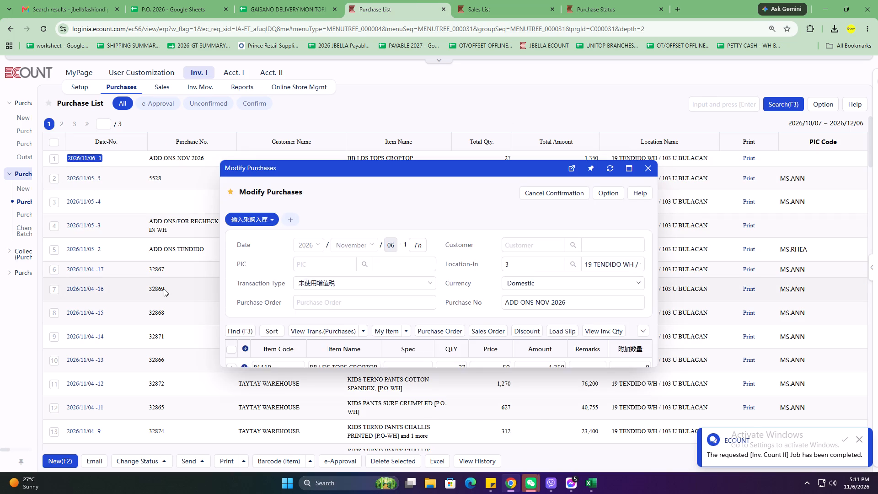
left_click(444, 303)
type("90")
double_click(273, 413)
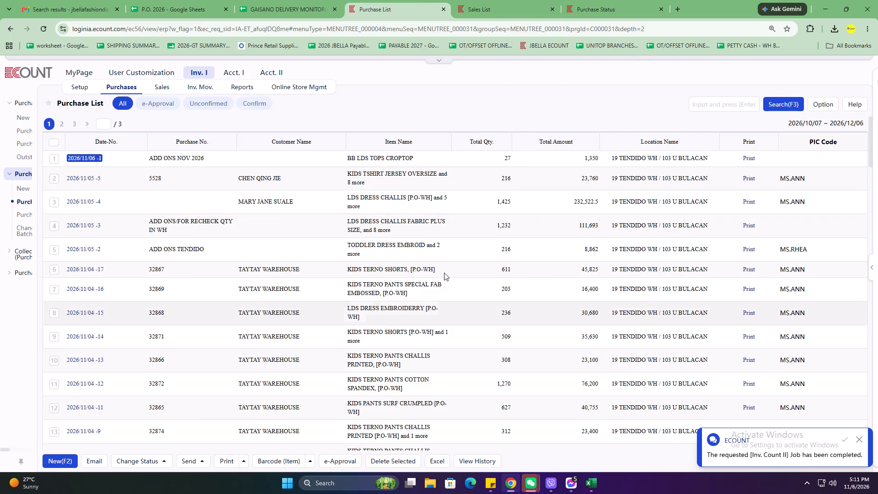
Return to the CAR/CARCAR sale, close the inventory details and save the sale.
left_click(511, 2)
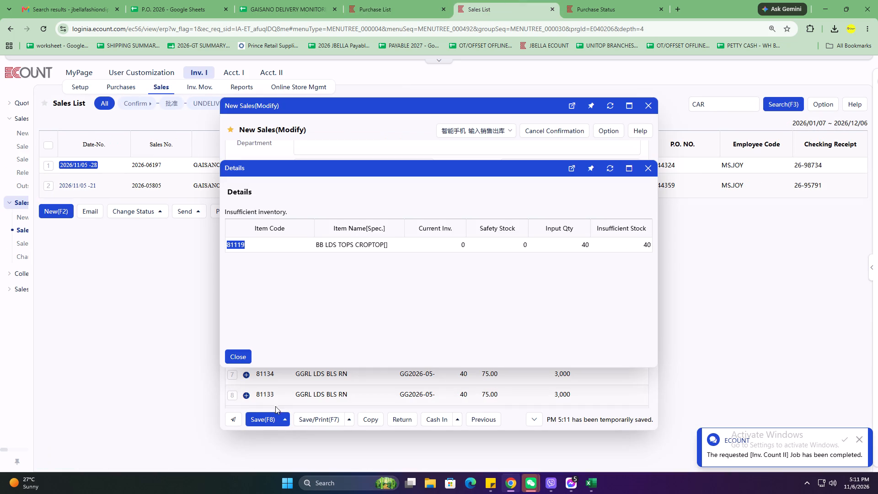
left_click(239, 353)
left_click(261, 420)
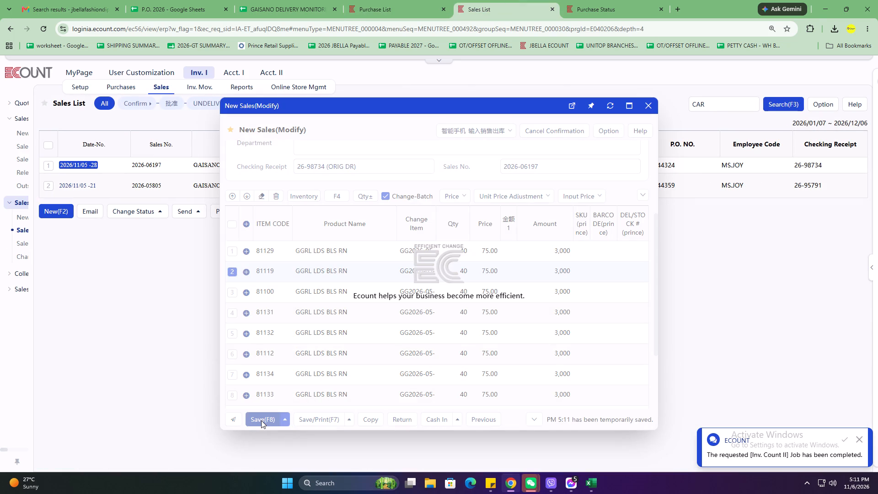
Search the sales list for BAC.
left_click(717, 109)
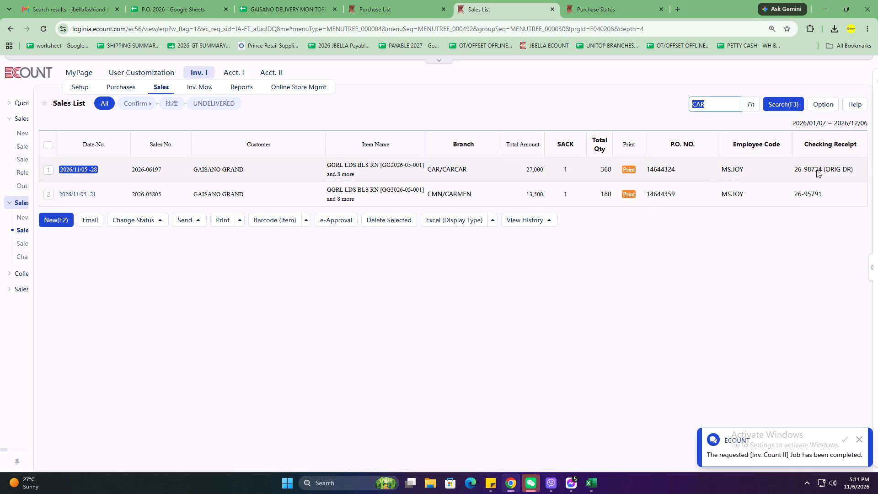
type("BAC")
key("Return")
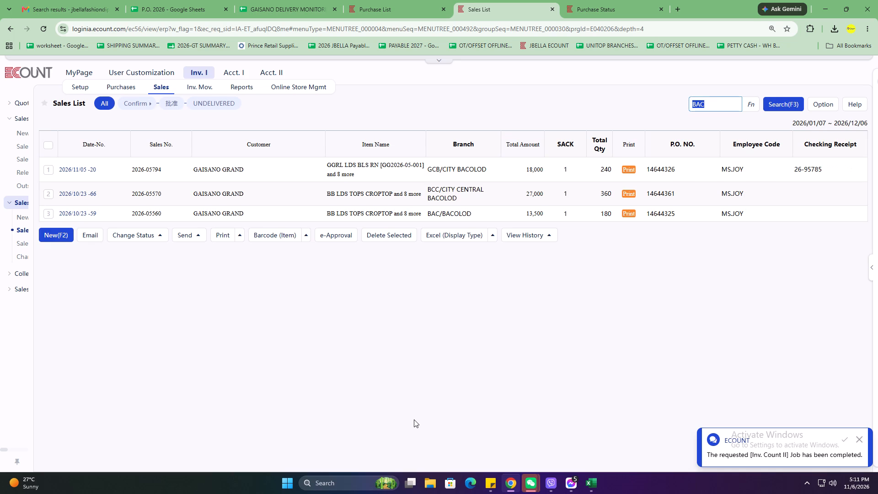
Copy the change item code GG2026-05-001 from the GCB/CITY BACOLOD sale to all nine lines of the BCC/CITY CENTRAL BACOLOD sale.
left_click(87, 172)
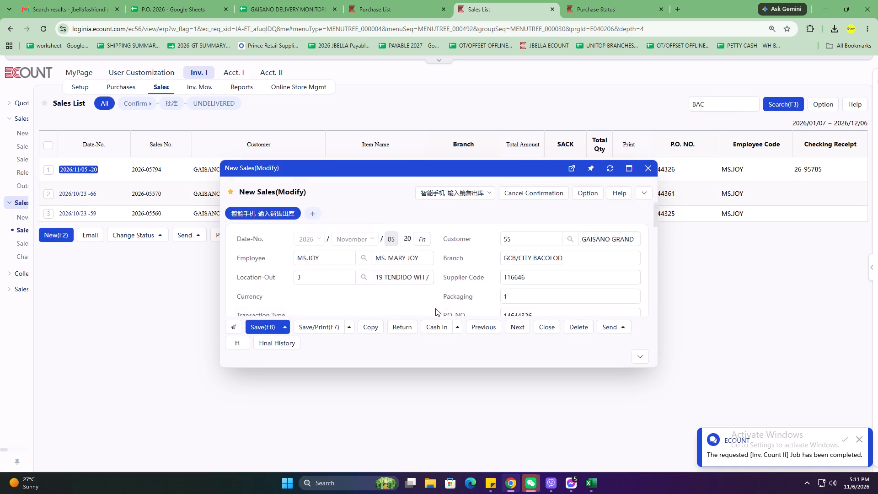
left_click(404, 380)
key("ctrl+c")
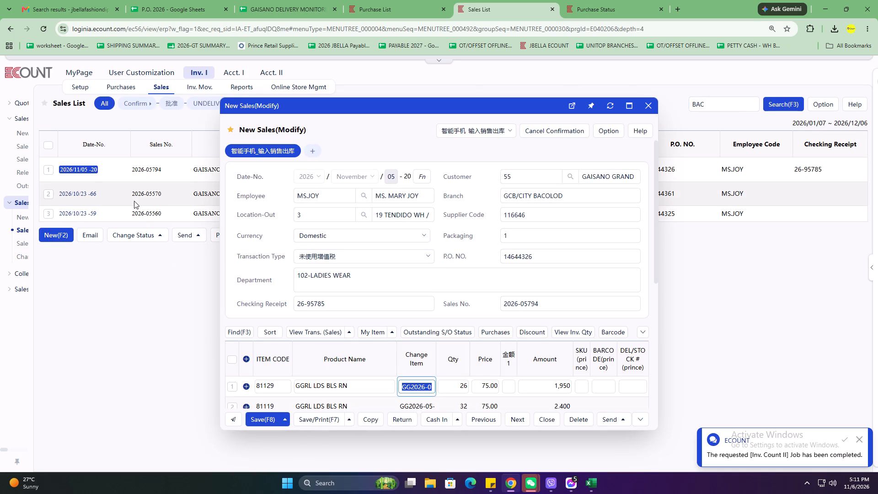
left_click(84, 193)
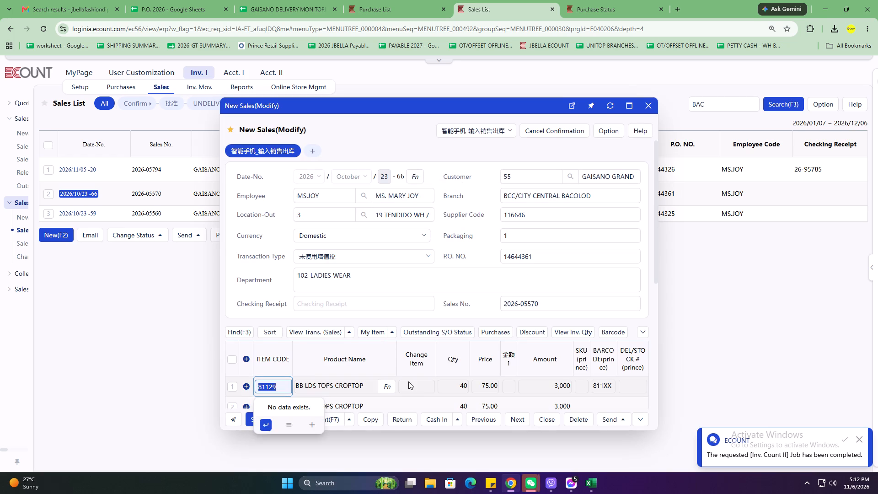
left_click(409, 382)
key("ctrl+v")
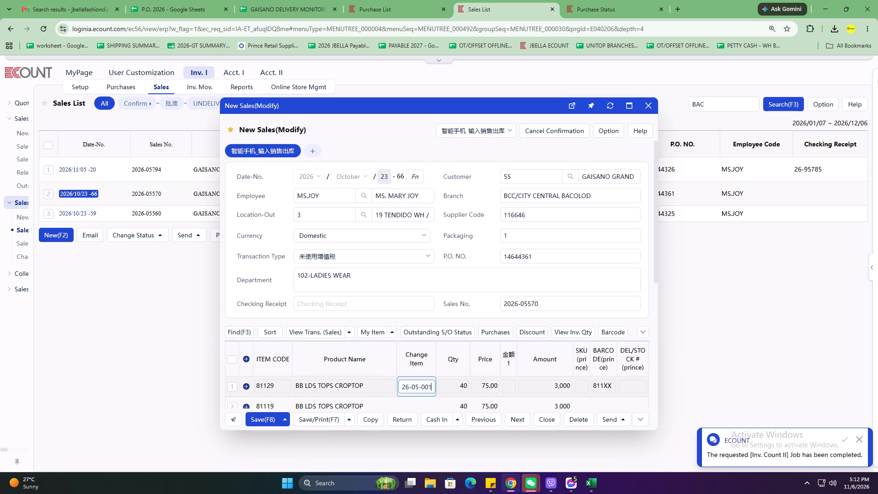
key("Down")
key("Down")
left_click(411, 382)
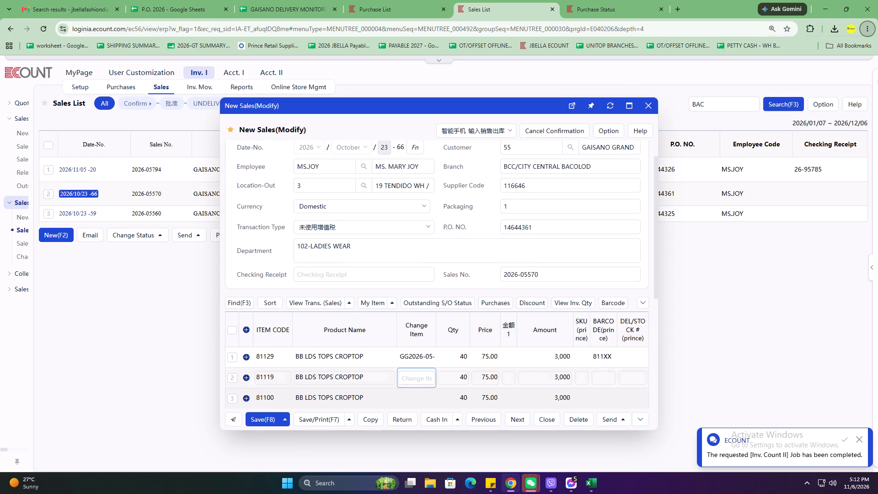
key("ctrl+v")
key("Down")
key("ctrl+v")
key("Down")
key("ctrl+v")
key("Down")
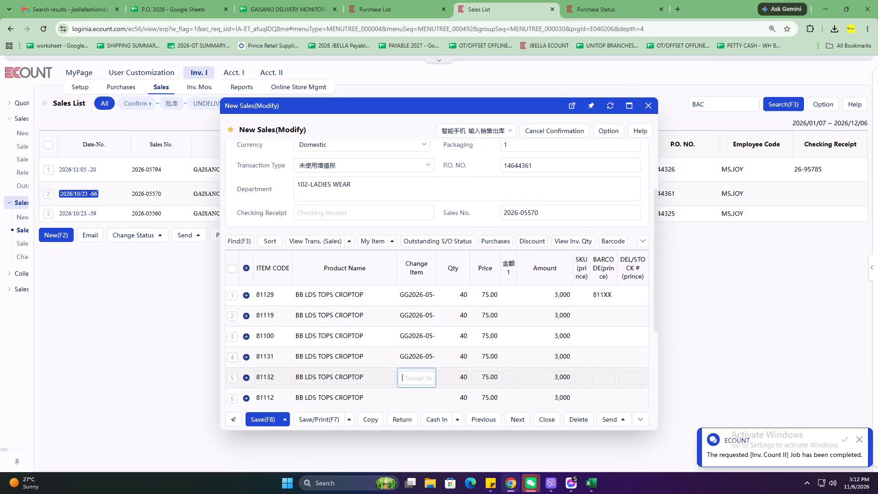
key("ctrl+v")
key("Down")
key("ctrl+v")
key("Down")
key("ctrl+v")
key("Down")
key("ctrl+v")
key("Down")
key("ctrl+v")
key("Down")
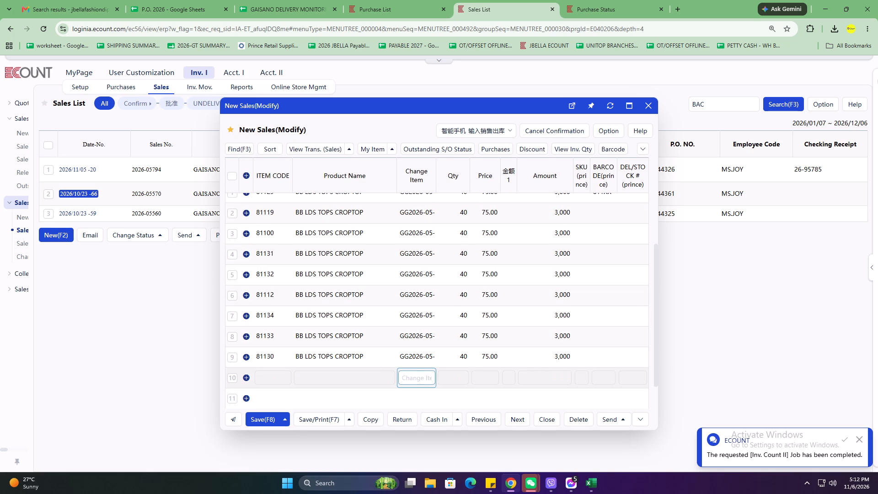
Change the product name on the 81129 line of the BCC/CITY CENTRAL BACOLOD sale to GGRL LDS BLS RN.
scroll(371, 265, "up", 3)
left_click(337, 337)
type("GG")
key("space")
key("BackSpace")
type("RL LDS")
key("space")
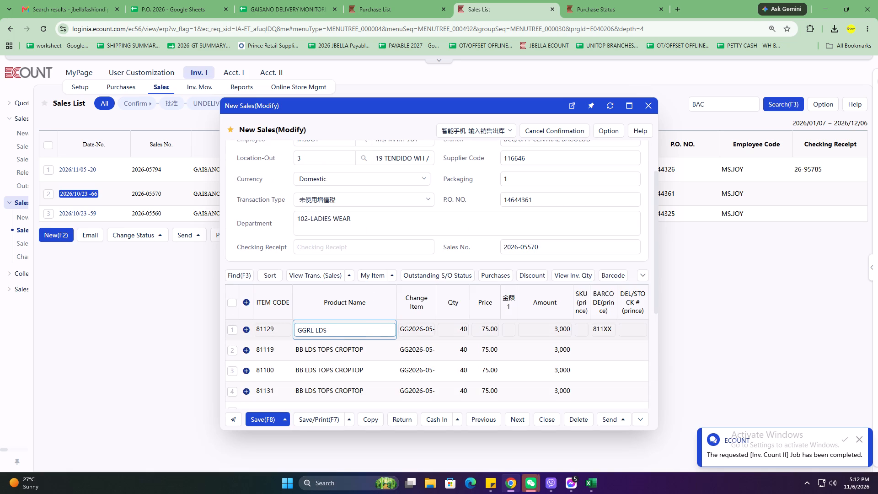
type("BLS RN")
Copy the product name GGRL LDS BLS RN from the 81129 line to the lines from 81119 through 81130 and save the sale.
key("Down")
key("Up")
key("ctrl+c")
key("Down")
key("ctrl+v")
key("Down")
key("ctrl+v")
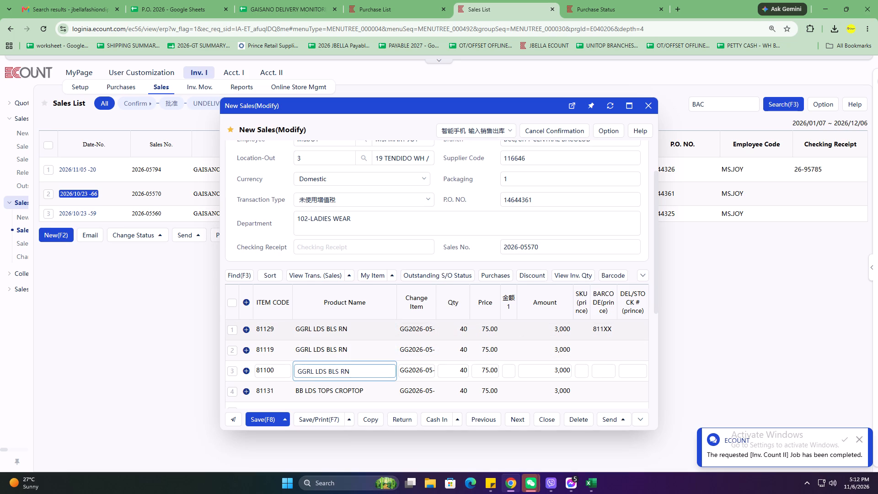
key("Down")
key("ctrl+v")
key("Down")
key("ctrl+v")
key("Down")
key("ctrl+v")
key("Down")
key("ctrl+v")
key("Down")
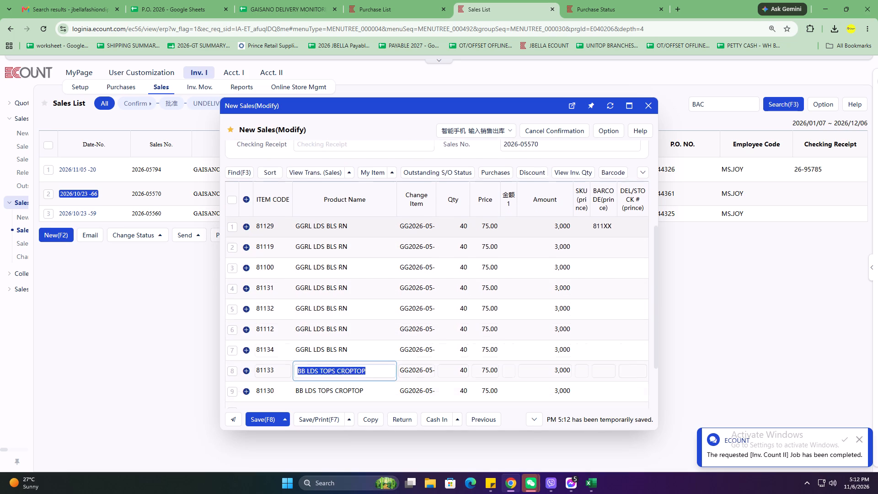
key("ctrl+v")
key("Down")
key("ctrl+v")
left_click(261, 423)
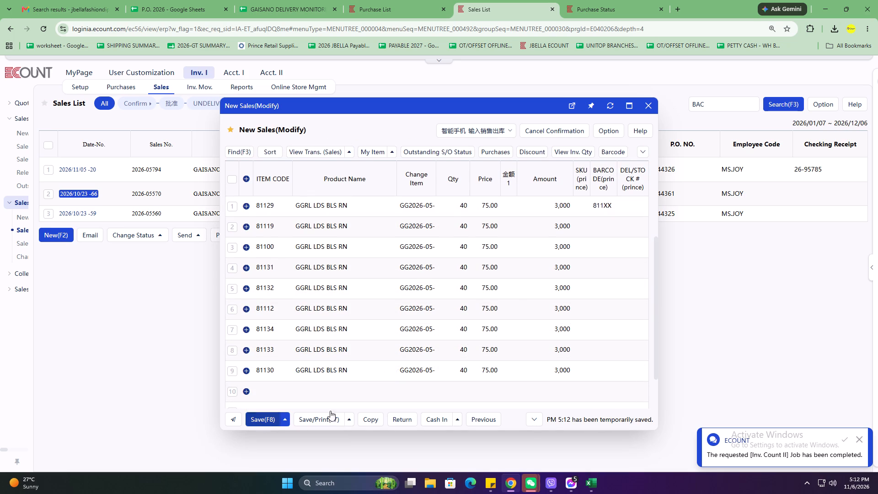
Open the BAC/BACOLOD sale and replace the product name on all nine item lines with GGRL LDS BLS RN.
left_click(87, 213)
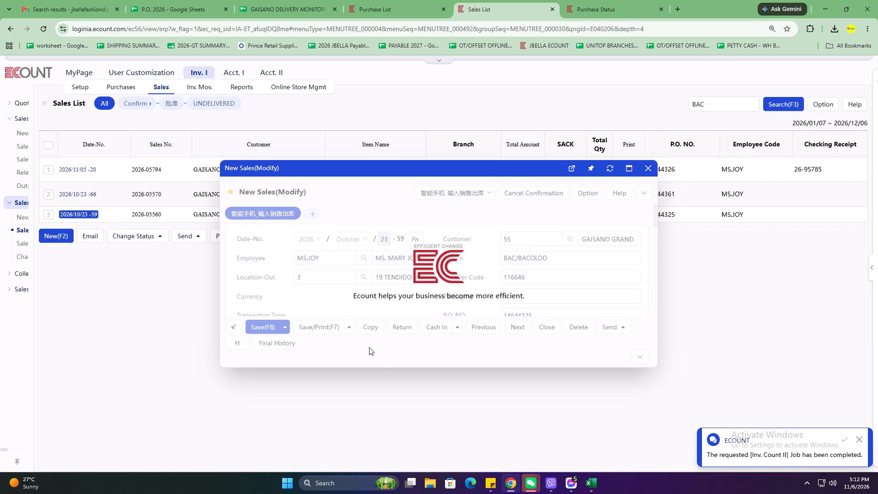
left_click(341, 380)
key("ctrl+v")
key("Down")
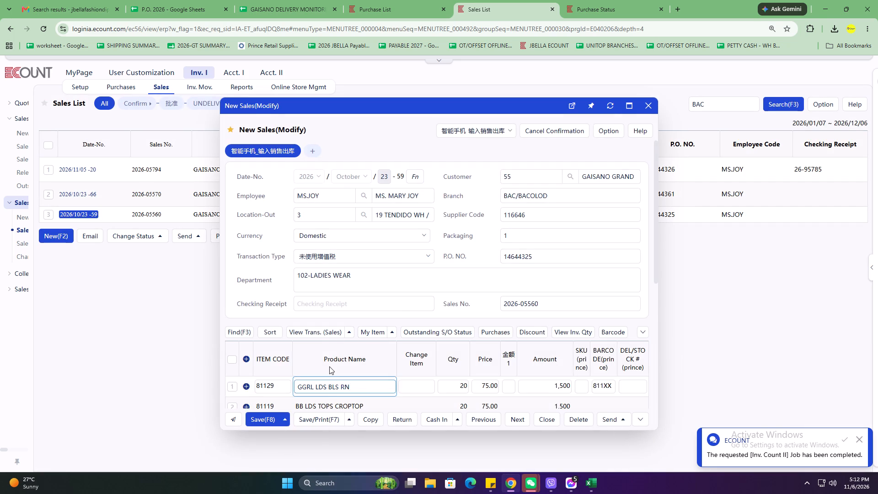
key("ctrl+v")
key("Down")
key("ctrl+v")
key("Down")
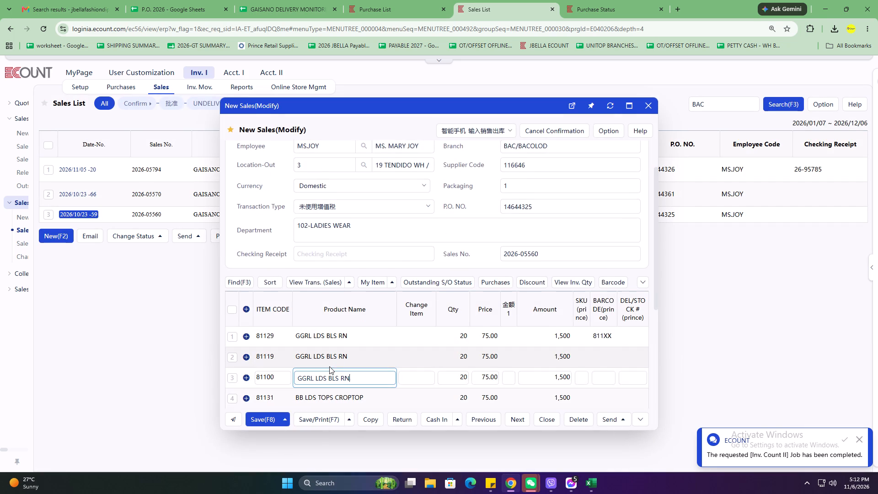
key("ctrl+v")
key("Down")
key("ctrl+v")
key("ctrl+Down")
key("ctrl+v")
key("Down")
key("ctrl+v")
key("Down")
key("ctrl+v")
key("Down")
key("ctrl+v")
key("Down")
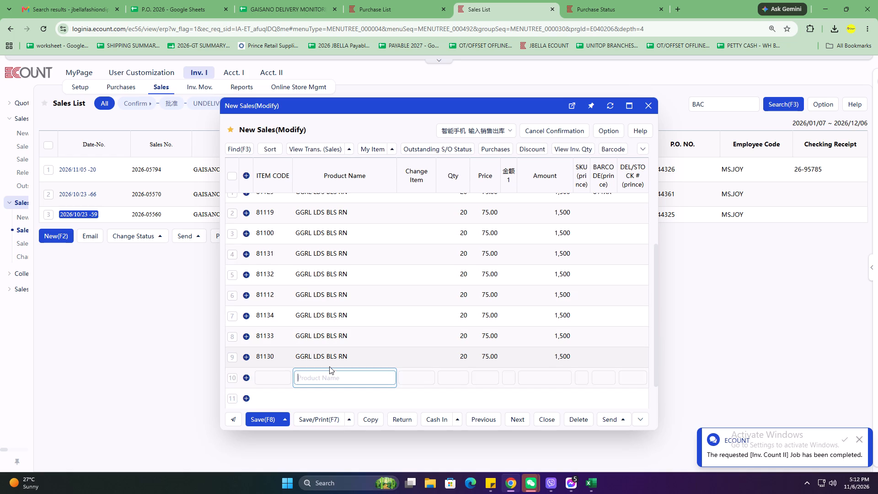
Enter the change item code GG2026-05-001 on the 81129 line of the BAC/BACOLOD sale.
scroll(407, 337, "up", 2)
left_click(421, 290)
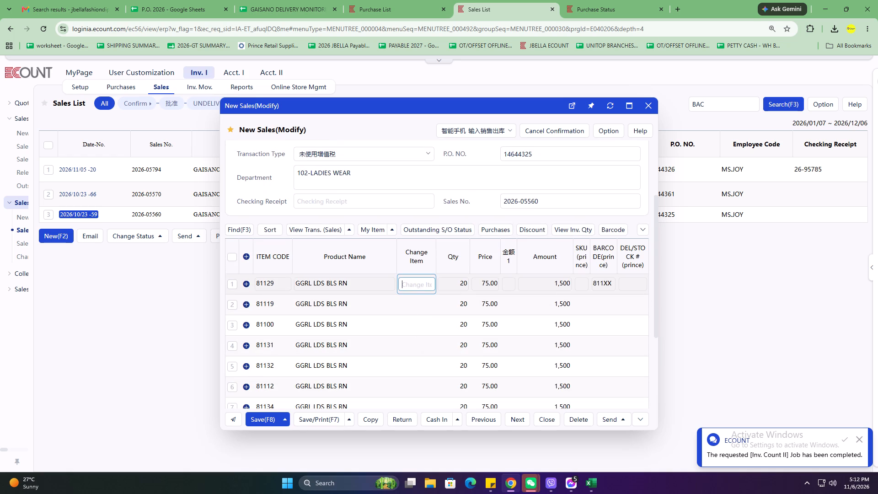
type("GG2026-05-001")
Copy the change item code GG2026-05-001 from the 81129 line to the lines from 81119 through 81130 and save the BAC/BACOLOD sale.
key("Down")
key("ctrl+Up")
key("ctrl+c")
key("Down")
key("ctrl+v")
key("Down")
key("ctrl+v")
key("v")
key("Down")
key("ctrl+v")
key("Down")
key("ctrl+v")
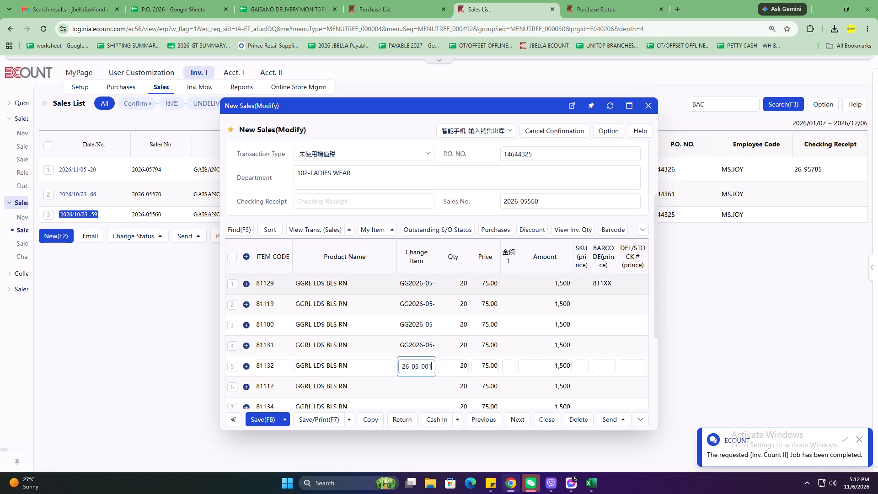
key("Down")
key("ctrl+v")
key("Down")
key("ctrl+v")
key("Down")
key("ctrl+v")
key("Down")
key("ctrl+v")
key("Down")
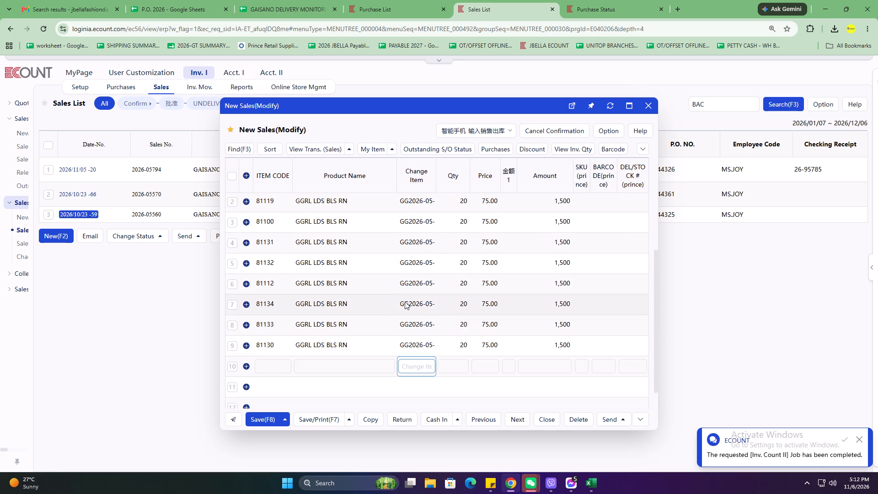
left_click(273, 423)
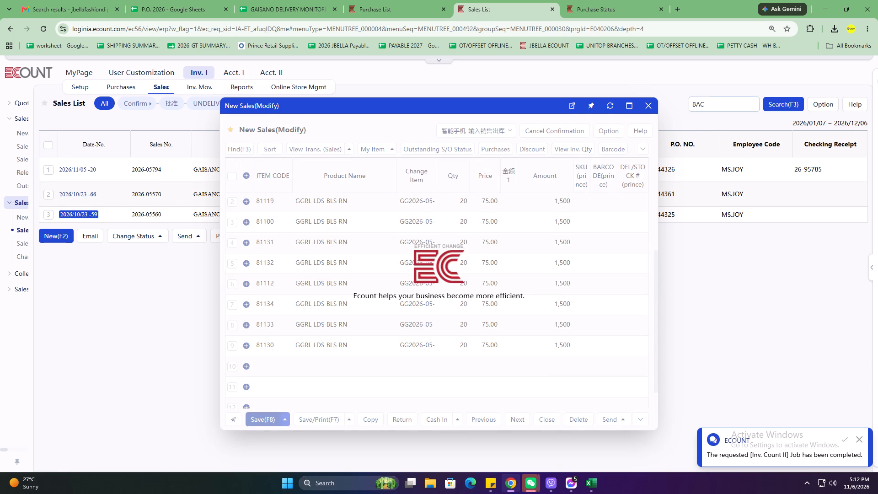
Search the sales list for ROX and open the RXM/ROXAS MARKETPLACE sale.
left_click(730, 110)
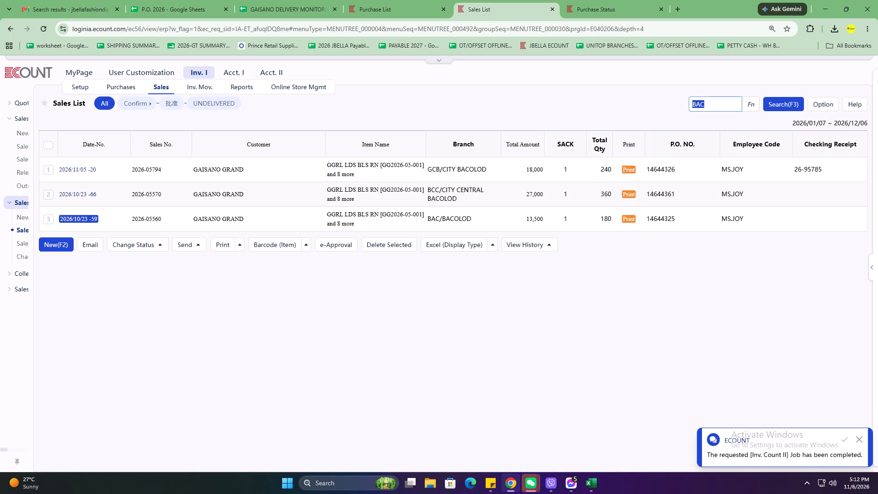
type("ROX")
key("Return")
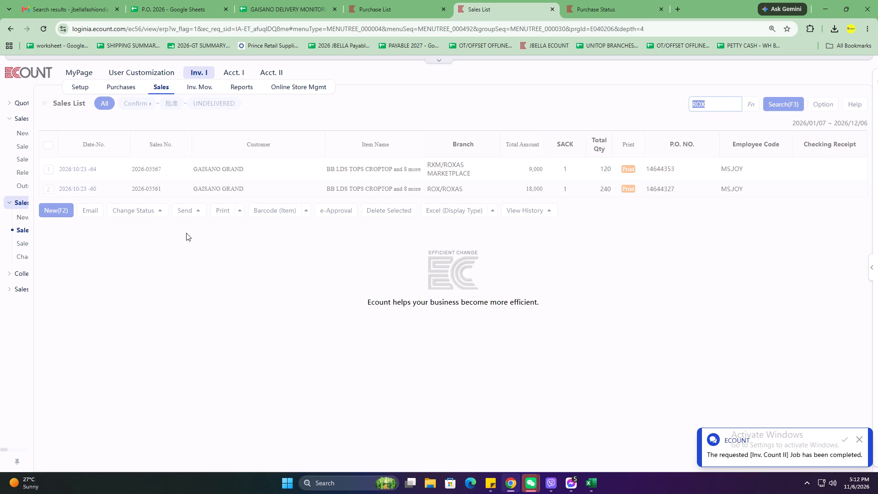
scroll(186, 226, "up", 3)
left_click(78, 169)
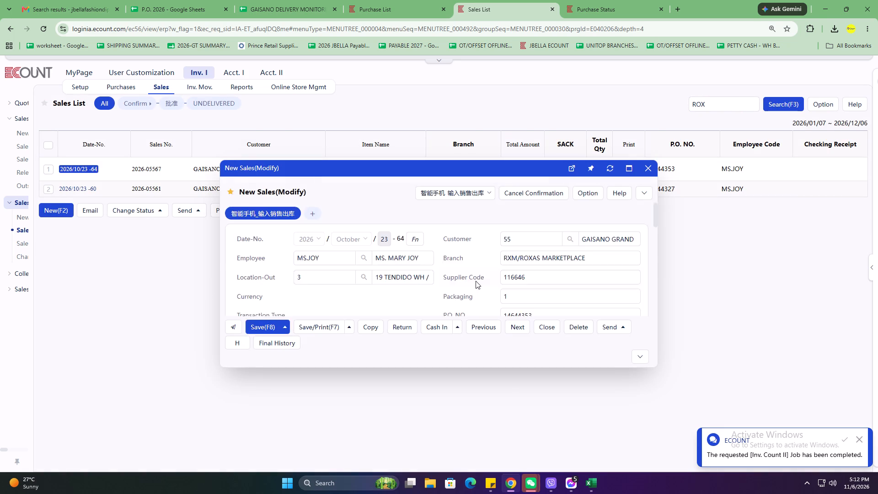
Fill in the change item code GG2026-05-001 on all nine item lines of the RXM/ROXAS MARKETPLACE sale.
scroll(475, 282, "down", 2)
left_click(415, 296)
key("ctrl+v")
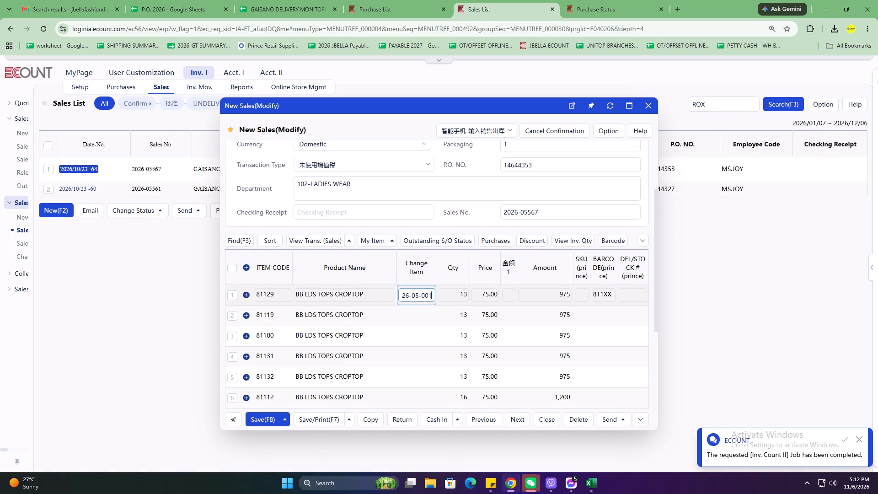
key("Down")
key("ctrl+v")
key("Down")
key("ctrl+v")
key("Down")
key("ctrl+v")
key("Down")
key("ctrl+v")
key("Down")
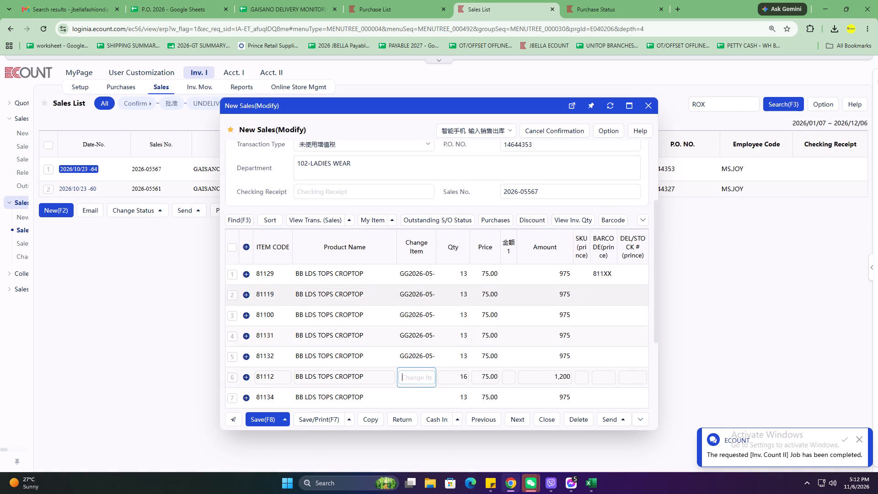
key("ctrl+v")
key("Down")
key("ctrl+v")
key("Down")
key("ctrl+v")
key("Down")
key("ctrl+v")
key("Down")
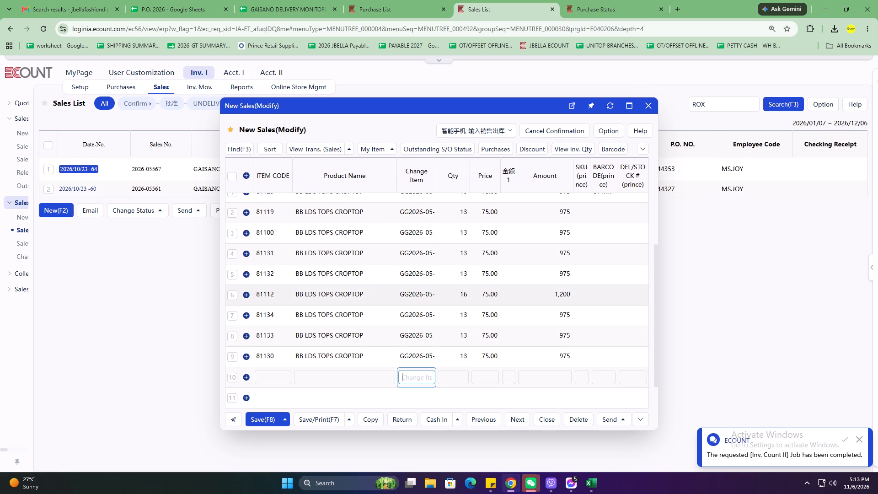
Change the product name on the 81129 line of the RXM/ROXAS MARKETPLACE sale to GGRL LDS BLS RN.
scroll(414, 295, "down", 7)
scroll(414, 304, "up", 7)
left_click(348, 387)
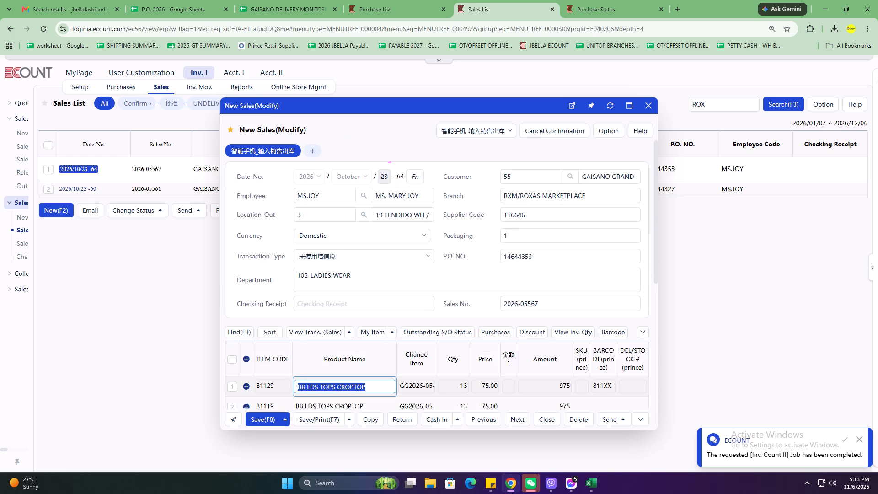
type("GG")
key("space")
key("BackSpace")
type("RL LDS")
key("space")
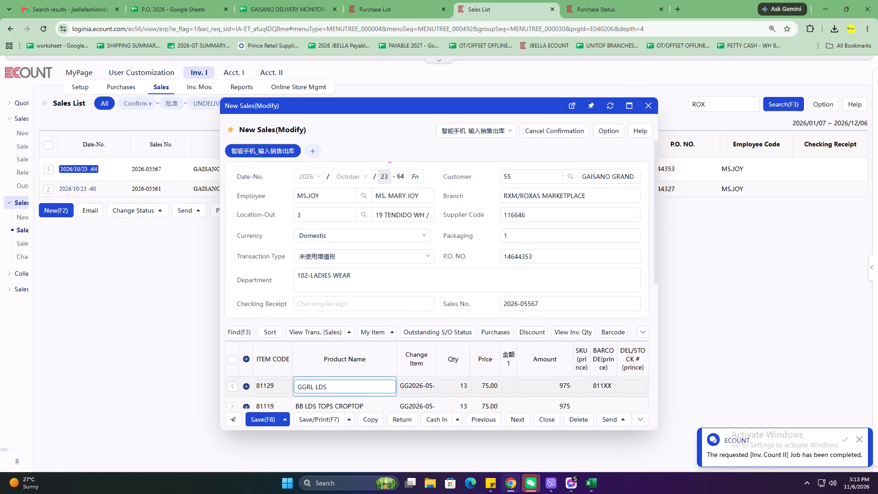
type("BLS RN")
Copy the product name GGRL LDS BLS RN from the 81129 line to the lines from 81119 through 81130 and save the sale.
key("Down")
key("Up")
key("ctrl+c")
key("Down")
key("ctrl+v")
key("Down")
key("ctrl+v")
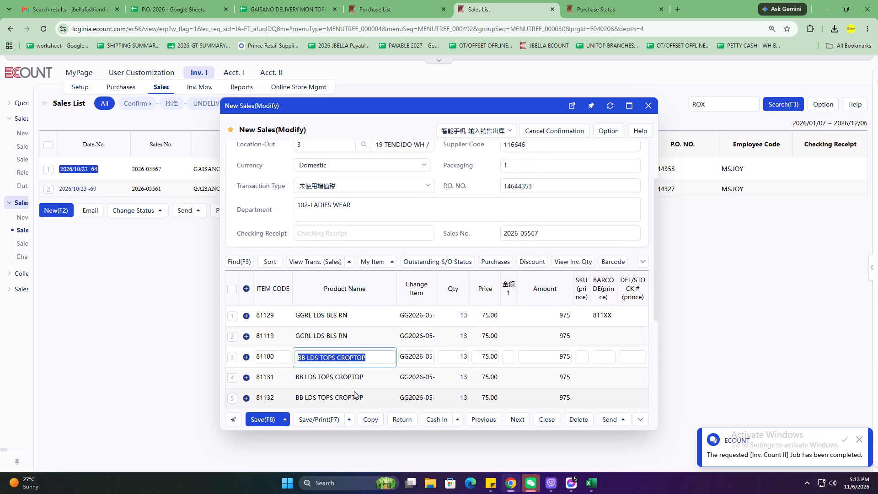
key("Down")
key("ctrl+v")
key("Down")
key("ctrl+v")
key("Down")
key("ctrl+v")
key("Down")
key("ctrl+v")
key("Down")
key("ctrl+v")
key("Down")
key("ctrl+v")
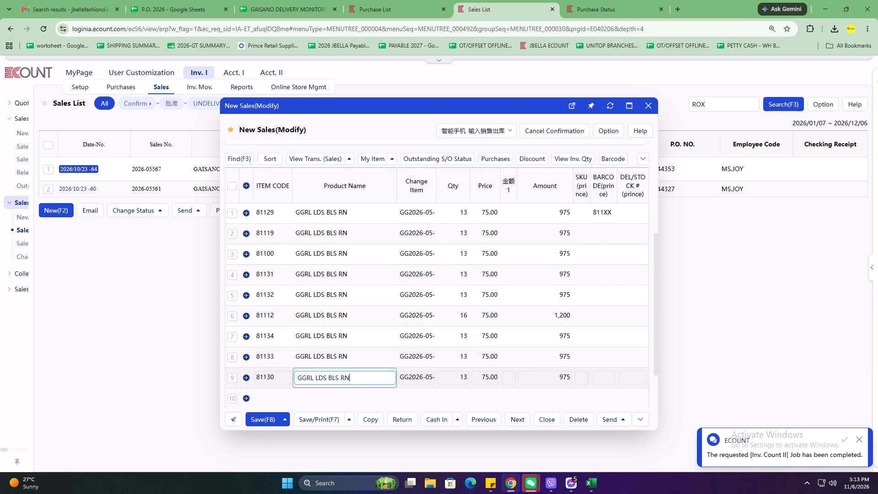
left_click(269, 419)
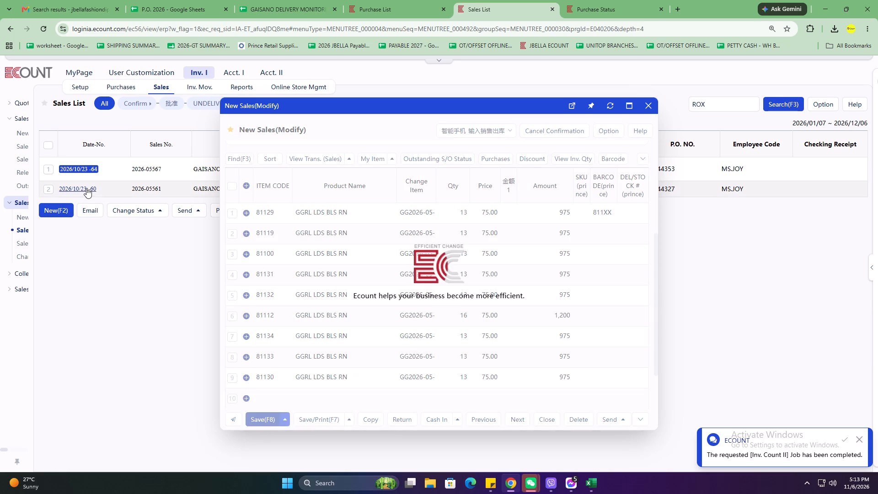
Open the ROX/ROXAS sale and replace the product name on all nine item lines with GGRL LDS BLS RN.
left_click(86, 188)
left_click(72, 190)
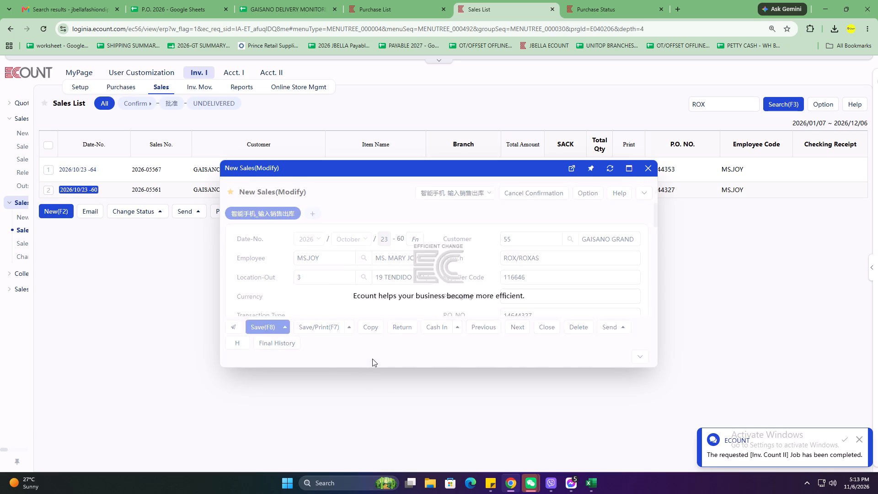
left_click(348, 381)
key("ctrl+v")
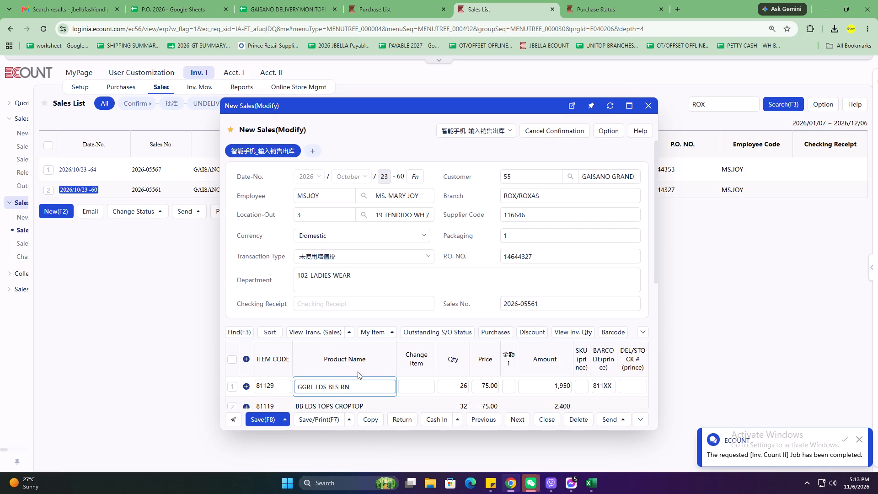
key("Down")
key("ctrl+v")
key("Down")
key("ctrl+v")
key("Down")
key("ctrl+v")
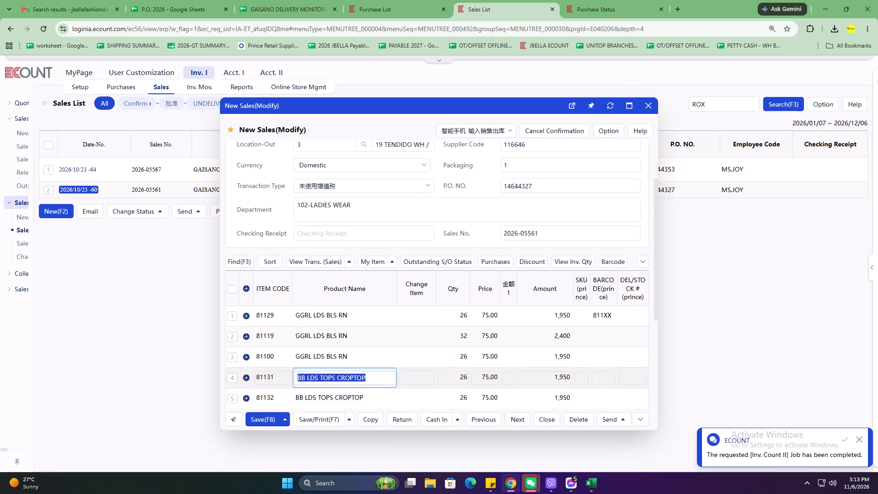
key("Down")
key("v")
key("Down")
key("ctrl+v")
key("Up")
key("ctrl+v")
key("Down")
key("Down")
key("ctrl+v")
key("Down")
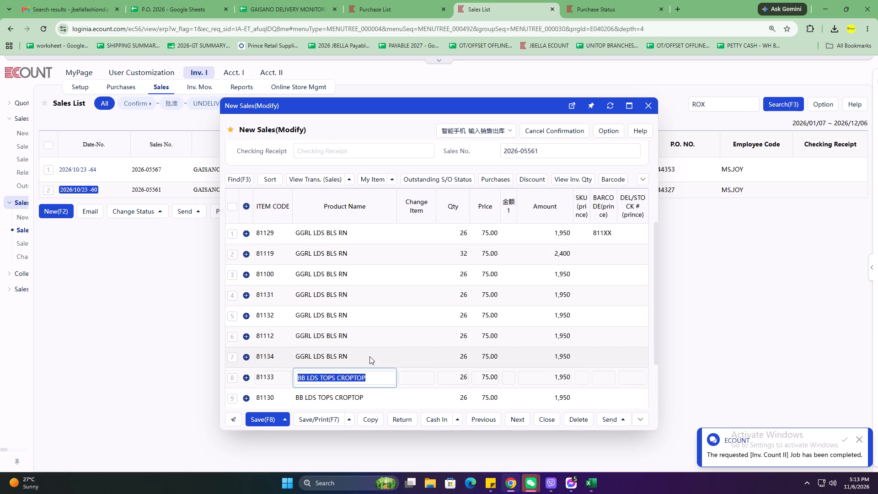
key("ctrl+v")
key("Down")
key("ctrl+v")
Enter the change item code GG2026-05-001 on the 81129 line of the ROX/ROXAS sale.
scroll(373, 354, "up", 3)
left_click(421, 354)
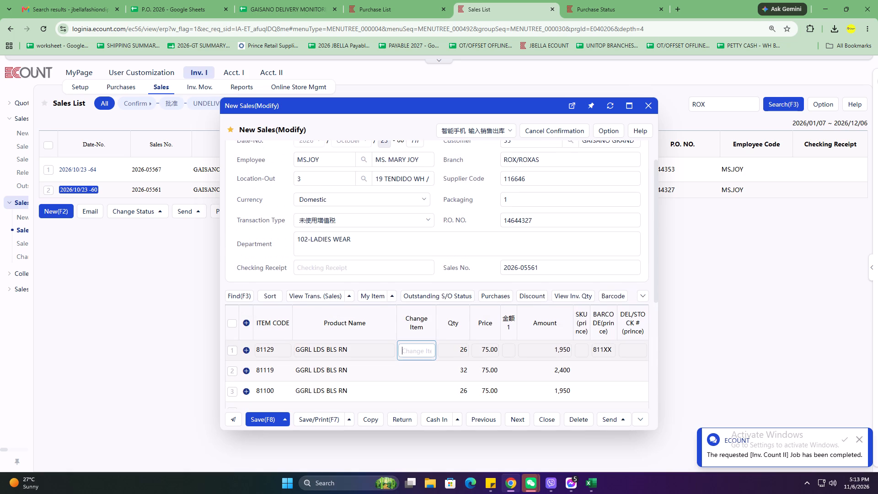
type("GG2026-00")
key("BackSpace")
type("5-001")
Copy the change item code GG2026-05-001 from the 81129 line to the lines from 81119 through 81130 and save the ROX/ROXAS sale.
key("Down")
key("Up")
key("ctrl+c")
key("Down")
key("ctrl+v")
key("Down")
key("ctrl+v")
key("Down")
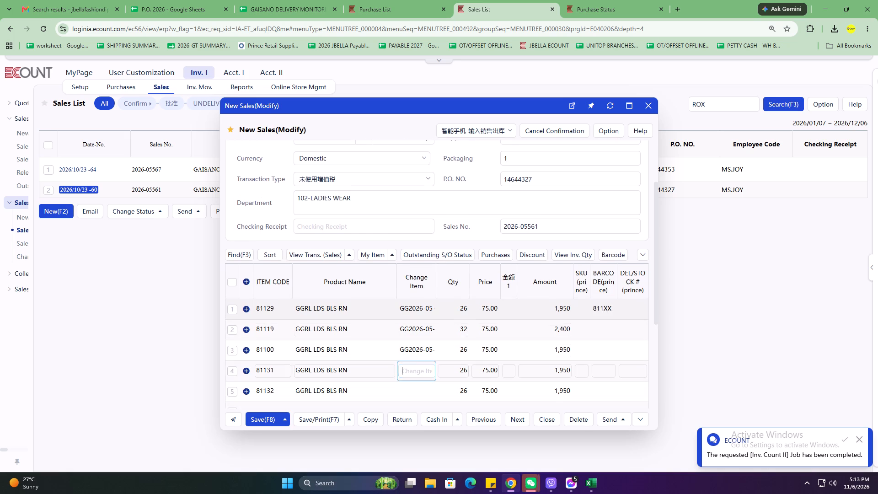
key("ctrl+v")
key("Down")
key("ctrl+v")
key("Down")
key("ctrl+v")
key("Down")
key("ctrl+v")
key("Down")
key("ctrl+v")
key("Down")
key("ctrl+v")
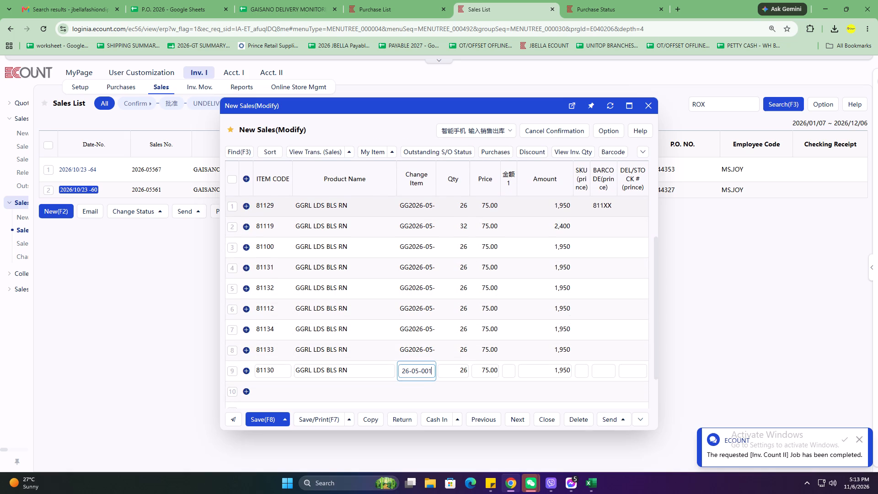
scroll(471, 367, "down", 4)
left_click(459, 369)
left_click(262, 416)
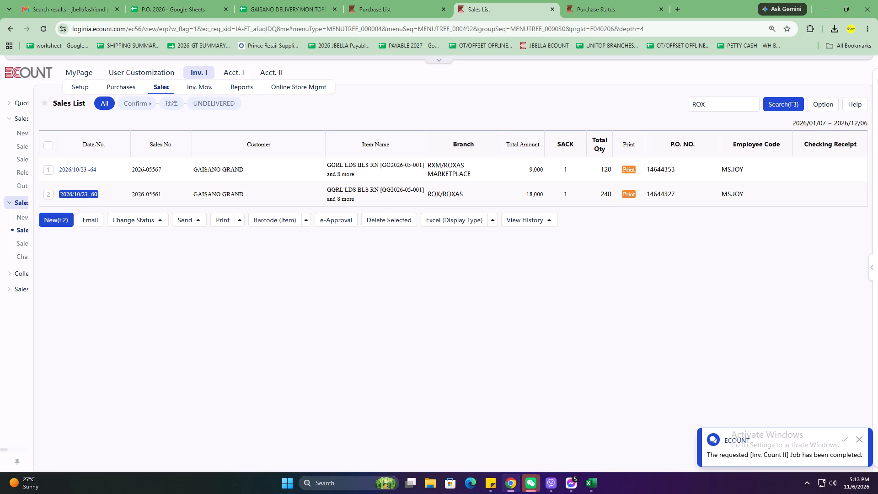
Search the sales list for PNB and open the PNB/PANABO sale.
left_click(723, 104)
type("PNB")
key("Return")
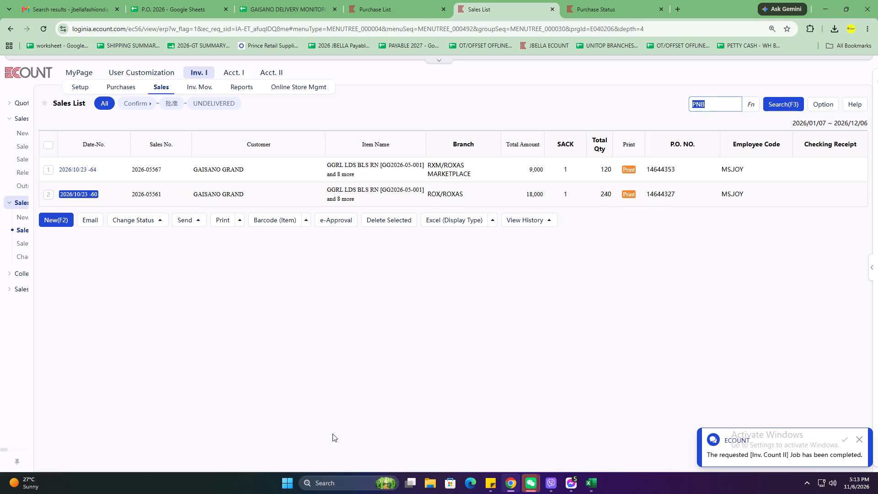
scroll(128, 375, "up", 1)
left_click(77, 166)
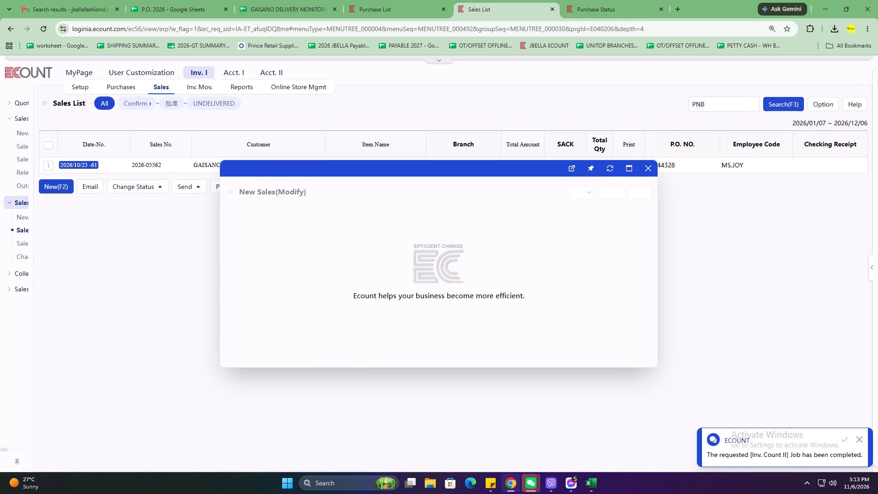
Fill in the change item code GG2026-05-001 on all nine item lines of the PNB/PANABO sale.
left_click(421, 377)
key("ctrl+v")
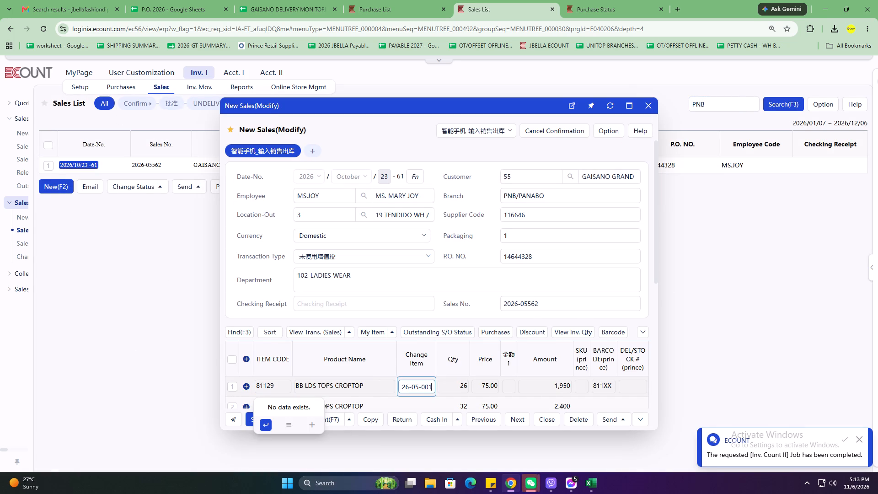
key("Down")
key("ctrl+v")
key("ctrl+Down")
key("ctrl+v")
key("Down")
key("ctrl+v")
key("Down")
key("ctrl+v")
key("Down")
key("ctrl+v")
key("Down")
key("ctrl+v")
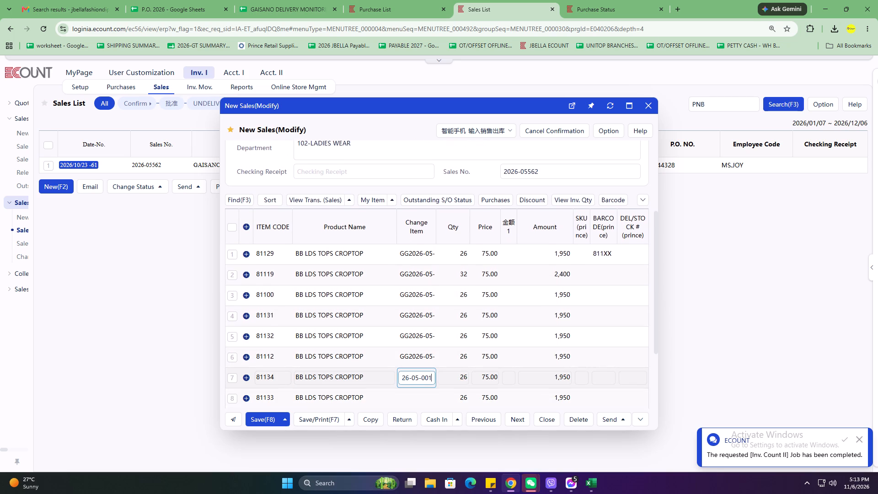
key("Down")
key("ctrl+v")
key("Down")
key("ctrl+v")
Change the product name on the 81129 line of the PNB/PANABO sale to GGRL LDS BLS RN.
scroll(432, 387, "up", 3)
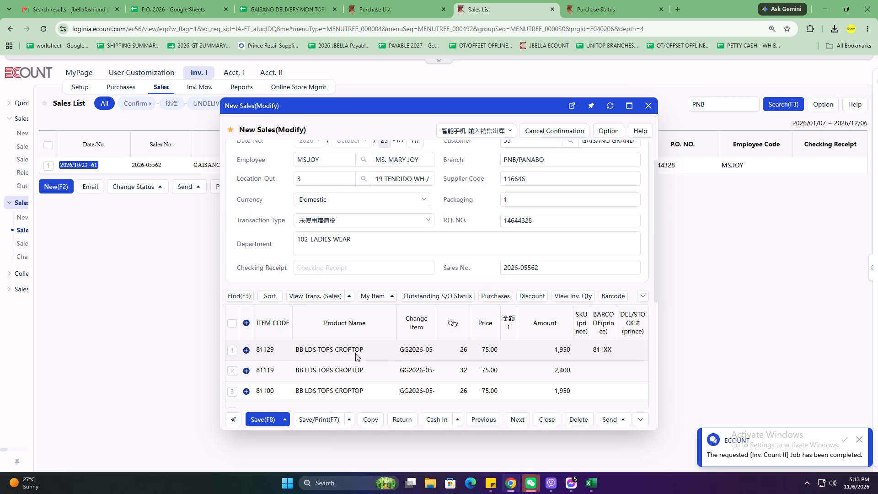
left_click(355, 353)
type("GGRL LDS BLS RN")
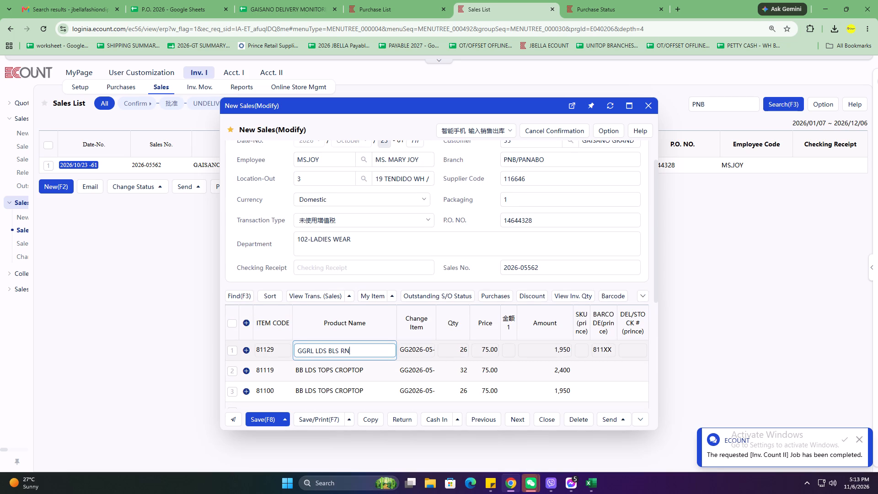
Copy the product name GGRL LDS BLS RN from the 81129 line to the lines from 81119 through 81130 and save the PNB/PANABO sale.
key("Down")
key("Up")
key("ctrl+c")
key("Down")
key("ctrl+v")
key("Down")
key("ctrl+v")
key("Down")
key("ctrl+v")
key("Down")
key("ctrl+v")
key("Down")
key("ctrl+v")
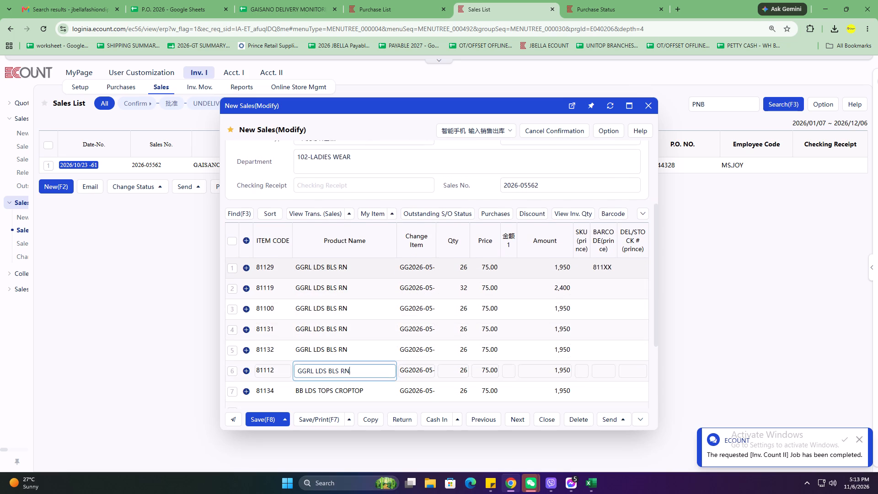
key("Down")
key("ctrl+v")
key("Down")
key("ctrl+v")
key("Down")
key("ctrl+v")
key("Down")
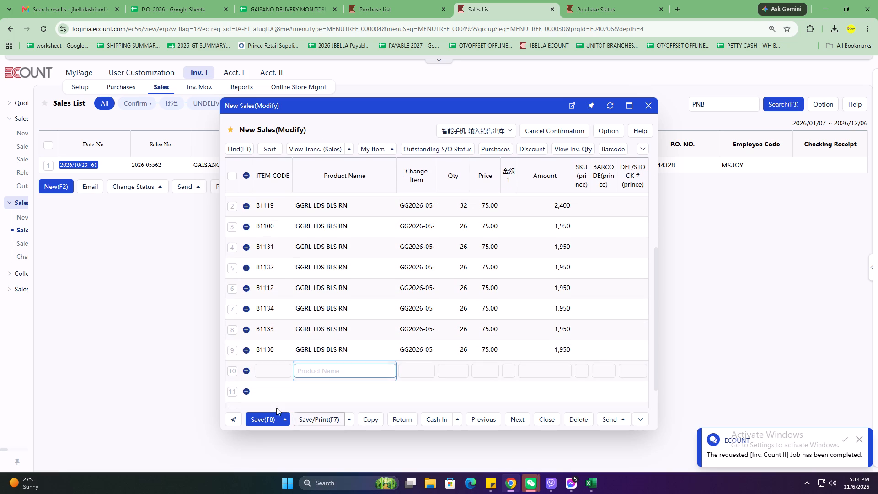
double_click(269, 414)
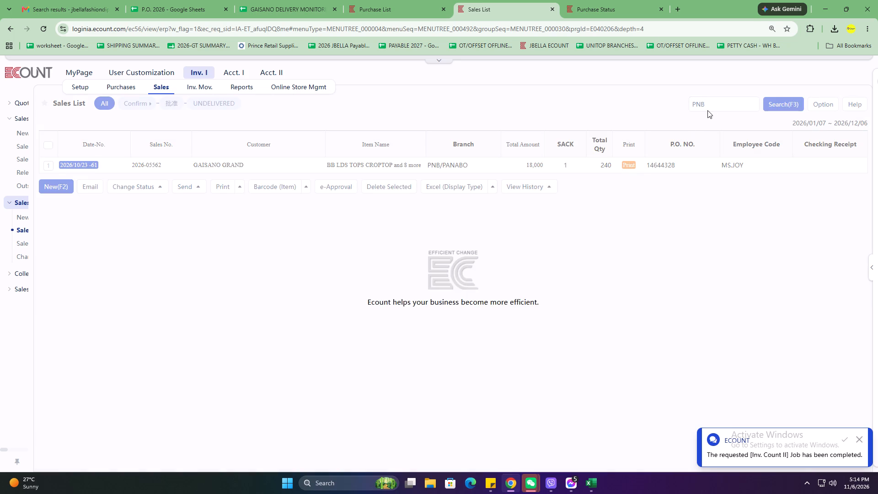
Search the sales list for DIG and open the DIG/DIGOS sale.
left_click(711, 105)
type("DIG")
key("Return")
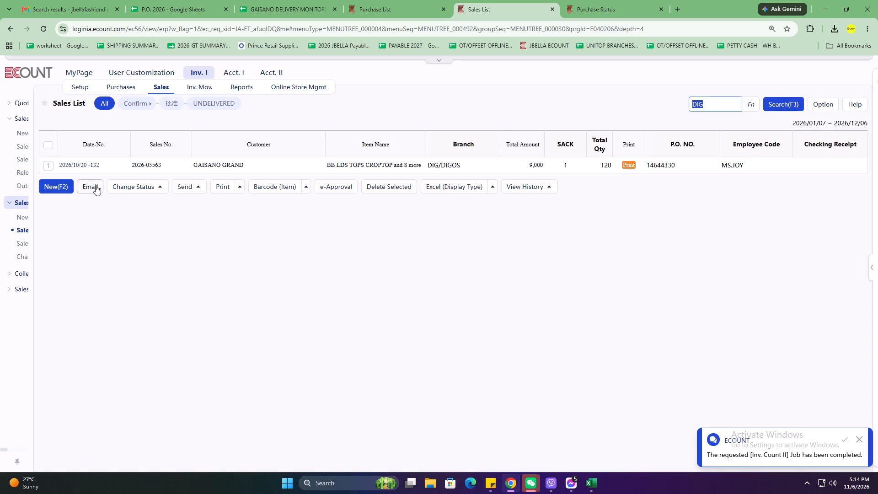
left_click(94, 166)
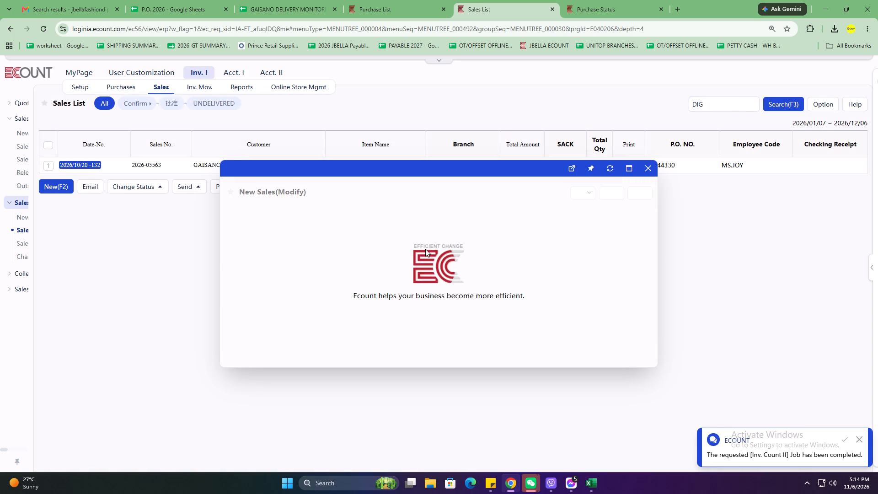
Change the product name to GGRL LDS BLS RN on all nine item lines of the DIG/DIGOS sale.
left_click(344, 385)
key("ctrl+v")
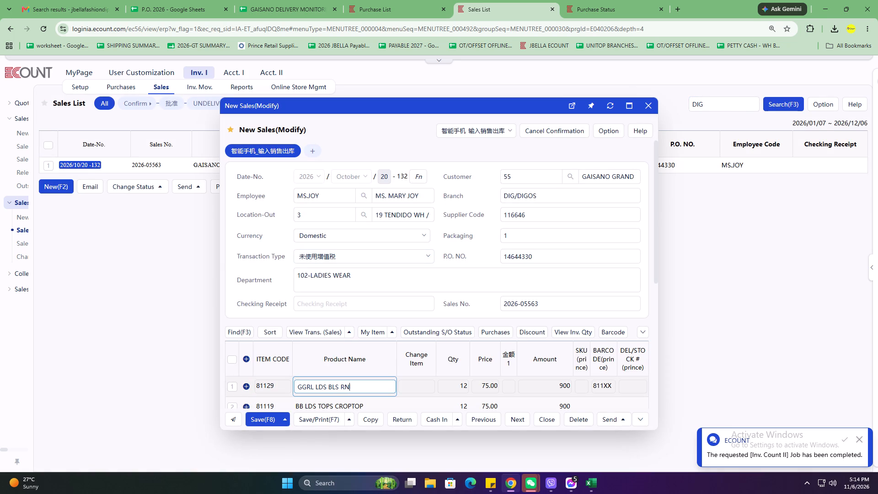
key("Left")
key("Down")
key("ctrl+v")
key("ctrl+Down")
key("ctrl+v")
key("Down")
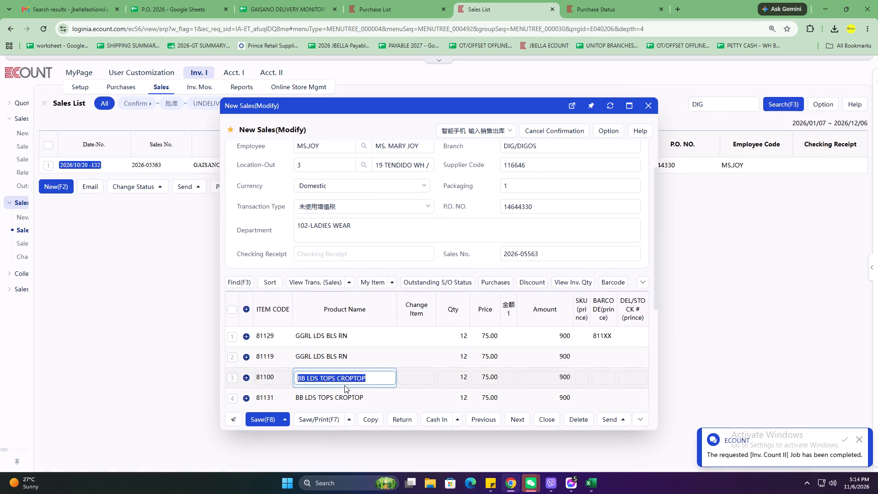
key("ctrl+v")
key("Down")
key("ctrl+v")
key("Down")
key("ctrl+v")
key("Down")
key("ctrl+v")
key("Down")
key("ctrl+v")
key("Down")
key("ctrl+v")
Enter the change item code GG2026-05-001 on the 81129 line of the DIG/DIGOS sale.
key("Up")
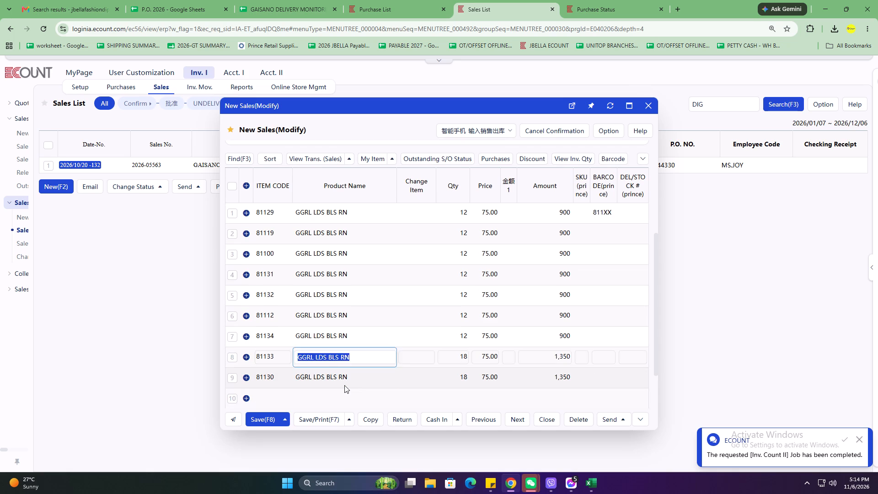
key("Up")
key("Up")
key("Up")
key("Up")
key("Up")
key("Up")
key("Up")
key("Return")
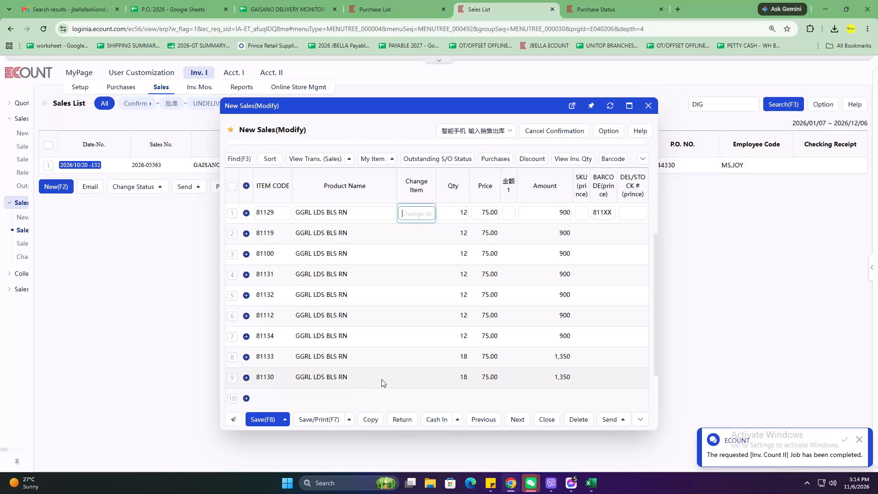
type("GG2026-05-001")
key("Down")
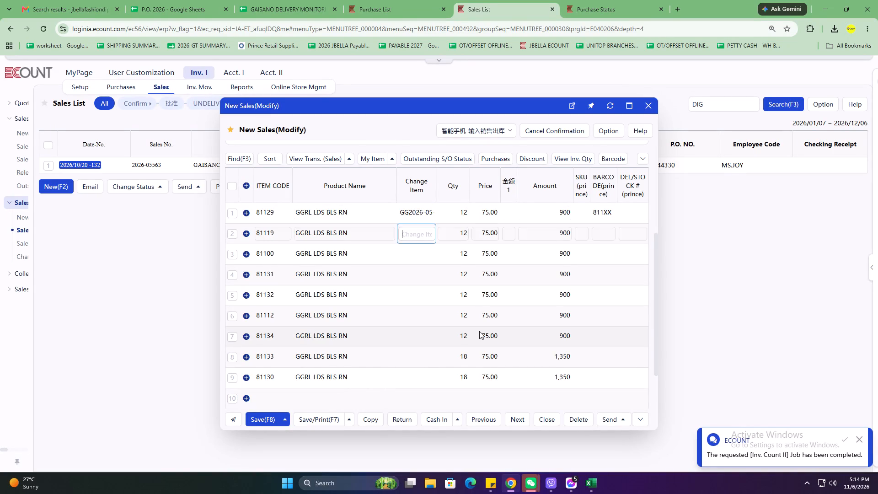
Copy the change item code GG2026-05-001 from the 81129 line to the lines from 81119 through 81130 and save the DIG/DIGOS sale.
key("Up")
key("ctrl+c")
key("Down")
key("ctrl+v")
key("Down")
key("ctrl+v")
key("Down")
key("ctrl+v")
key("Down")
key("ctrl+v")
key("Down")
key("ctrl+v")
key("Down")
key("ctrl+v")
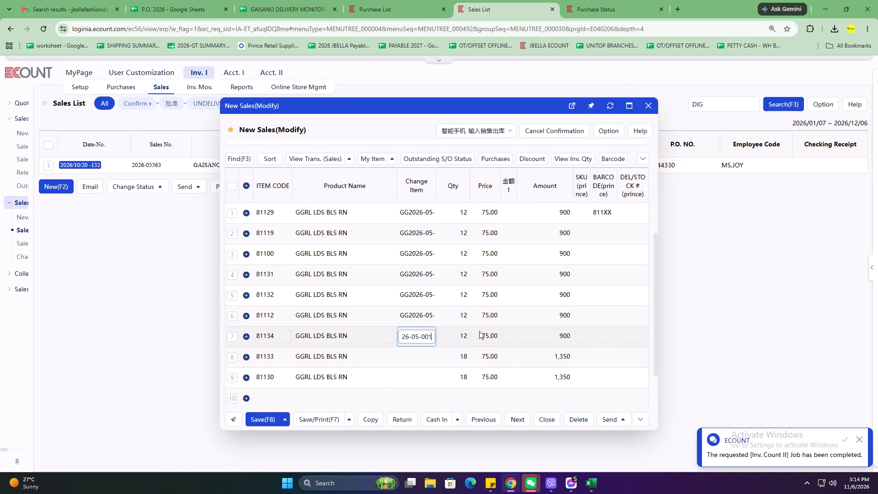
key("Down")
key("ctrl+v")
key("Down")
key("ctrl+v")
left_click(271, 423)
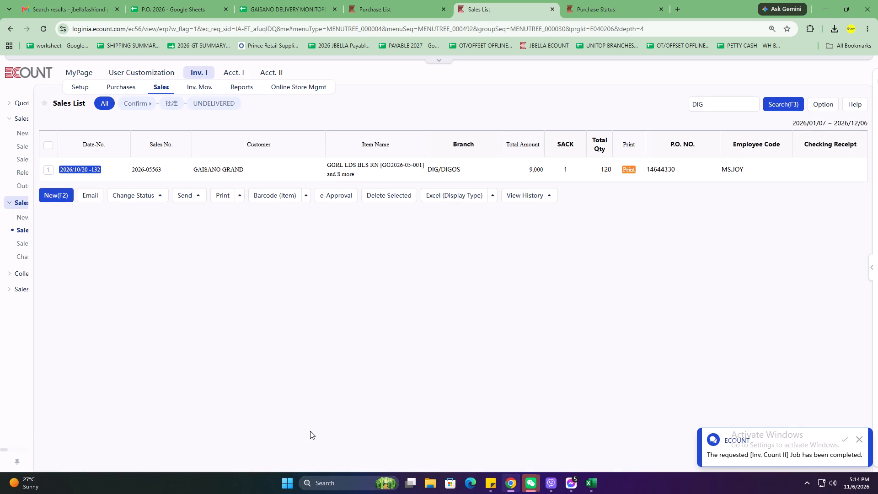
Search the sales list for SFO and open the SFO/SAN FRANCISCO sale.
left_click(737, 110)
type("SFO")
key("Return")
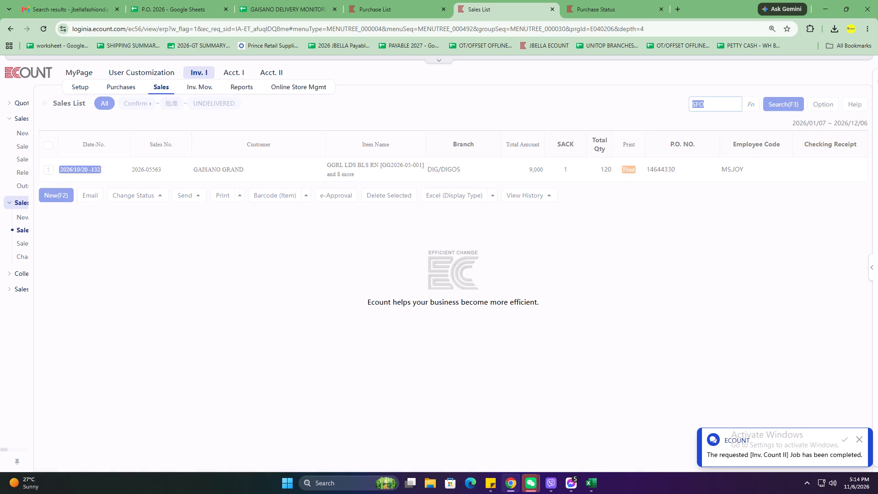
left_click(89, 166)
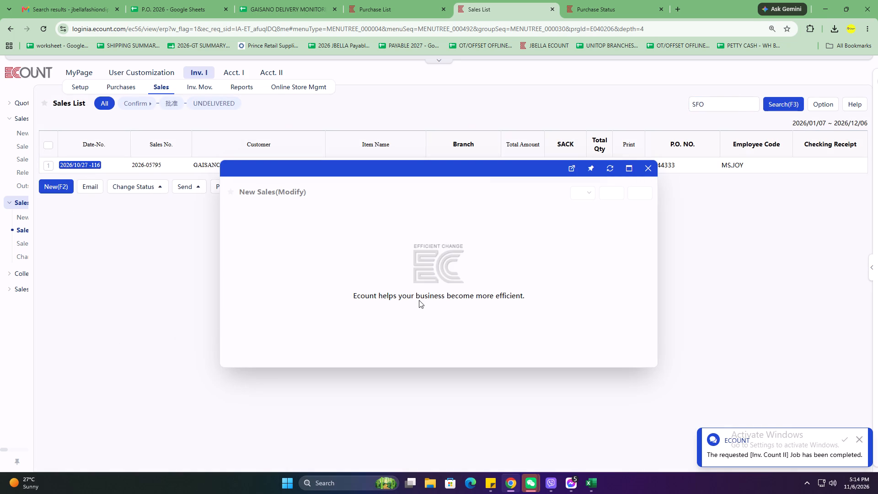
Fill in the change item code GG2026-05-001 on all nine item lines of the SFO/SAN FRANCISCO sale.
scroll(396, 311, "down", 2)
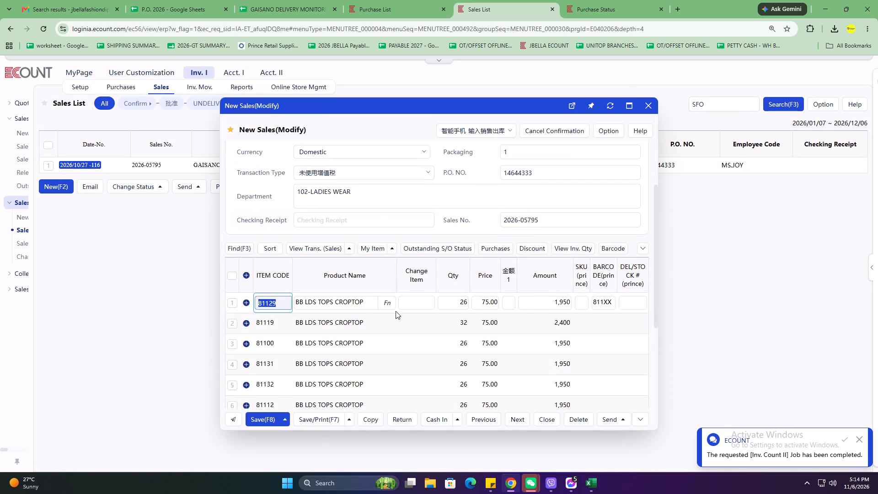
left_click(412, 301)
key("ctrl+v")
key("Down")
key("ctrl+v")
key("Down")
key("ctrl+v")
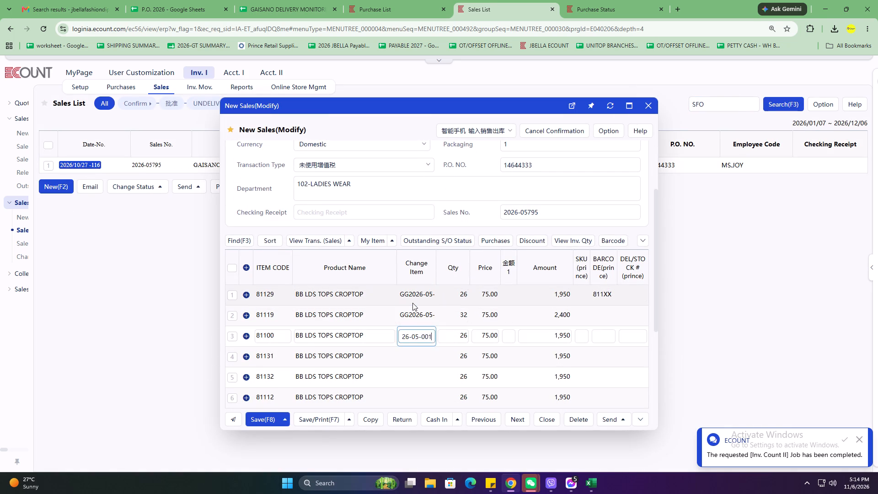
key("Down")
key("ctrl+v")
key("Down")
key("ctrl+v")
key("Down")
key("ctrl+v")
key("ctrl+Down")
key("ctrl+v")
key("Down")
key("ctrl+v")
key("Down")
key("ctrl+v")
key("Down")
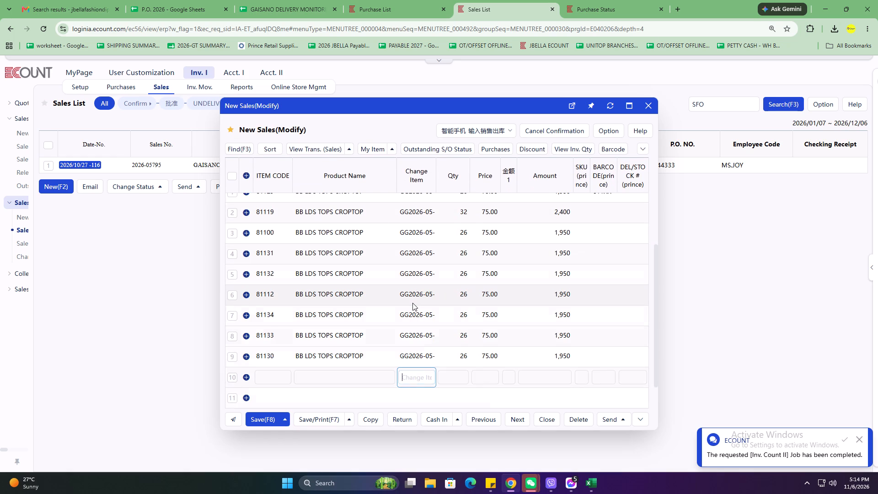
Change the product name on the 81129 line of the SFO/SAN FRANCISCO sale to GGRL LDS BLS RN.
scroll(412, 287, "up", 2)
left_click(329, 285)
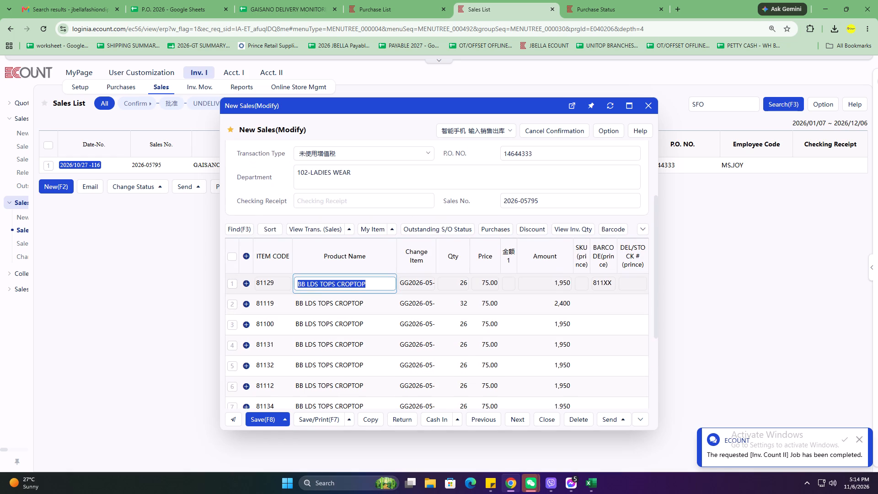
type("GGRL LDS BLS RN")
key("Down")
Copy the product name GGRL LDS BLS RN from the 81129 line to the lines from 81119 through 81130 and save the SFO/SAN FRANCISCO sale.
key("Up")
key("ctrl+c")
key("Down")
key("ctrl+v")
key("Down")
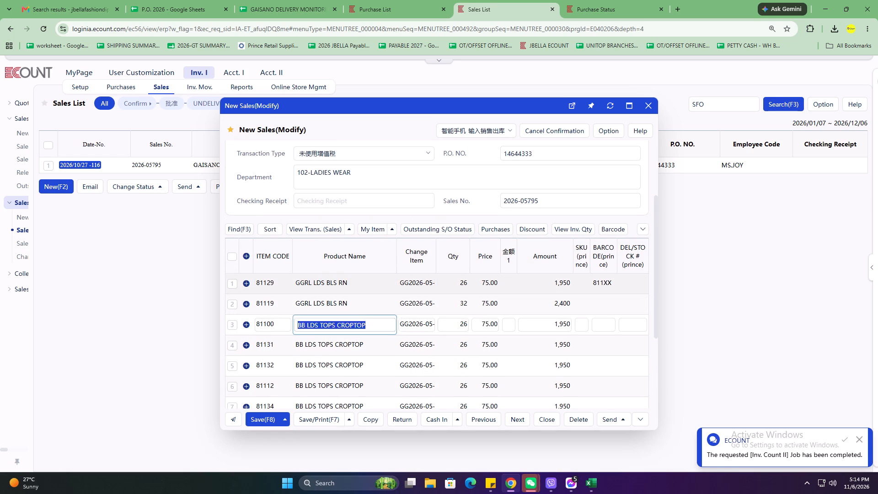
key("ctrl+v")
key("Down")
key("ctrl+v")
key("Down")
key("ctrl+v")
key("Down")
key("ctrl+v")
key("Down")
key("ctrl+v")
key("ctrl+Down")
key("ctrl+v")
key("Down")
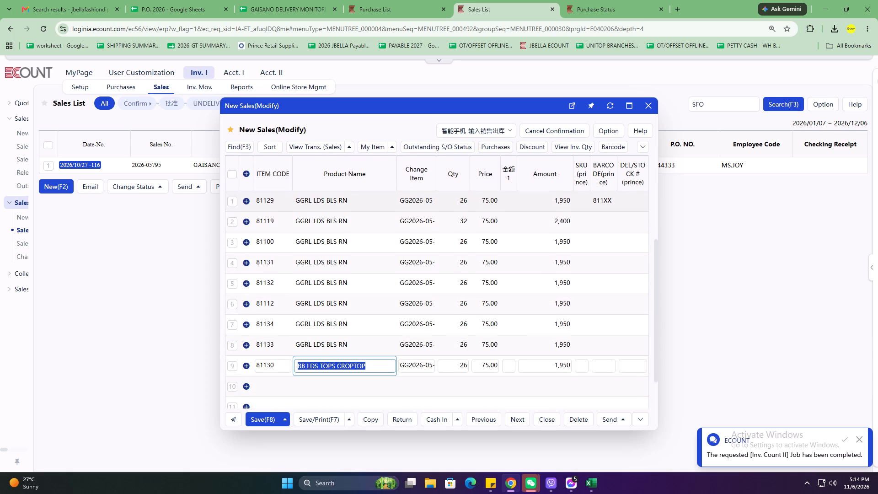
key("ctrl+v")
left_click(261, 418)
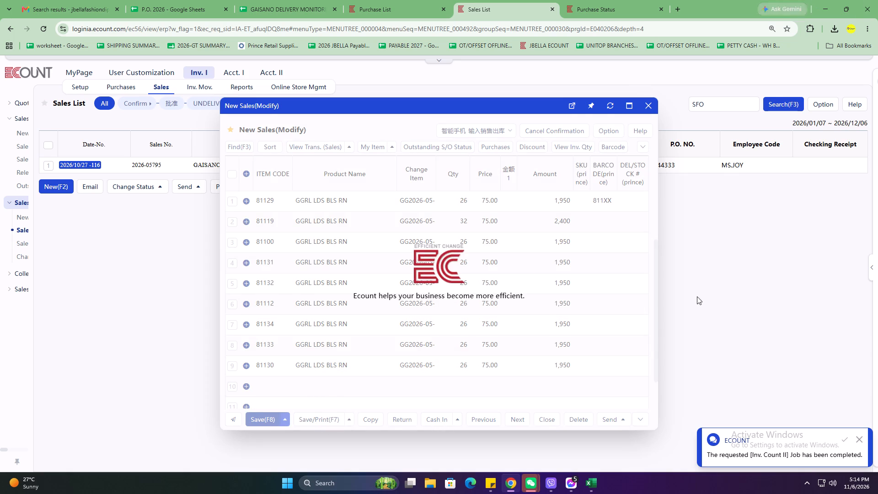
Search the sales list for MNG and open the MNG/MINGLANILLA sale.
left_click(718, 104)
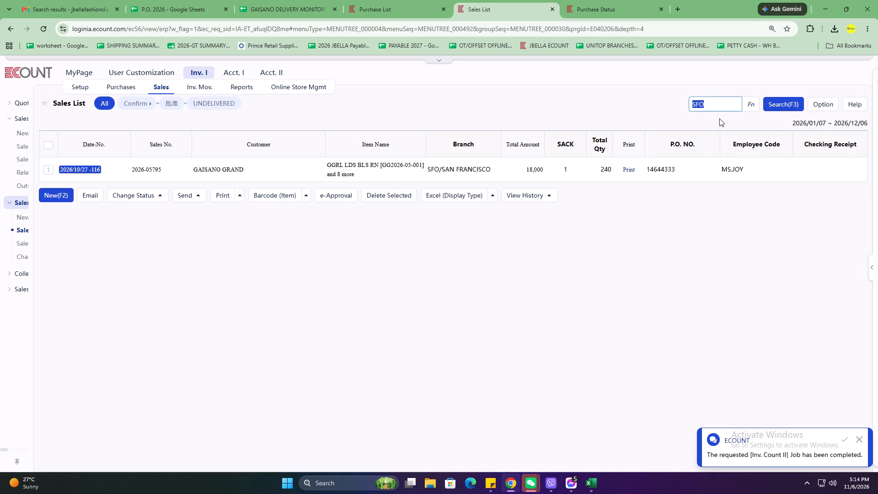
type("MNG")
key("Return")
left_click(80, 164)
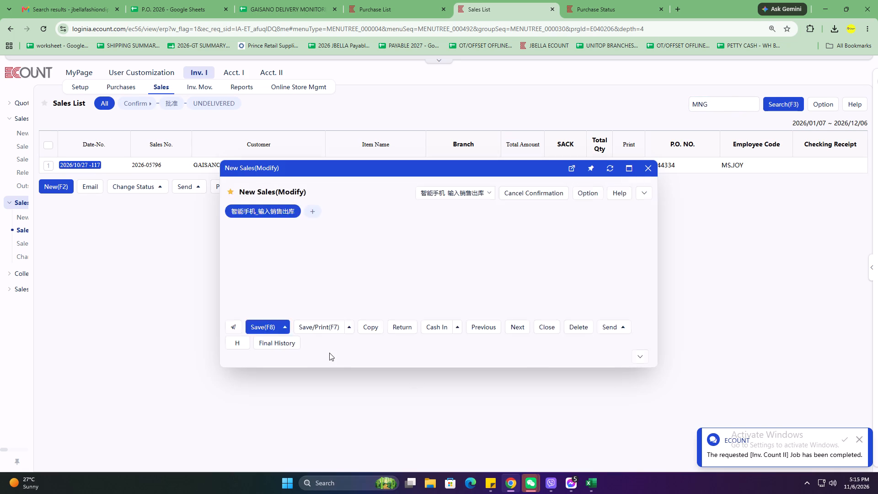
Change the product name to GGRL LDS BLS RN on all nine item lines of the MNG/MINGLANILLA sale.
left_click(332, 391)
key("ctrl+v")
key("Down")
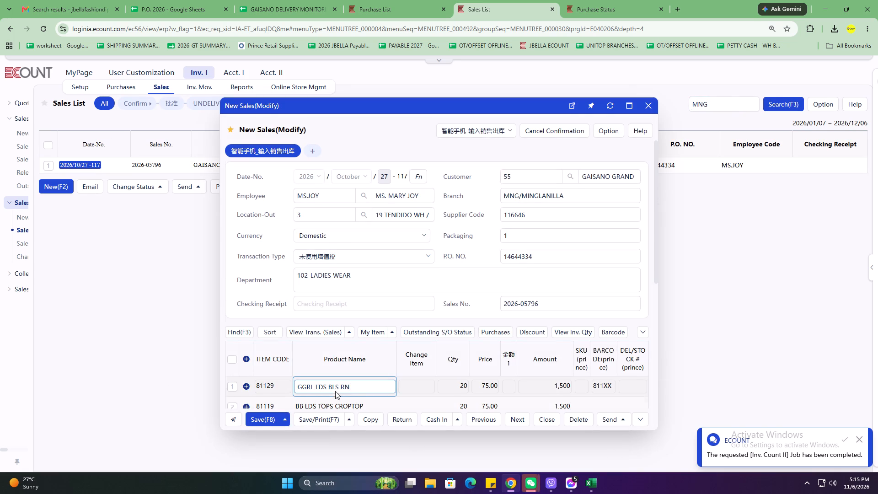
key("ctrl+v")
key("Down")
key("ctrl+v")
key("Down")
key("ctrl+v")
key("Down")
key("ctrl+v")
key("Down")
key("ctrl+v")
key("Down")
key("ctrl+v")
key("ctrl+Down")
key("ctrl+v")
key("Down")
key("ctrl+v")
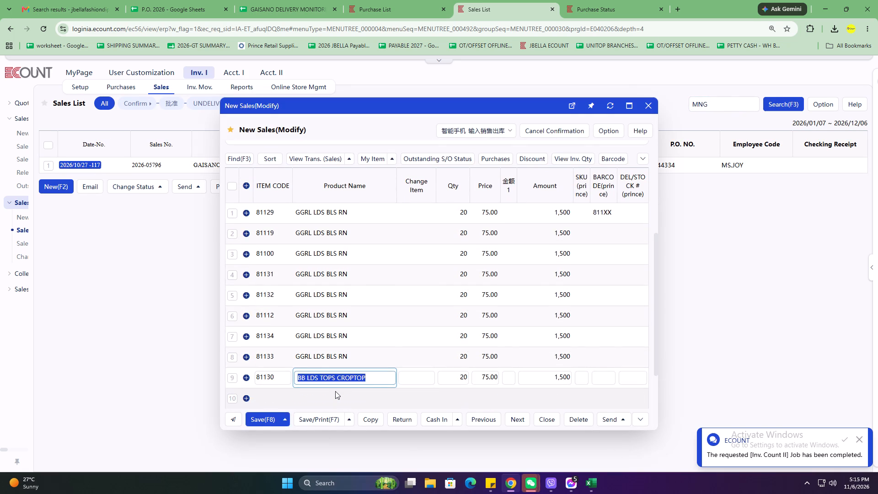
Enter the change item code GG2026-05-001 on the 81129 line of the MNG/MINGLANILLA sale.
key("Up")
key("Up")
key("Up")
key("Up")
key("Up")
key("Up")
key("Up")
key("Up")
key("Return")
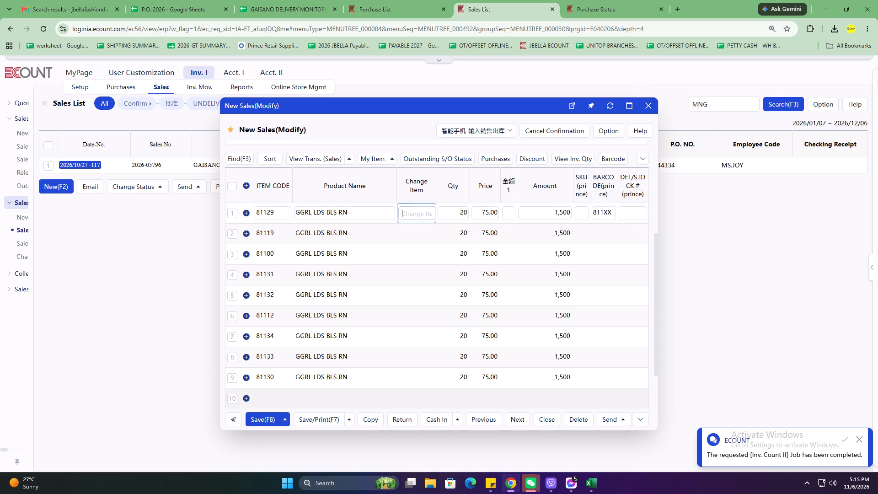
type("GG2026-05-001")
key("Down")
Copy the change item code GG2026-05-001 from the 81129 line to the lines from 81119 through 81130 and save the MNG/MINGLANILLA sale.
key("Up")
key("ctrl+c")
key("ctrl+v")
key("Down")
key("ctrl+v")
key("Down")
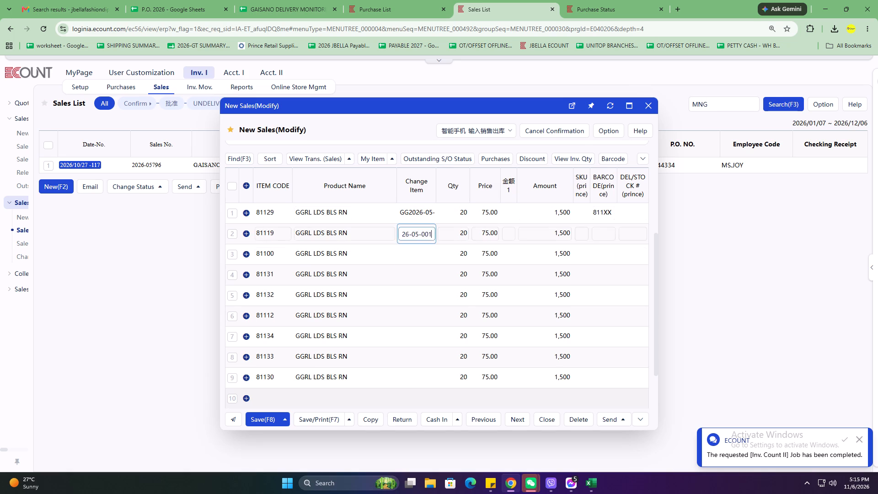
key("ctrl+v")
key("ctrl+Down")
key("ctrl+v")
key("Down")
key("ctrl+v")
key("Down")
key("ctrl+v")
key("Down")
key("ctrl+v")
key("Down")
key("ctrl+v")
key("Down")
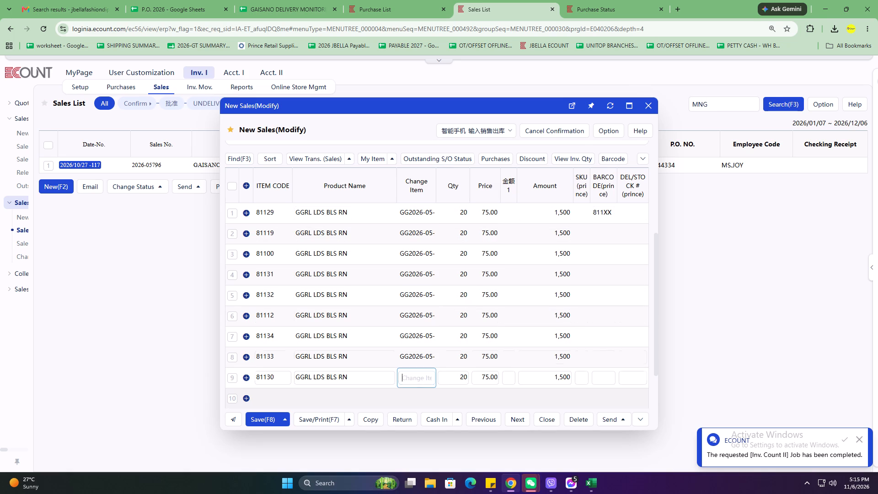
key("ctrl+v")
left_click(278, 419)
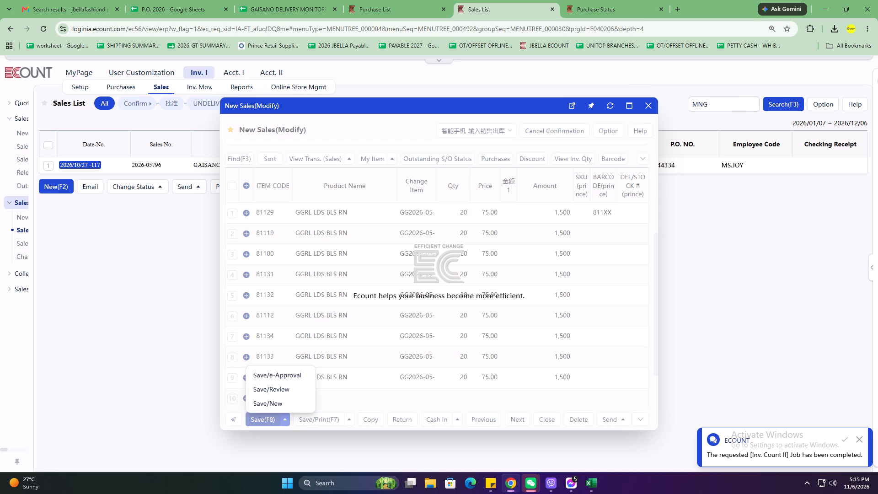
Search the sales list for LON and open the LON/LILOAN sale.
left_click(717, 107)
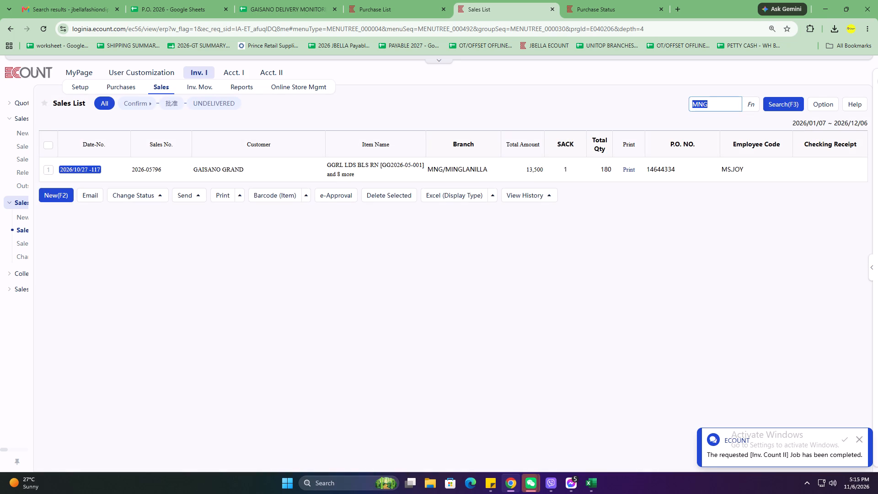
type("LON")
key("Return")
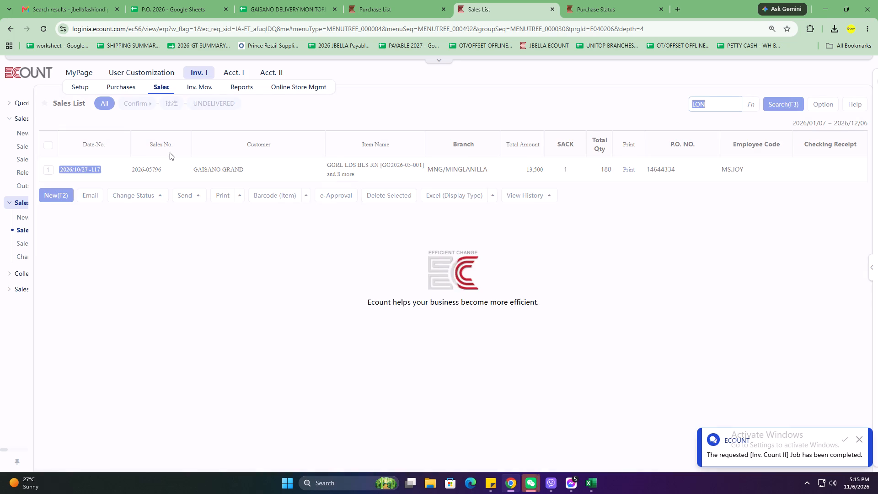
left_click(88, 168)
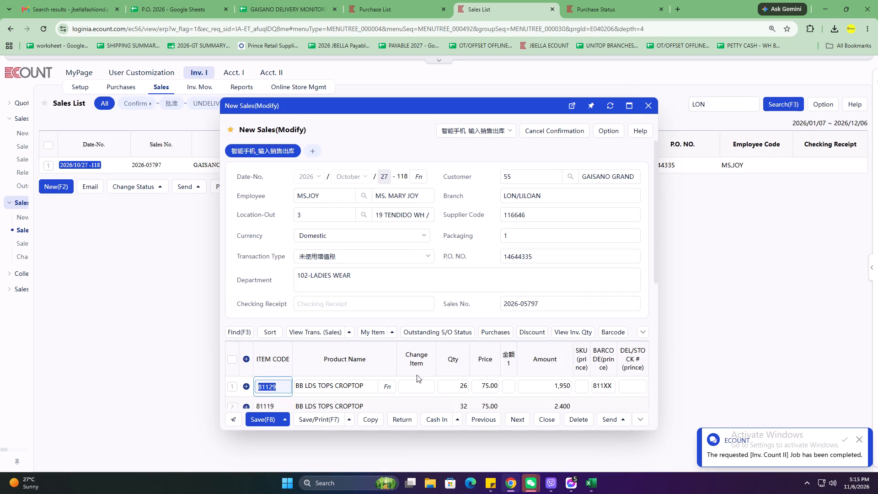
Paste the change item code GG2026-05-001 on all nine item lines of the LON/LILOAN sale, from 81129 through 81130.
left_click(412, 387)
key("ctrl+v")
key("Down")
key("ctrl+v")
key("Down")
key("ctrl+v")
key("Down")
key("ctrl+v")
key("ctrl+Down")
key("ctrl+v")
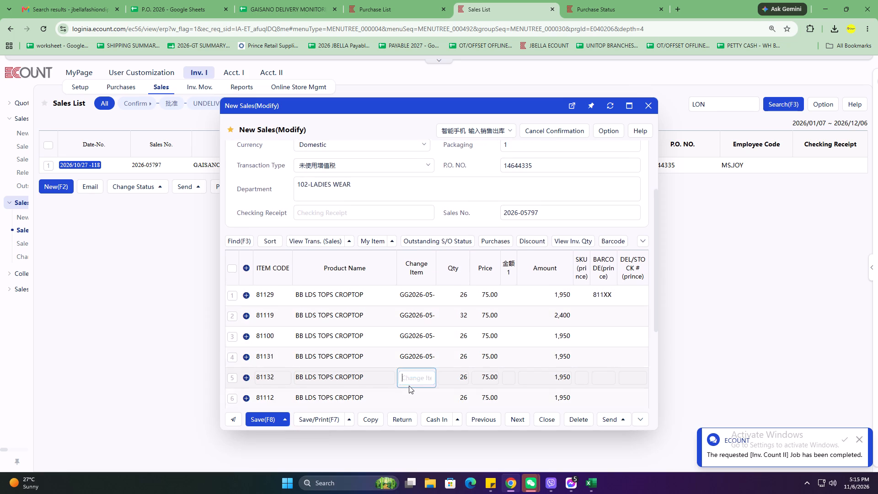
key("Down")
key("ctrl+v")
key("Down")
key("ctrl+v")
key("Down")
key("ctrl+v")
key("Down")
key("ctrl+v")
key("Down")
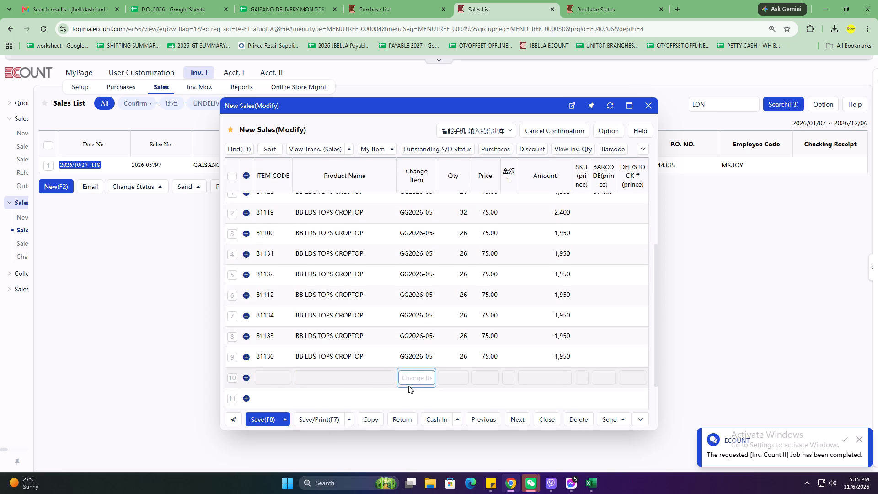
Change the product name on the 81129 line of the LON/LILOAN sale to GGRL LDS BLS RN.
scroll(409, 325, "up", 2)
left_click(332, 279)
type("GG")
type("IRL LDS")
key("space")
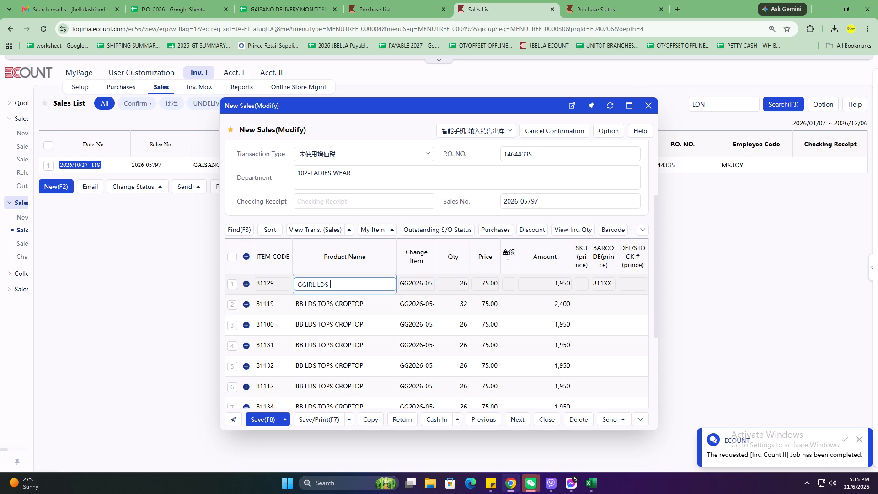
key("BackSpace")
key("BackSpace")
key("BackSpace")
key("BackSpace")
key("BackSpace")
key("BackSpace")
key("BackSpace")
key("BackSpace")
type("RL LDS")
key("space")
type("BLS RN")
Copy the product name GGRL LDS BLS RN from the 81129 line to the lines from 81119 through 81130 and save the LON/LILOAN sale.
key("Down")
key("ctrl+Up")
key("ctrl+c")
key("Down")
key("ctrl+v")
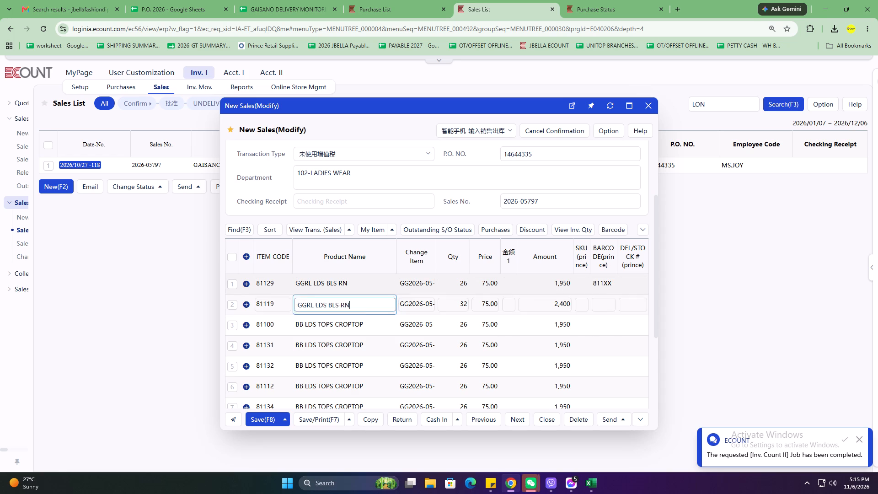
key("Down")
key("ctrl+v")
key("Down")
key("ctrl+v")
key("Down")
key("ctrl+v")
key("Down")
key("ctrl+v")
key("Down")
key("ctrl+v")
key("Down")
key("ctrl+v")
key("Down")
key("ctrl+v")
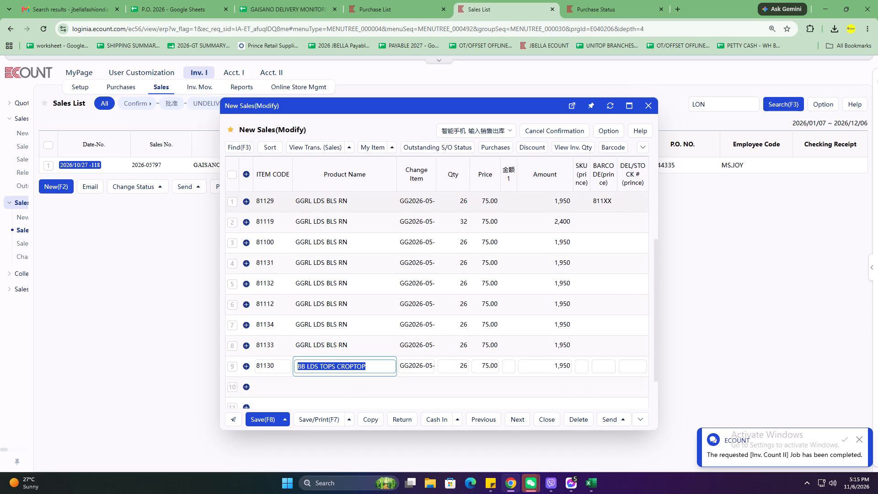
left_click(264, 421)
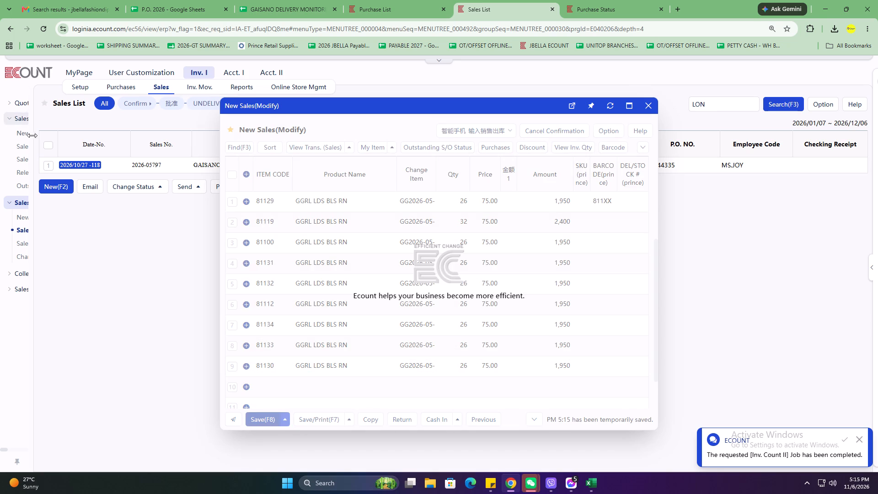
Widen the navigation pane, list this month's sales slips under Print Sales Slips and look at the details for 101 SHOPPING MALL.
left_click_drag(32, 133, 92, 138)
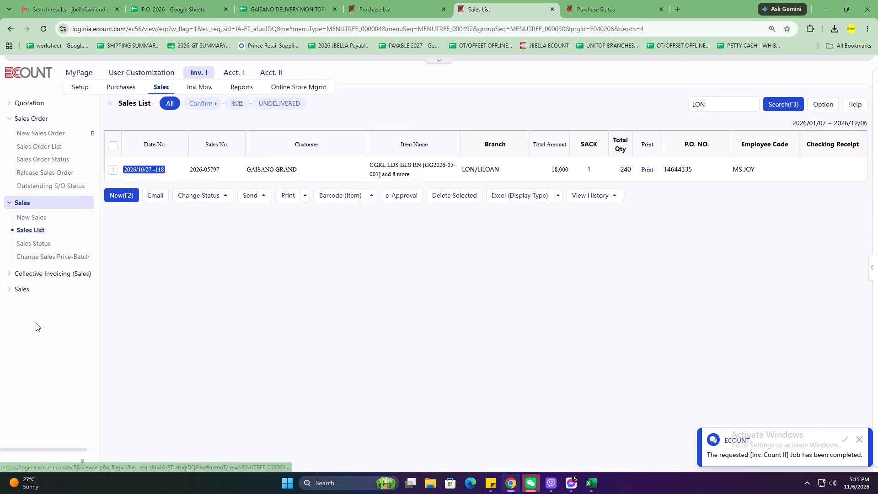
left_click(32, 290)
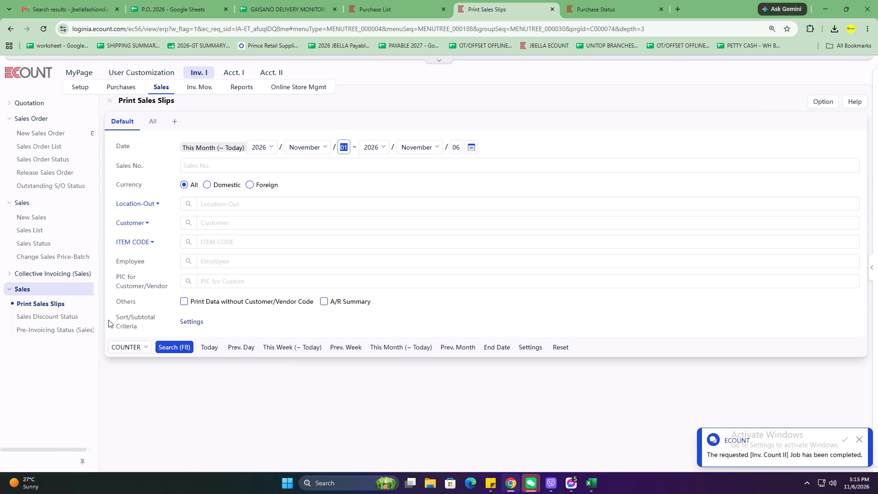
left_click(76, 308)
left_click(171, 343)
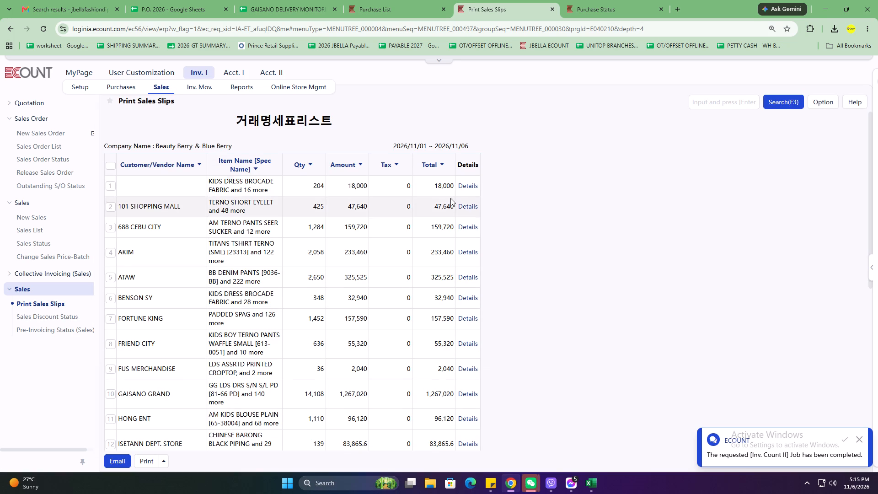
left_click(469, 201)
left_click(470, 204)
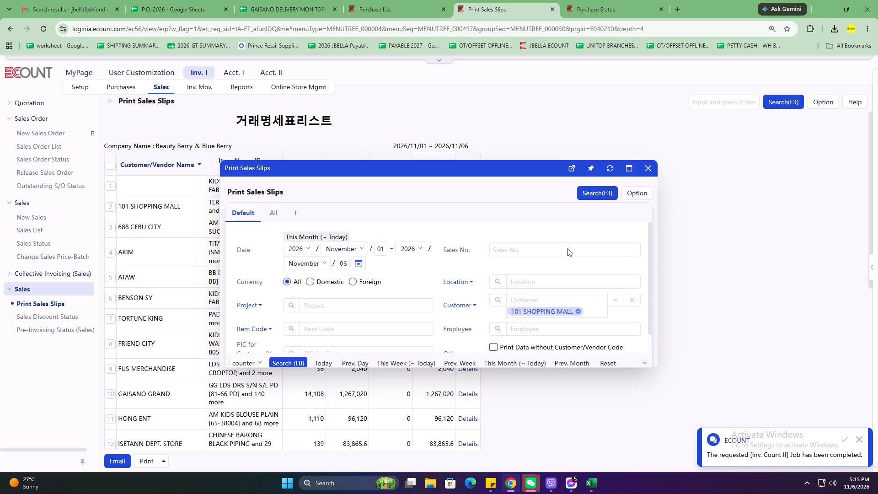
left_click(648, 108)
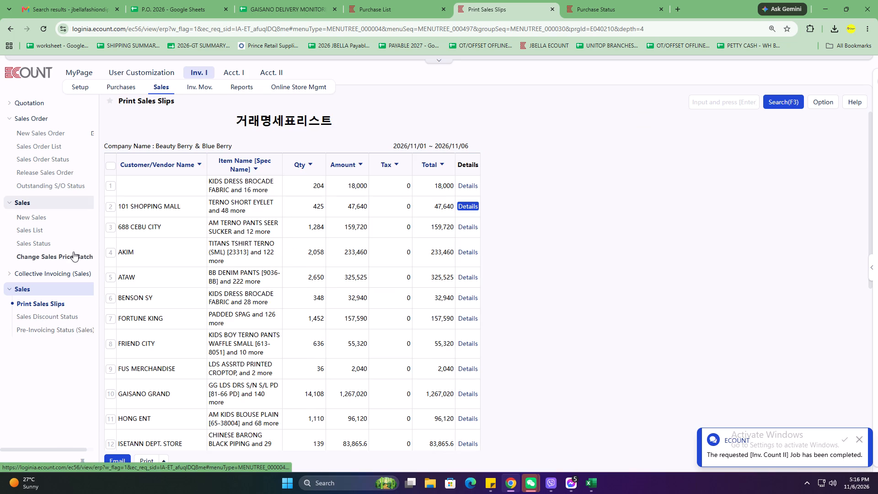
Set up a Change Sales Price-Batch search starting January 2026, filtered to item codes GG2026-05 and 81129.
left_click(70, 255)
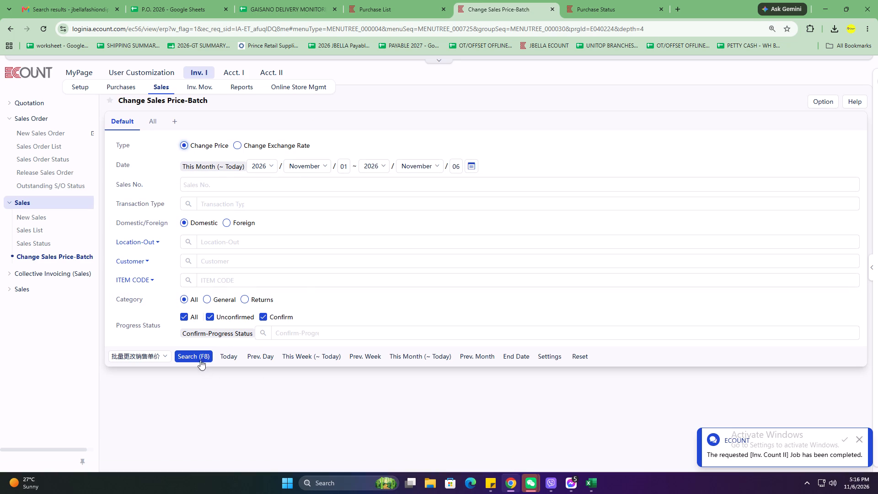
left_click(306, 160)
scroll(307, 183, "up", 3)
left_click(311, 187)
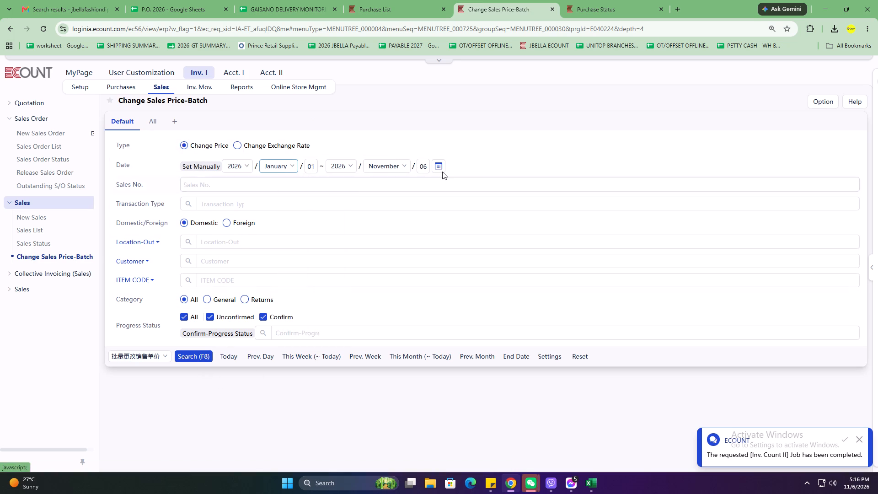
left_click(221, 263)
left_click(228, 276)
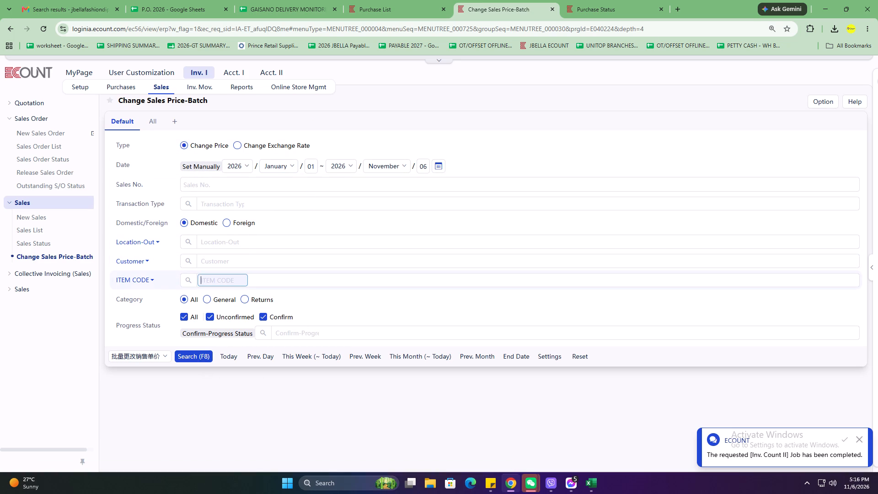
type("GG2025")
key("BackSpace")
key("6")
type("-0")
key("5")
key("Return")
left_click(223, 260)
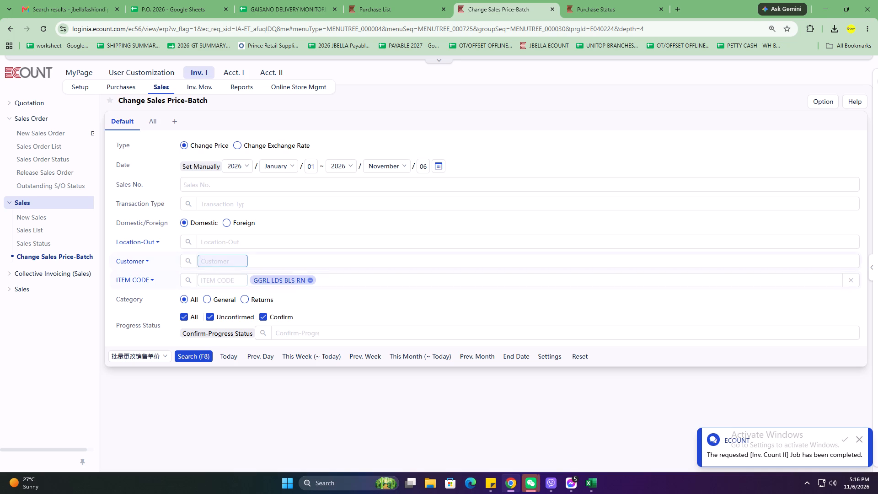
left_click(216, 284)
type("81129")
key("Return")
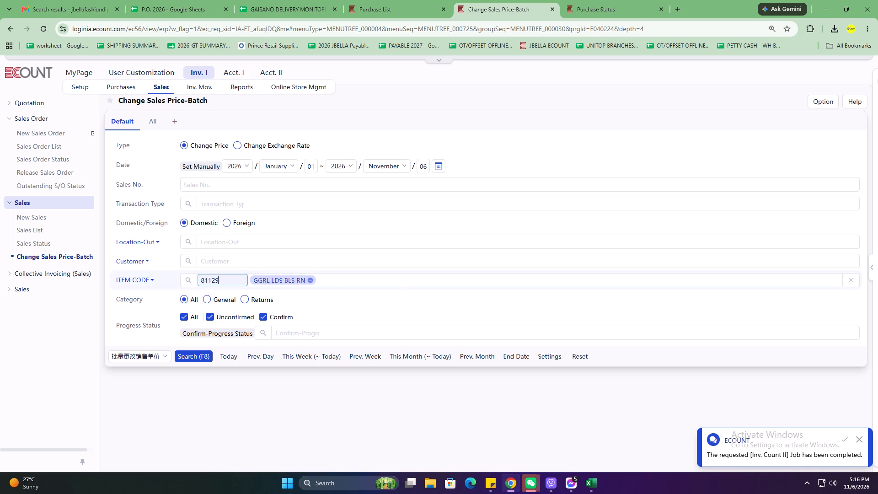
Add the customer GAISANO GRAND to the batch price filter, set the end month to December and run the search.
left_click(238, 264)
type("GRANDF")
key("BackSpace")
key("Return")
left_click(401, 166)
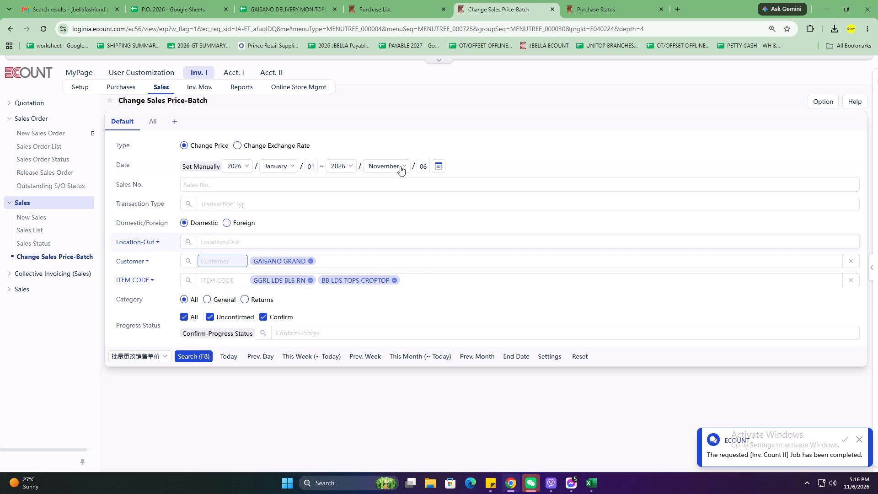
left_click(382, 334)
left_click(195, 360)
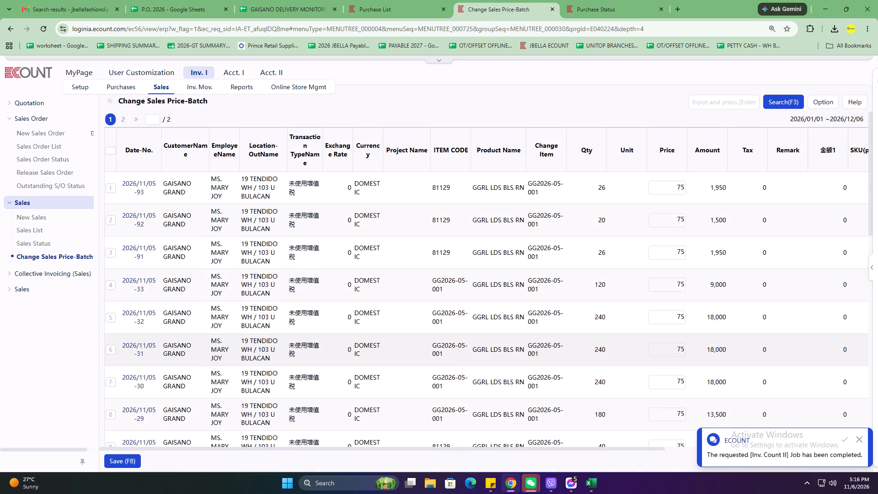
Examine the GAISANO GRAND sales lines in the batch price results, including the change item, barcode and last modified columns.
left_click(554, 189)
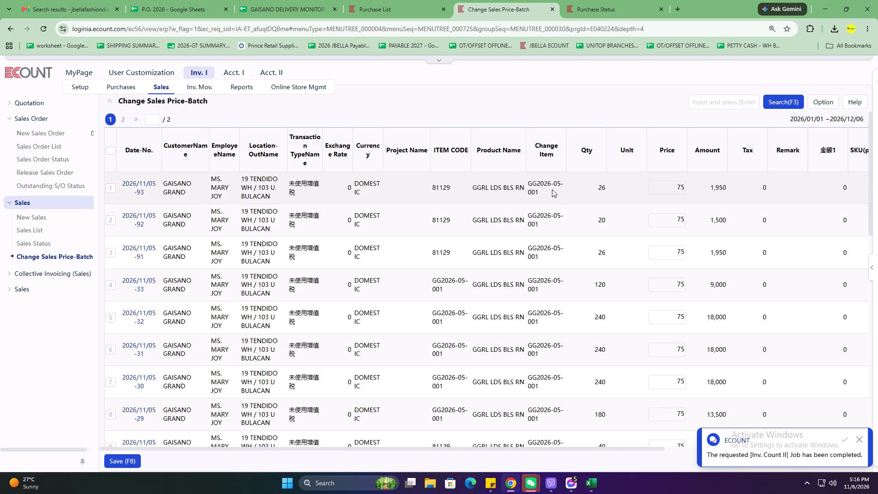
left_click(552, 189)
left_click_drag(228, 446, 369, 450)
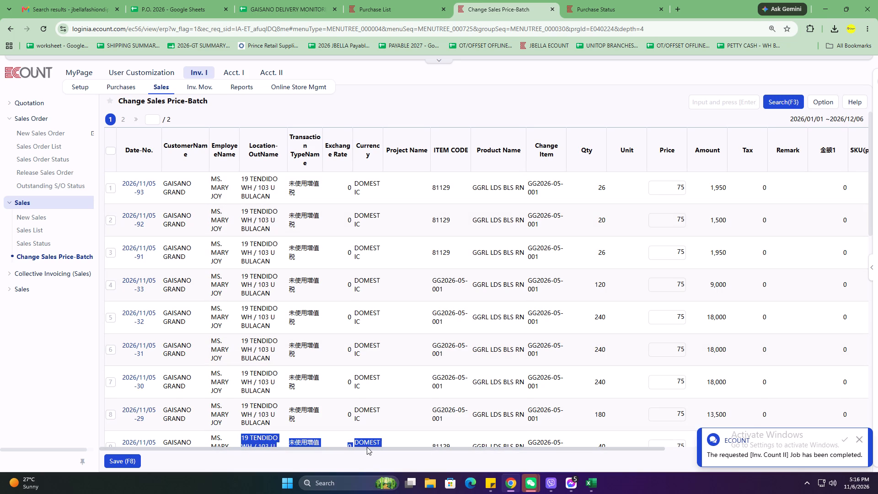
left_click_drag(351, 449, 794, 442)
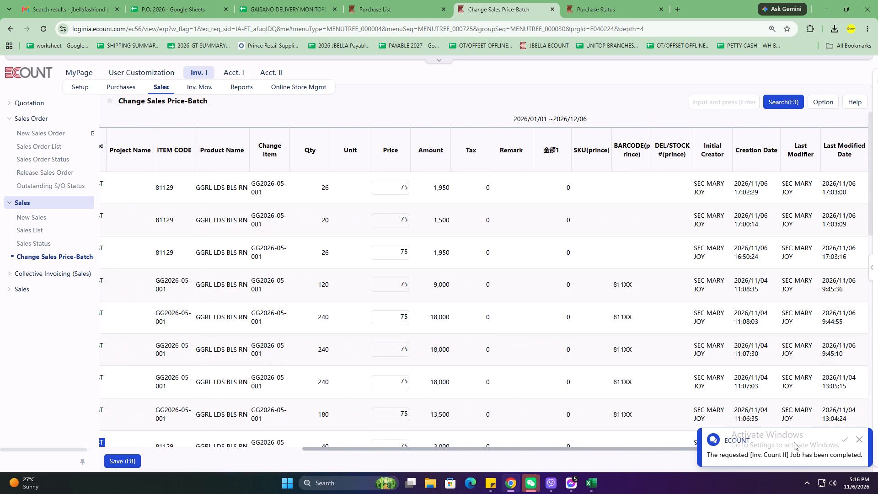
left_click_drag(794, 442, 435, 459)
left_click(280, 446)
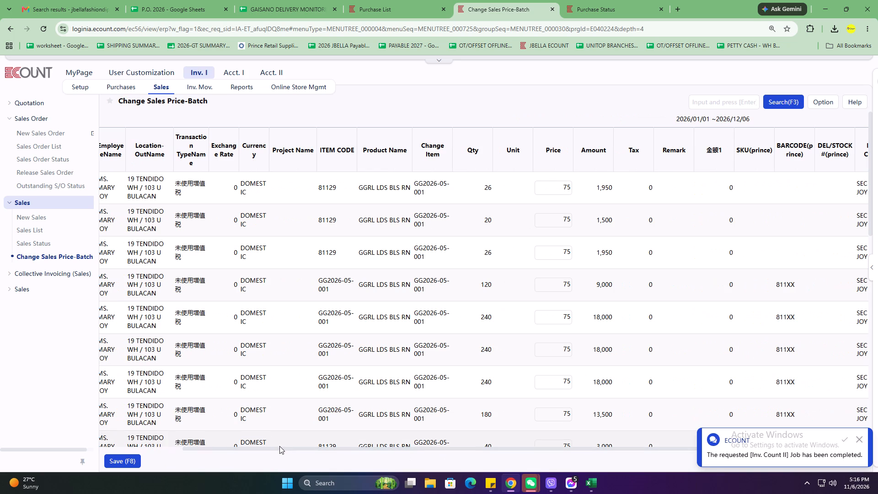
left_click_drag(275, 451, 216, 447)
left_click_drag(228, 447, 139, 446)
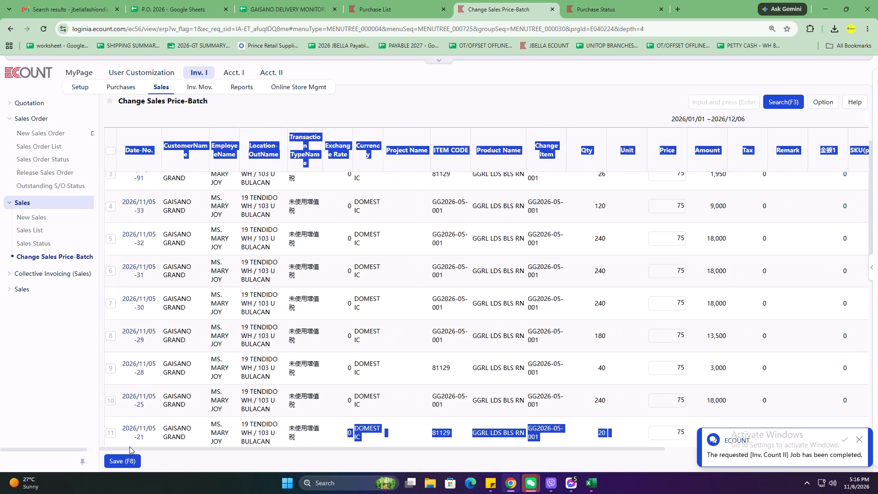
scroll(132, 369, "up", 14)
left_click(397, 132)
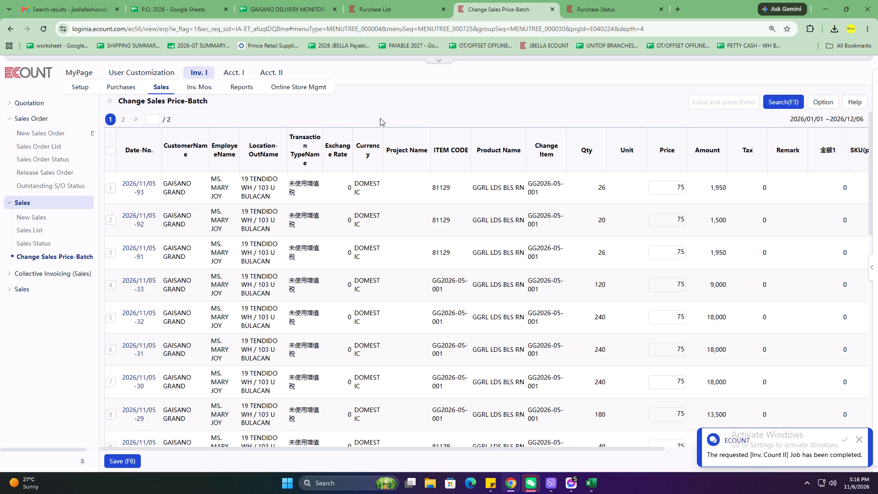
Run a Sales Status report starting January 2026, filtered to item code GG2026.
left_click(43, 245)
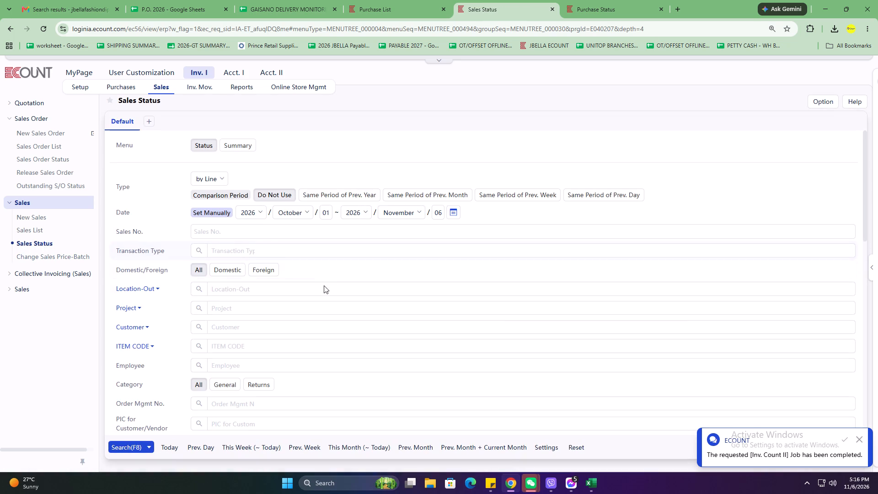
left_click(304, 218)
scroll(305, 226, "up", 6)
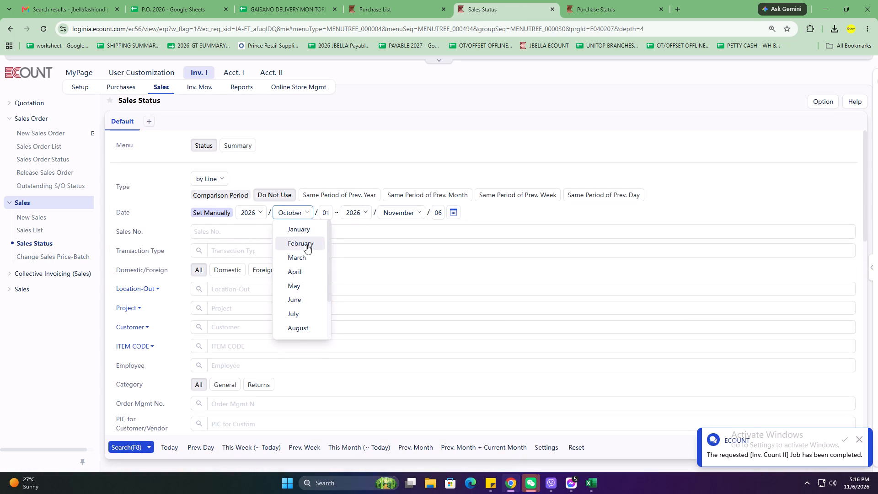
scroll(306, 244, "up", 2)
left_click(311, 224)
left_click(239, 346)
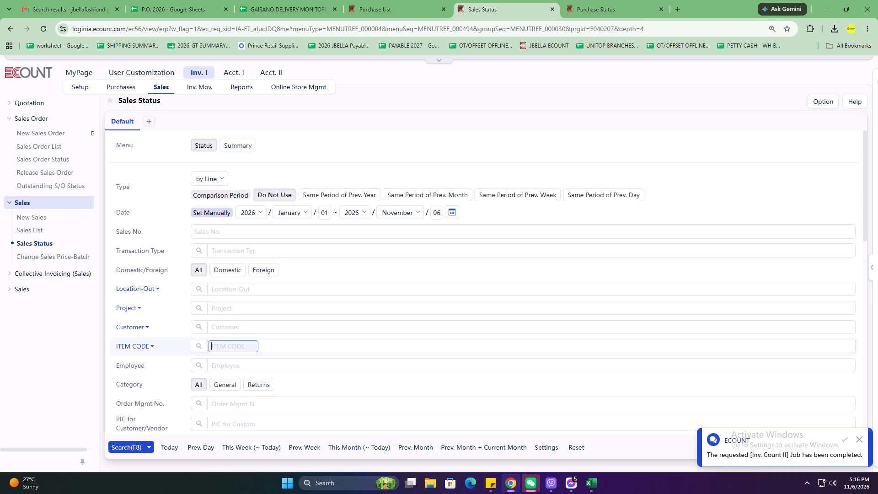
type("2026-")
key("BackSpace")
key("0")
key("BackSpace")
key("Return")
key("Escape")
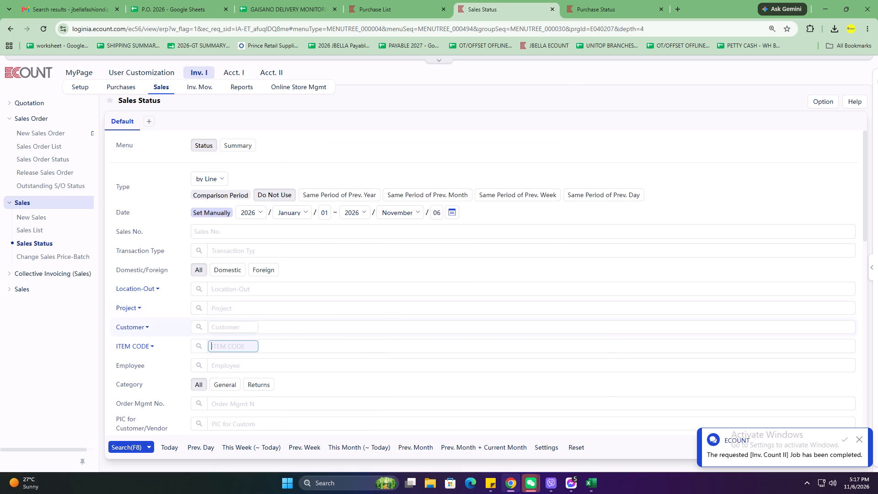
type("GG2026")
key("Return")
left_click(127, 445)
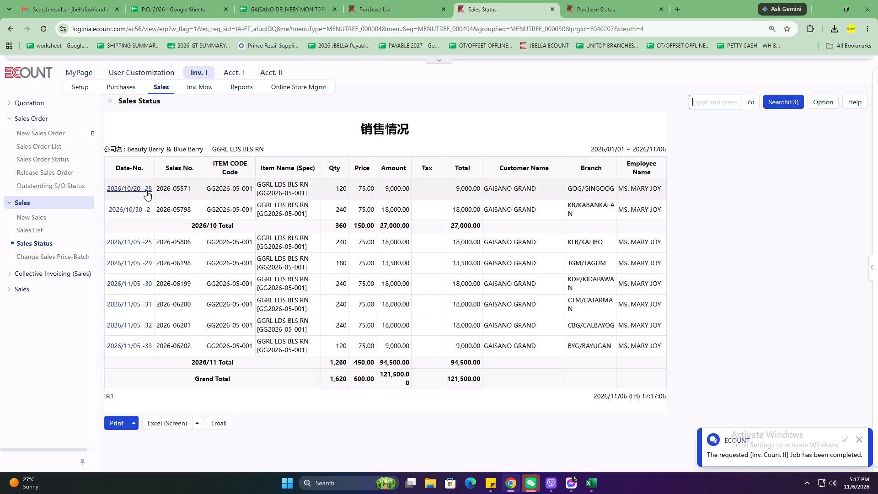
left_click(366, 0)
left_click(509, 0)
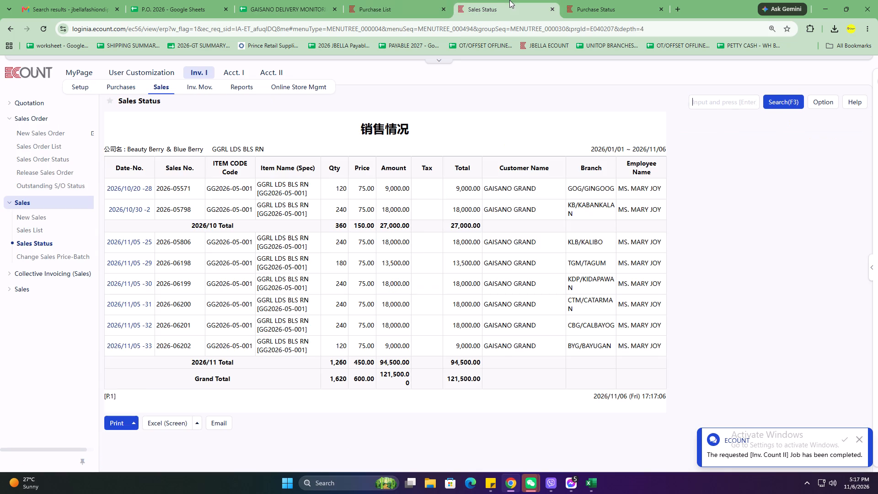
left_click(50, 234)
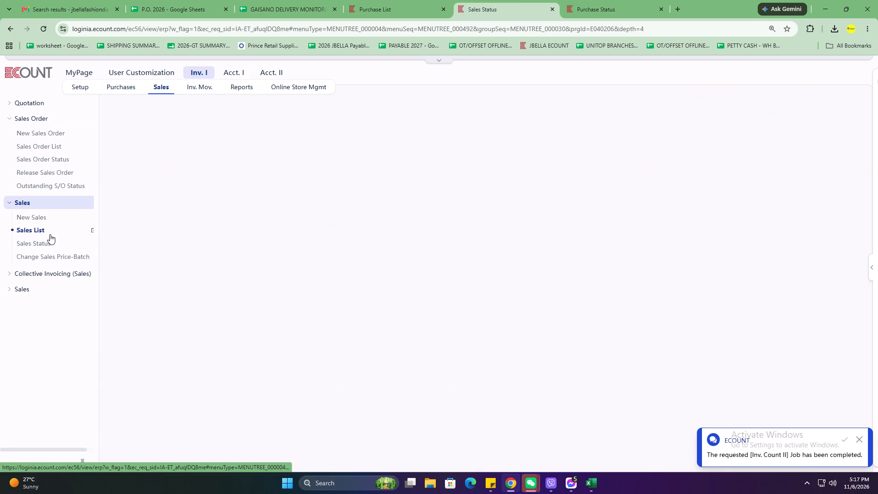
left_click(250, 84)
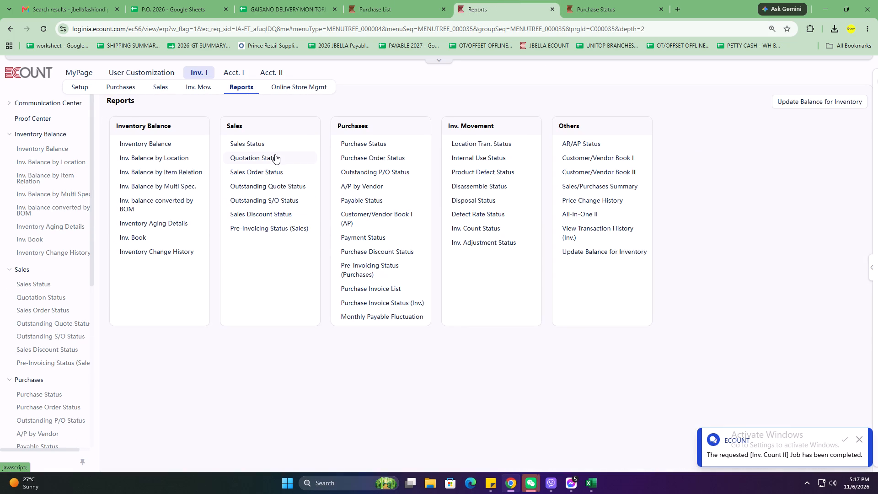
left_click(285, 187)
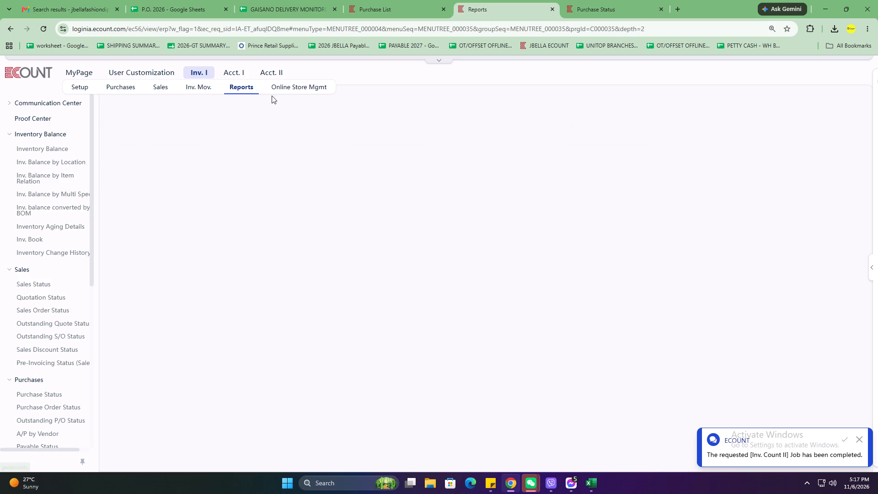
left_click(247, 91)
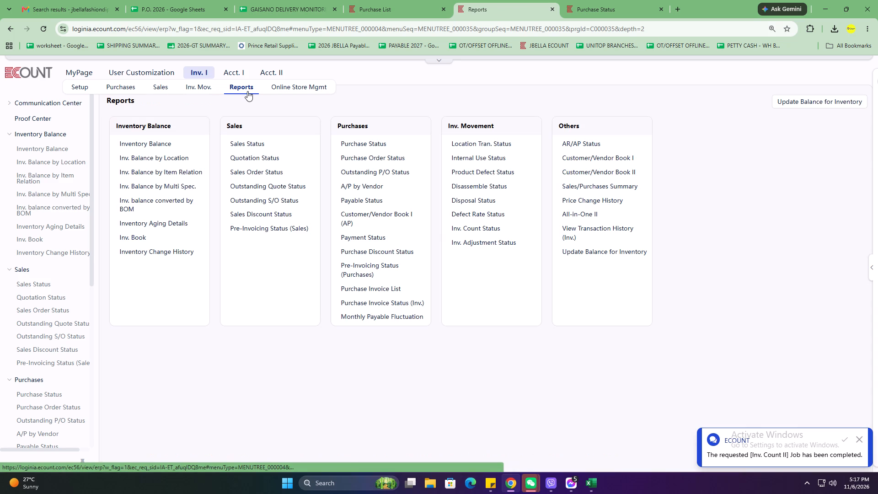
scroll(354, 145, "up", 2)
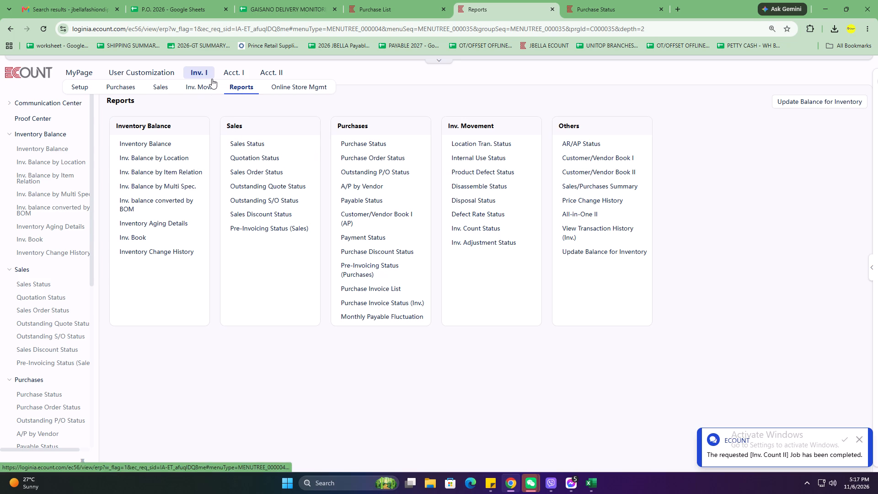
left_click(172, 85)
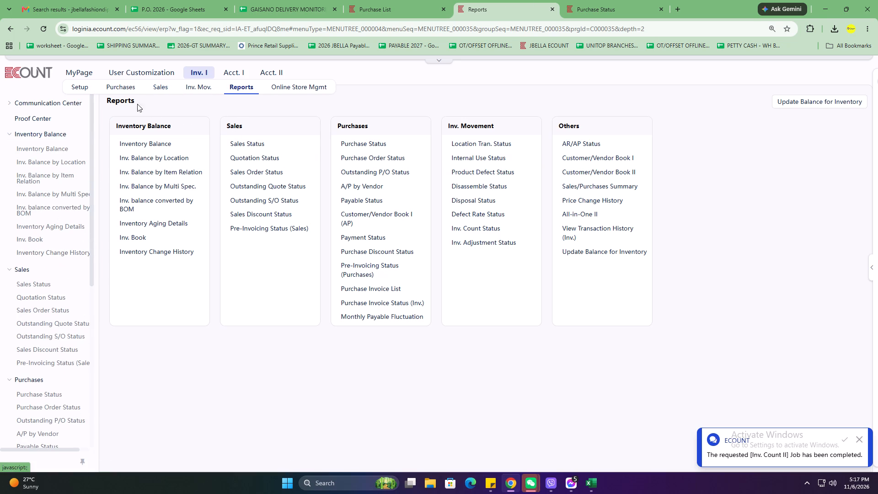
List GAISANO GRAND's sales slips of every status from January 2026, filtered to item codes 81129 and GG2026.
left_click(155, 88)
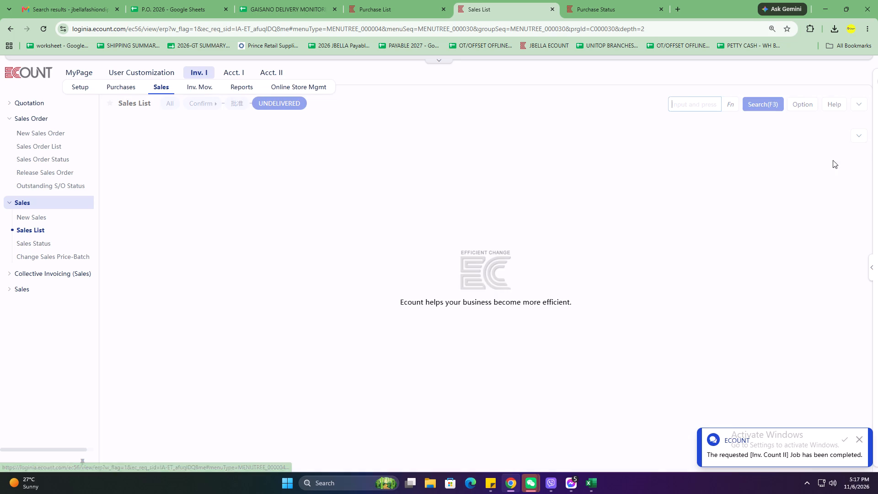
left_click(783, 104)
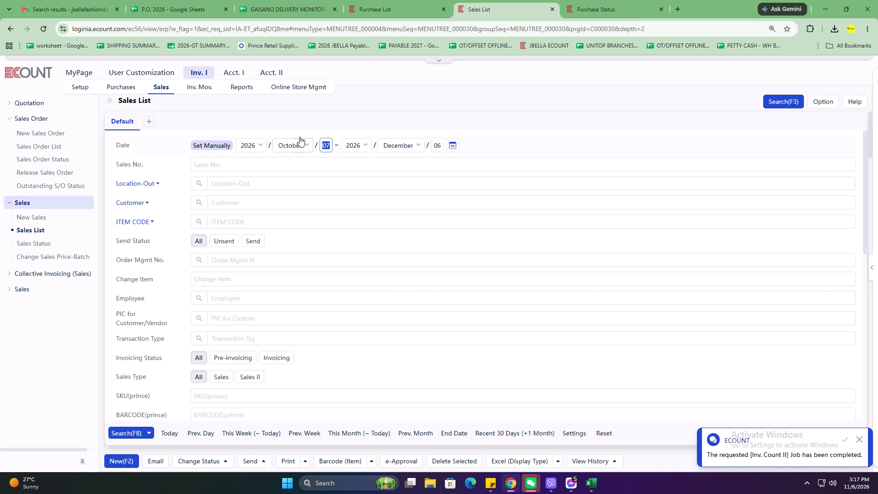
left_click(292, 141)
scroll(287, 181, "up", 6)
left_click(300, 160)
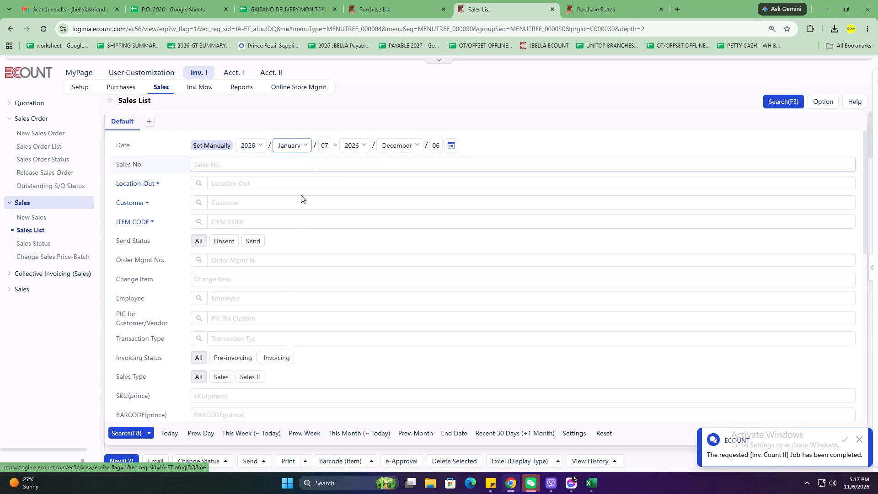
left_click(234, 198)
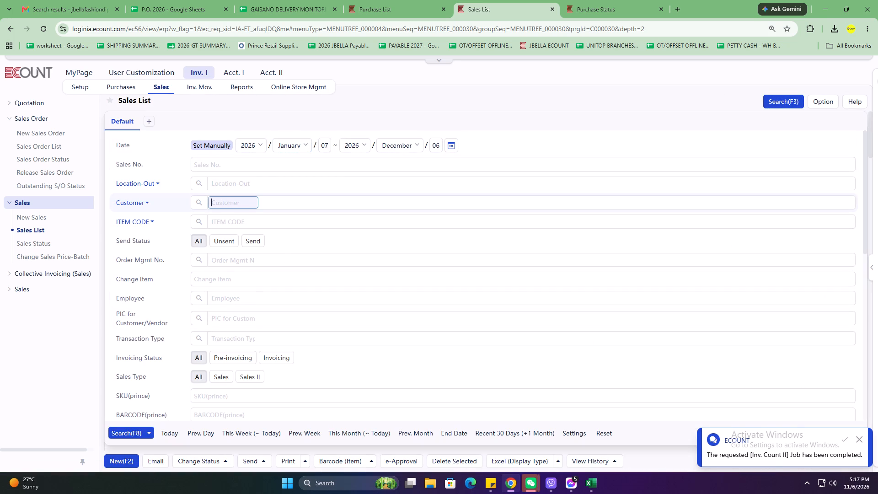
type("GRAND")
key("Return")
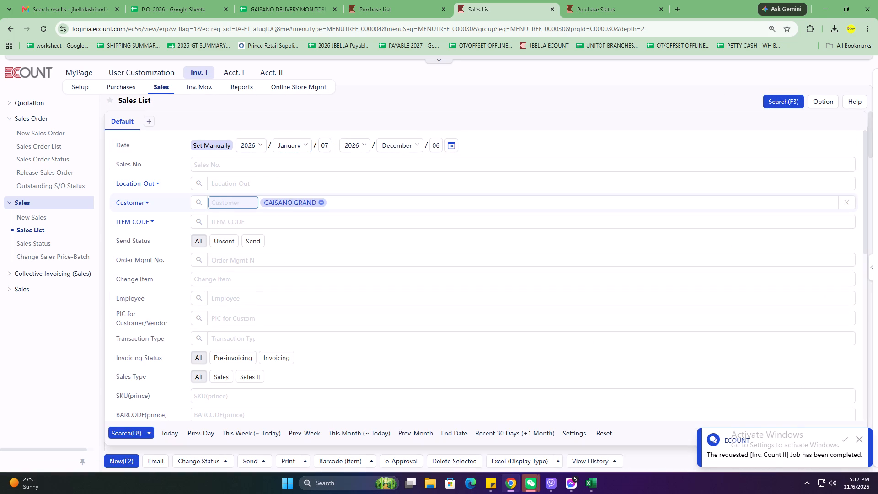
left_click(250, 229)
type("81129")
key("Return")
type("GG2026")
key("Return")
left_click(124, 434)
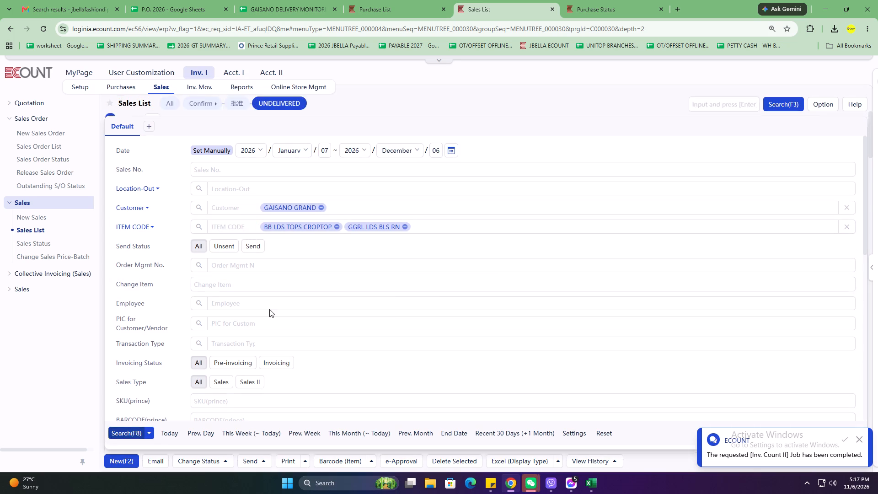
left_click(164, 105)
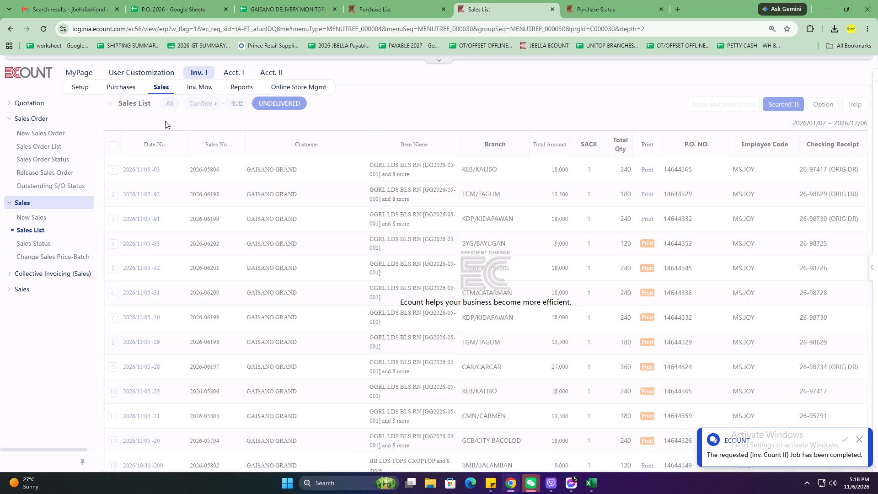
Search the sales list for LON and for CTM, and open the CTM/CATARMAN slip 2026/11/05 -31 for modification.
right_click_drag(482, 135, 478, 134)
left_click(768, 120)
left_click(731, 104)
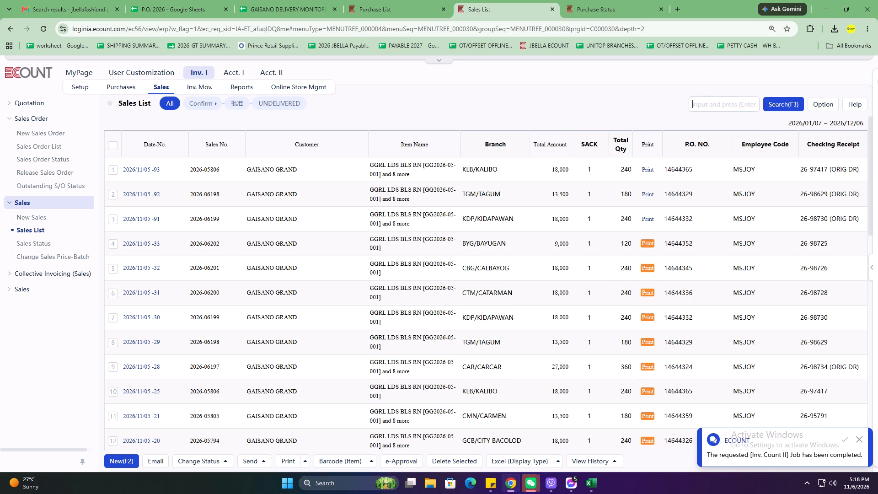
type("LON")
key("Return")
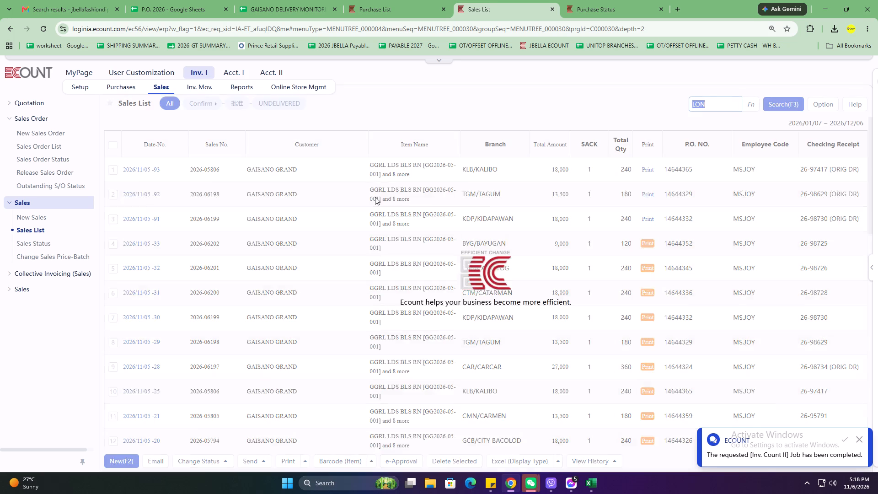
type("CTM")
key("Return")
left_click(144, 165)
left_click(145, 169)
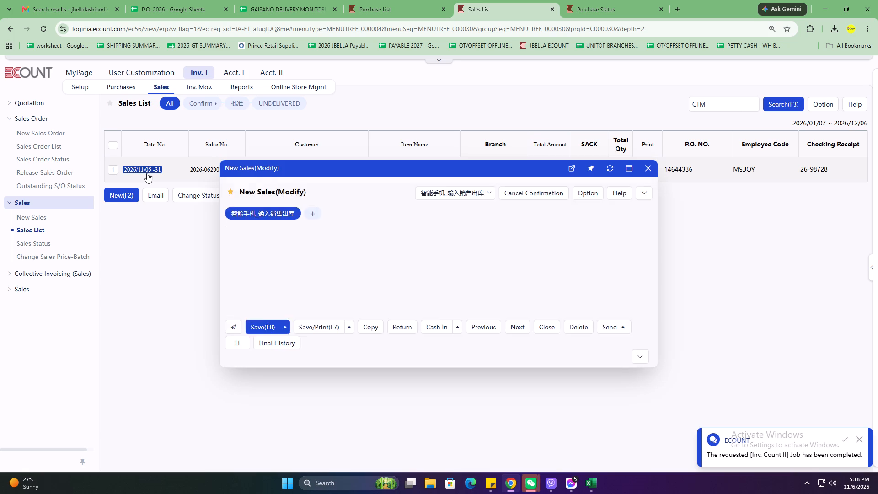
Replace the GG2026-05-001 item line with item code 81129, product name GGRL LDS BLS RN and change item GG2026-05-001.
scroll(238, 180, "down", 2)
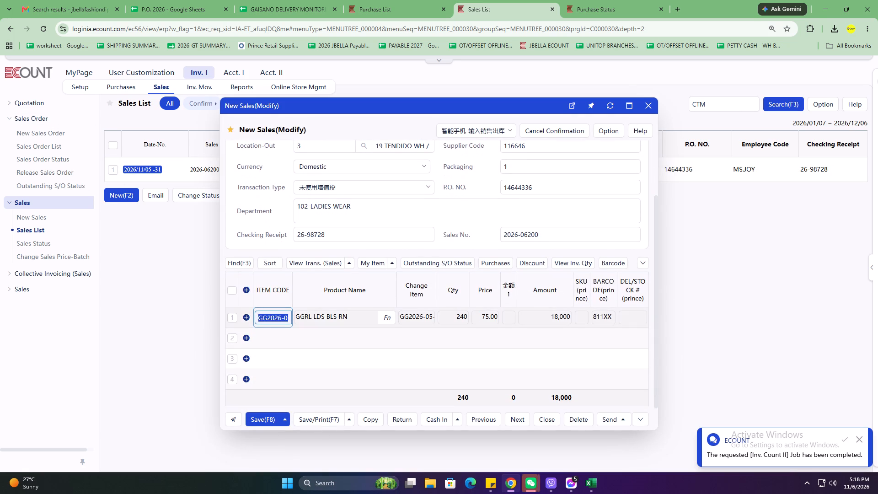
left_click(245, 317)
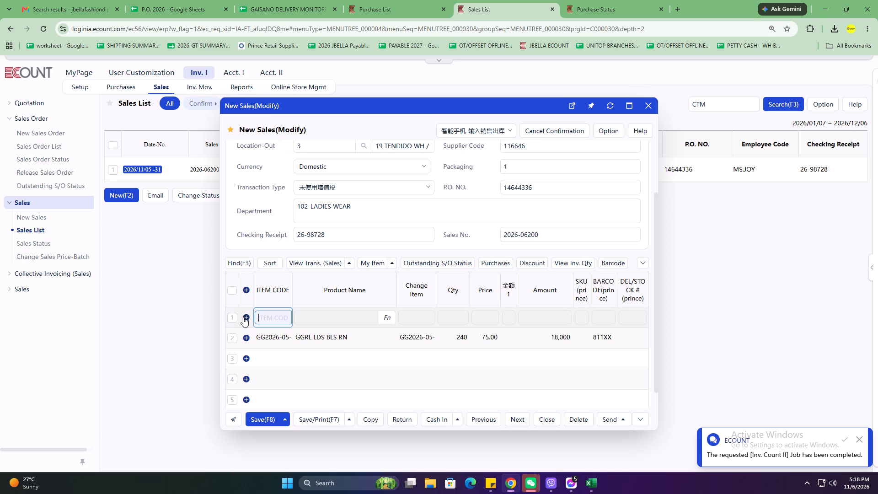
type("81129")
key("Return")
left_click_drag(310, 333, 311, 338)
key("ctrl+c")
left_click(321, 316)
key("ctrl+v")
left_click(420, 338)
key("ctrl+c")
left_click(424, 320, "ctrl")
key("ctrl+v")
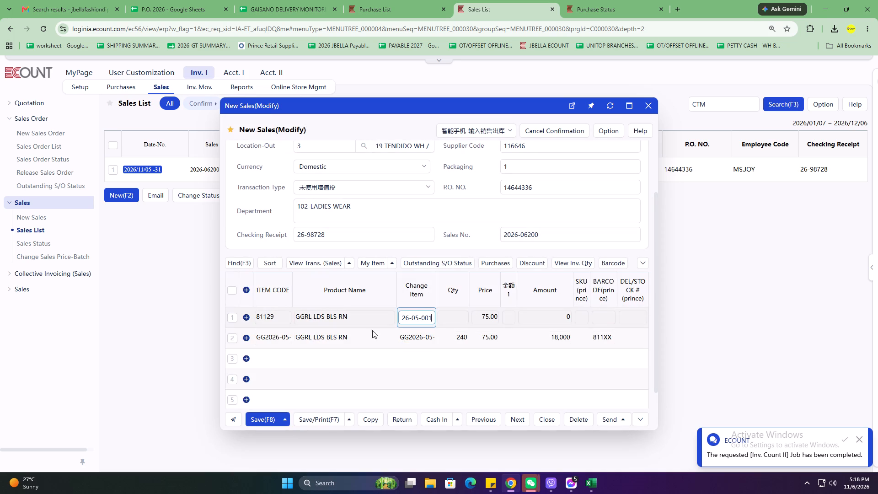
left_click(229, 336)
left_click(280, 259)
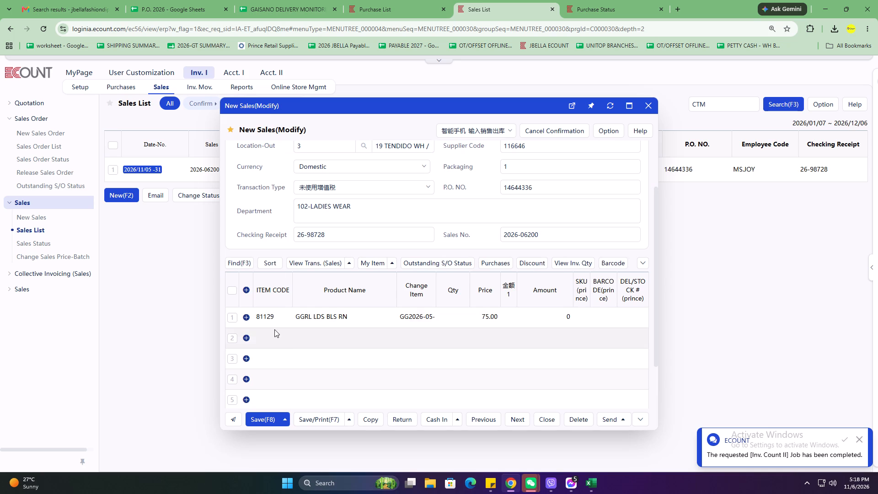
Add a second item line with item code 81119 and quantity 32.
left_click(273, 333)
type("81119")
key("Return")
type("32")
key("Return")
key("Return")
key("Return")
key("Return")
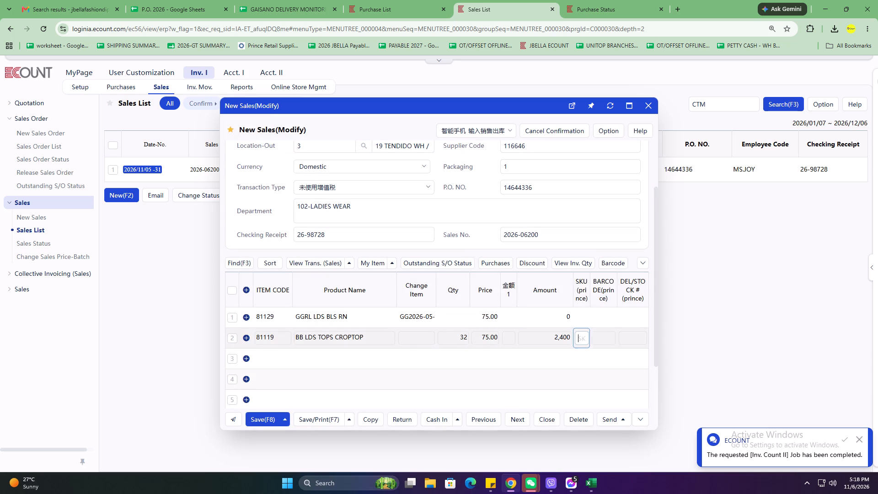
key("Return")
key("Return")
key("Return")
Add a third item line with item code 81100 and quantity 26.
type("81100")
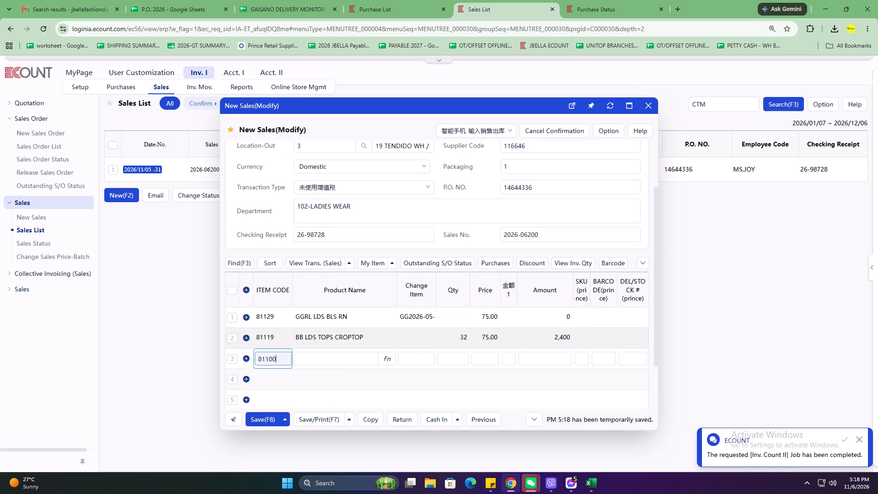
key("Return")
type("26")
key("Return")
key("Return")
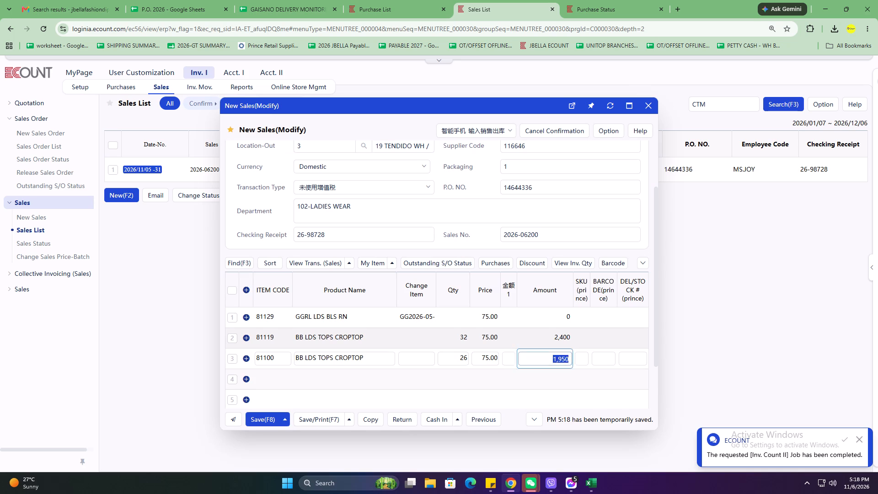
key("Return")
key("Return")
key("Return")
key("Return")
key("Return")
Add a fourth item line with item code 81131 and quantity 26.
type("88")
key("BackSpace")
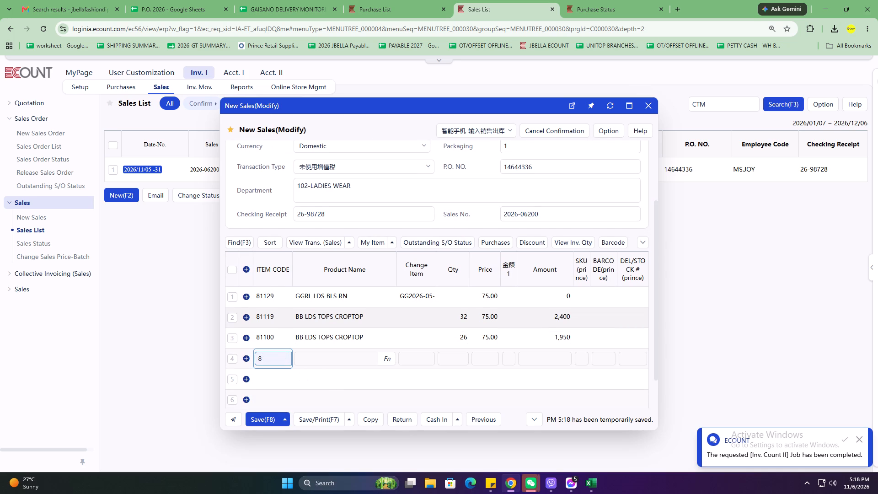
type("1131")
key("Return")
type("26")
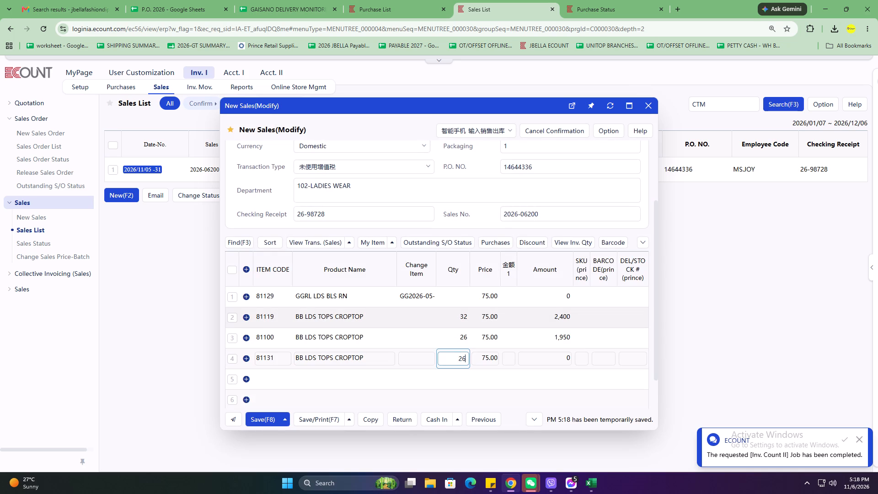
key("Return")
key("Return")
key("Return")
key("Return")
key("Return")
key("Return")
key("Return")
Add a fifth item line with item code 81132 and quantity 26.
type("81132")
key("Return")
type("26")
key("Return")
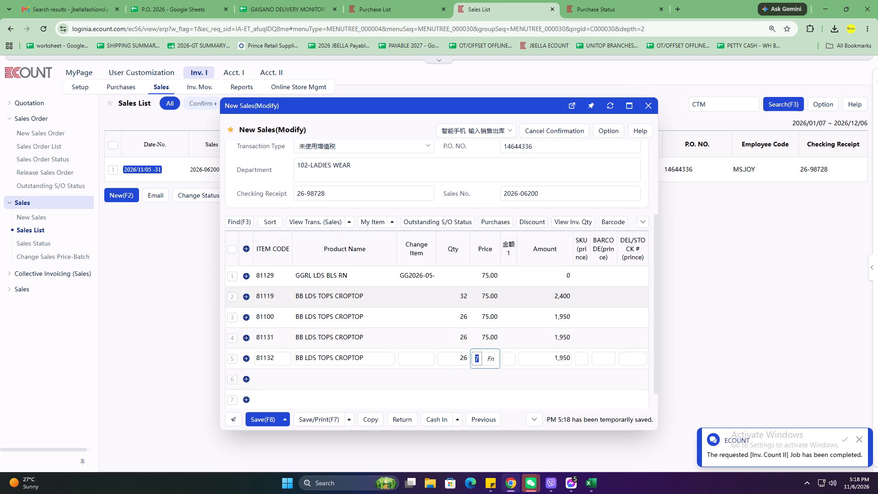
key("Return")
key("Return")
key("Return")
key("Return")
key("Return")
key("Return")
Add a sixth item line with item code 81112 and quantity 26.
key("8")
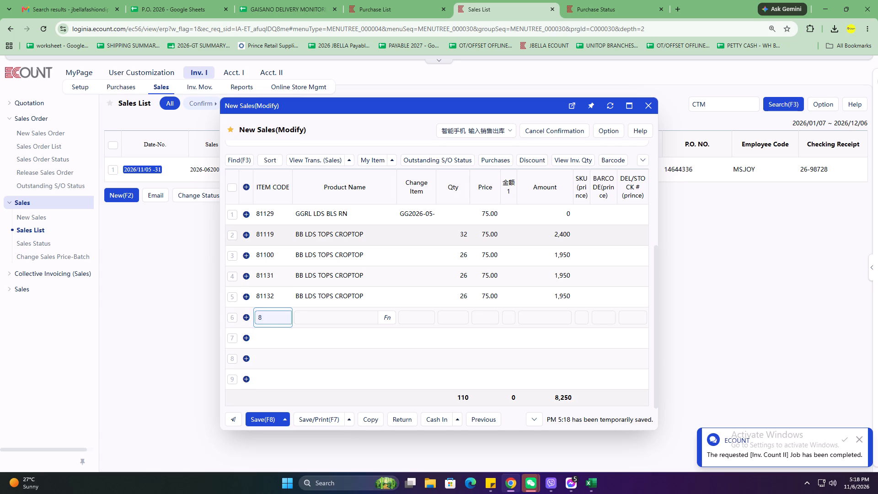
type("1112")
key("Return")
type("26")
key("Return")
key("Return")
key("Return")
key("Return")
key("Return")
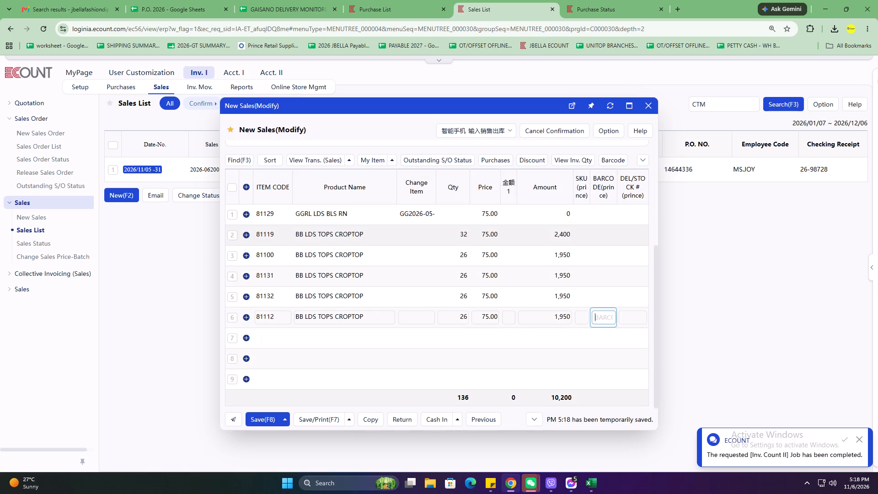
key("Return")
key("Return")
Add a seventh item line with item code 81134 and quantity 26.
type("81134")
key("Return")
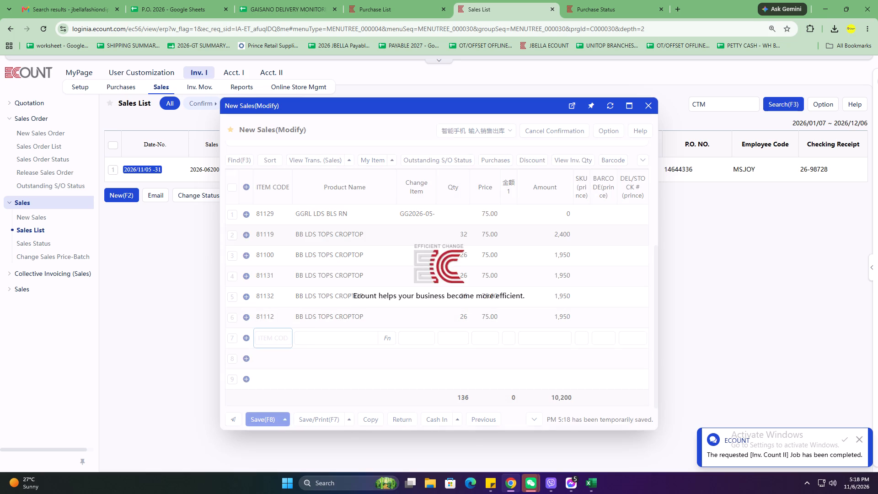
type("26")
key("Return")
key("Return")
key("Return")
key("Return")
key("Return")
key("Return")
key("Return")
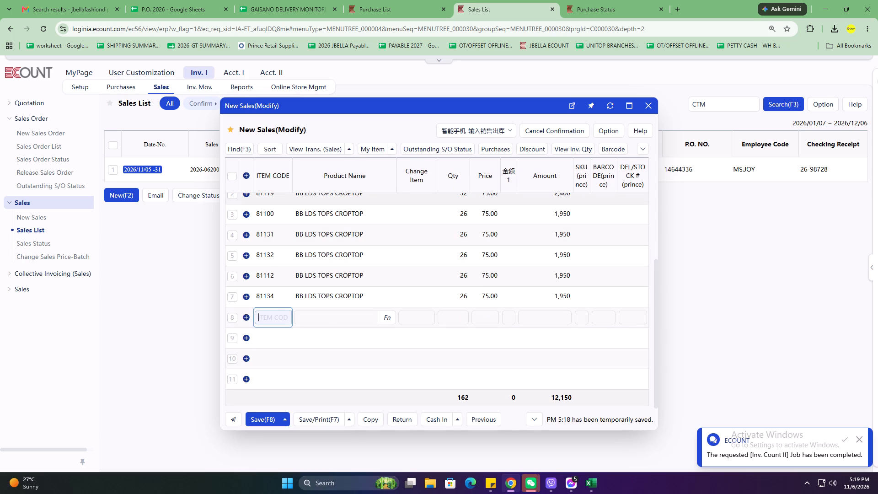
Add an eighth item line with item code 81133 and quantity 26.
type("81133")
key("Return")
type("26")
key("Return")
key("Return")
key("Return")
key("Return")
key("Return")
key("Return")
key("Return")
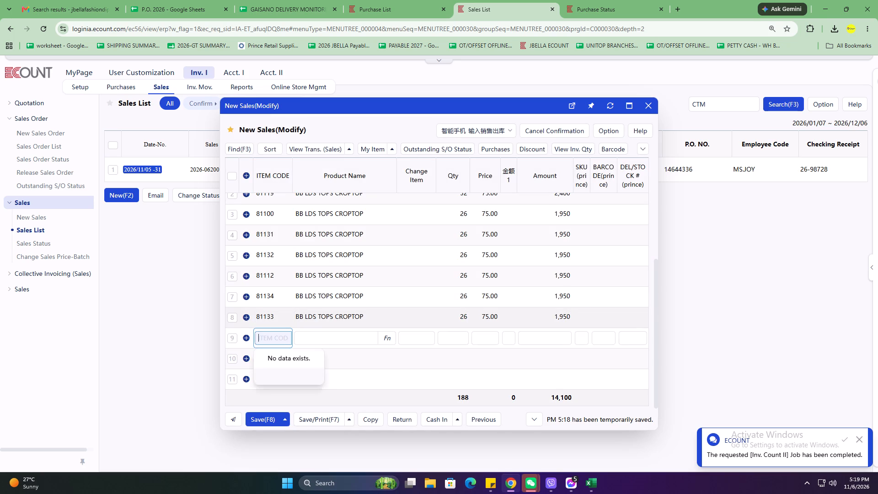
Add a ninth item line with item code 81130 and quantity 26.
type("81130")
key("Return")
type("26")
Copy the product name GGRL LDS BLS RN from the first item line to lines 2 through 9.
scroll(250, 312, "up", 2)
left_click(320, 260)
key("ctrl+c")
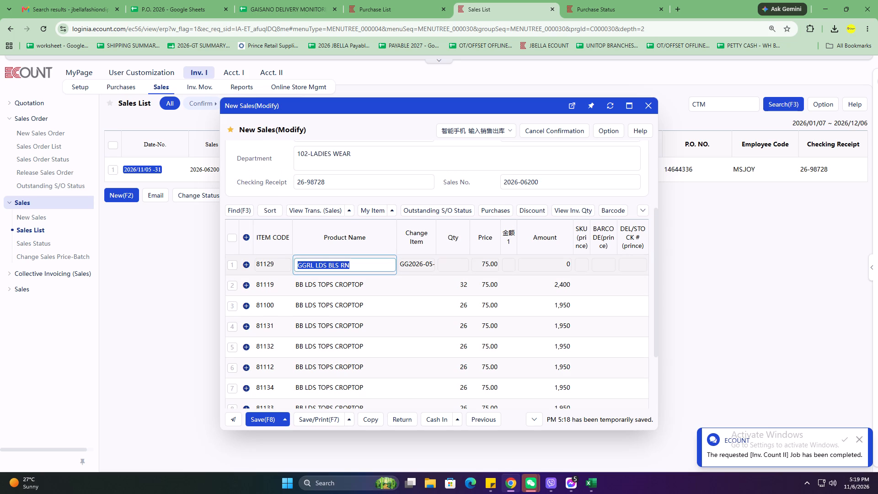
key("Down")
key("ctrl+v")
key("Down")
key("ctrl+v")
key("Down")
key("ctrl+v")
key("Down")
key("ctrl+v")
key("Down")
key("ctrl+v")
key("ctrl+Down")
key("ctrl+v")
key("Down")
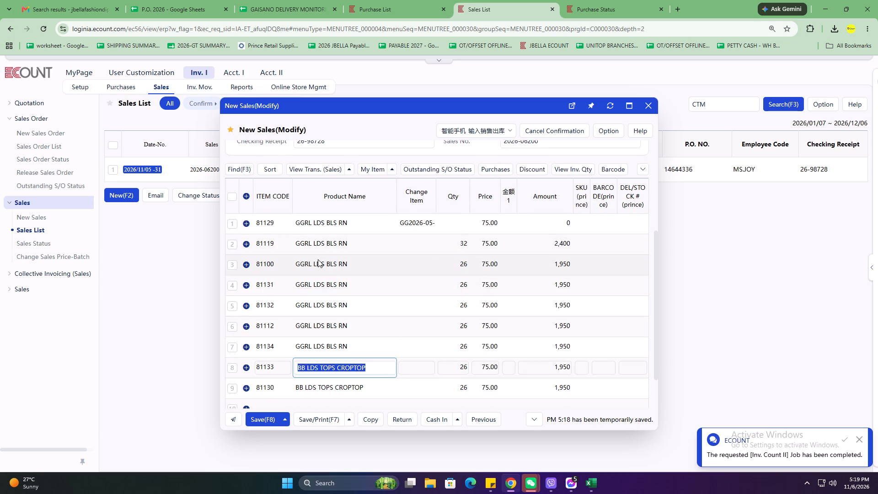
key("ctrl+v")
key("Down")
key("ctrl+v")
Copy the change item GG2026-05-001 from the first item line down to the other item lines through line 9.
left_click(403, 195)
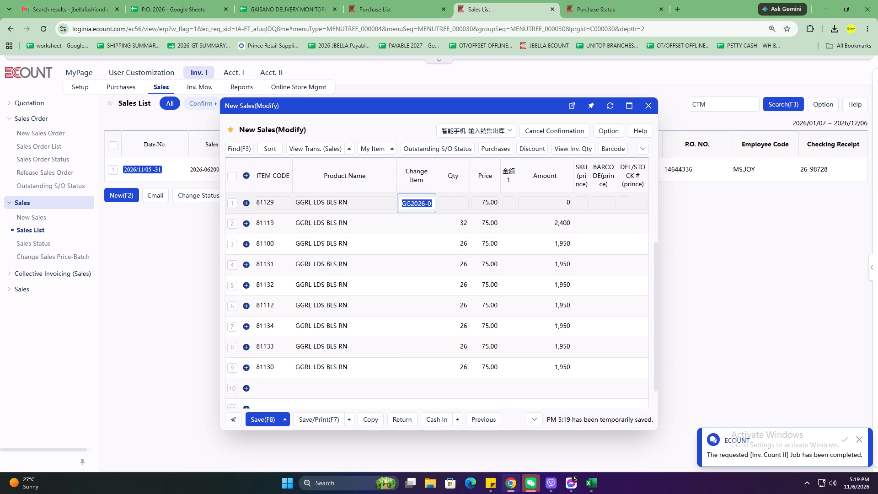
key("ctrl+c")
key("Down")
key("ctrl+v")
key("Down")
key("ctrl+v")
key("Down")
key("ctrl+v")
key("Down")
key("ctrl+v")
key("Down")
key("ctrl+v")
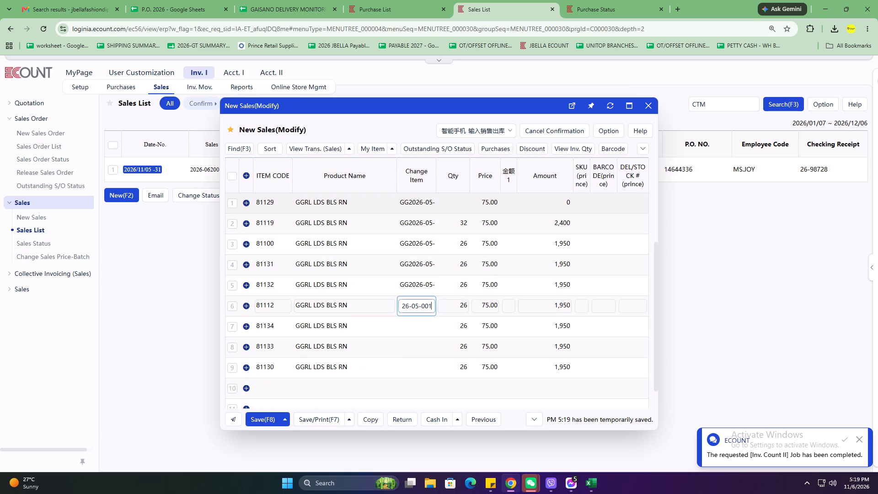
key("Down")
key("ctrl+v")
key("Down")
key("ctrl+v")
key("Down")
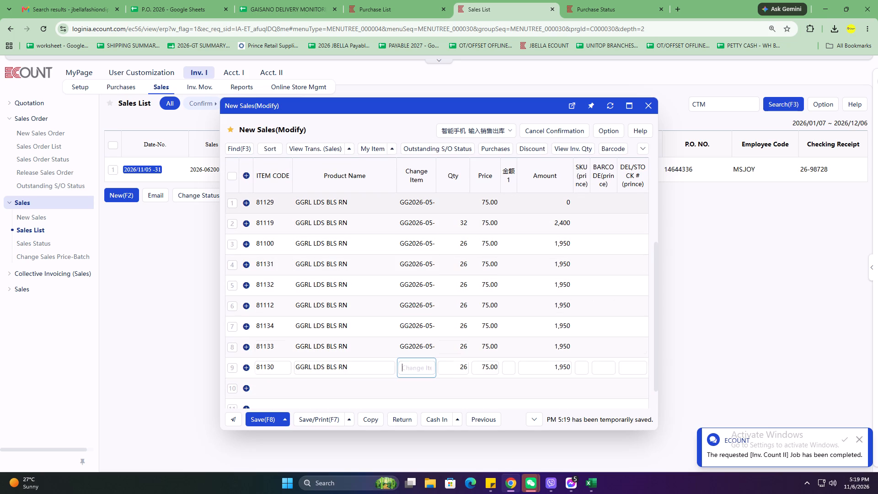